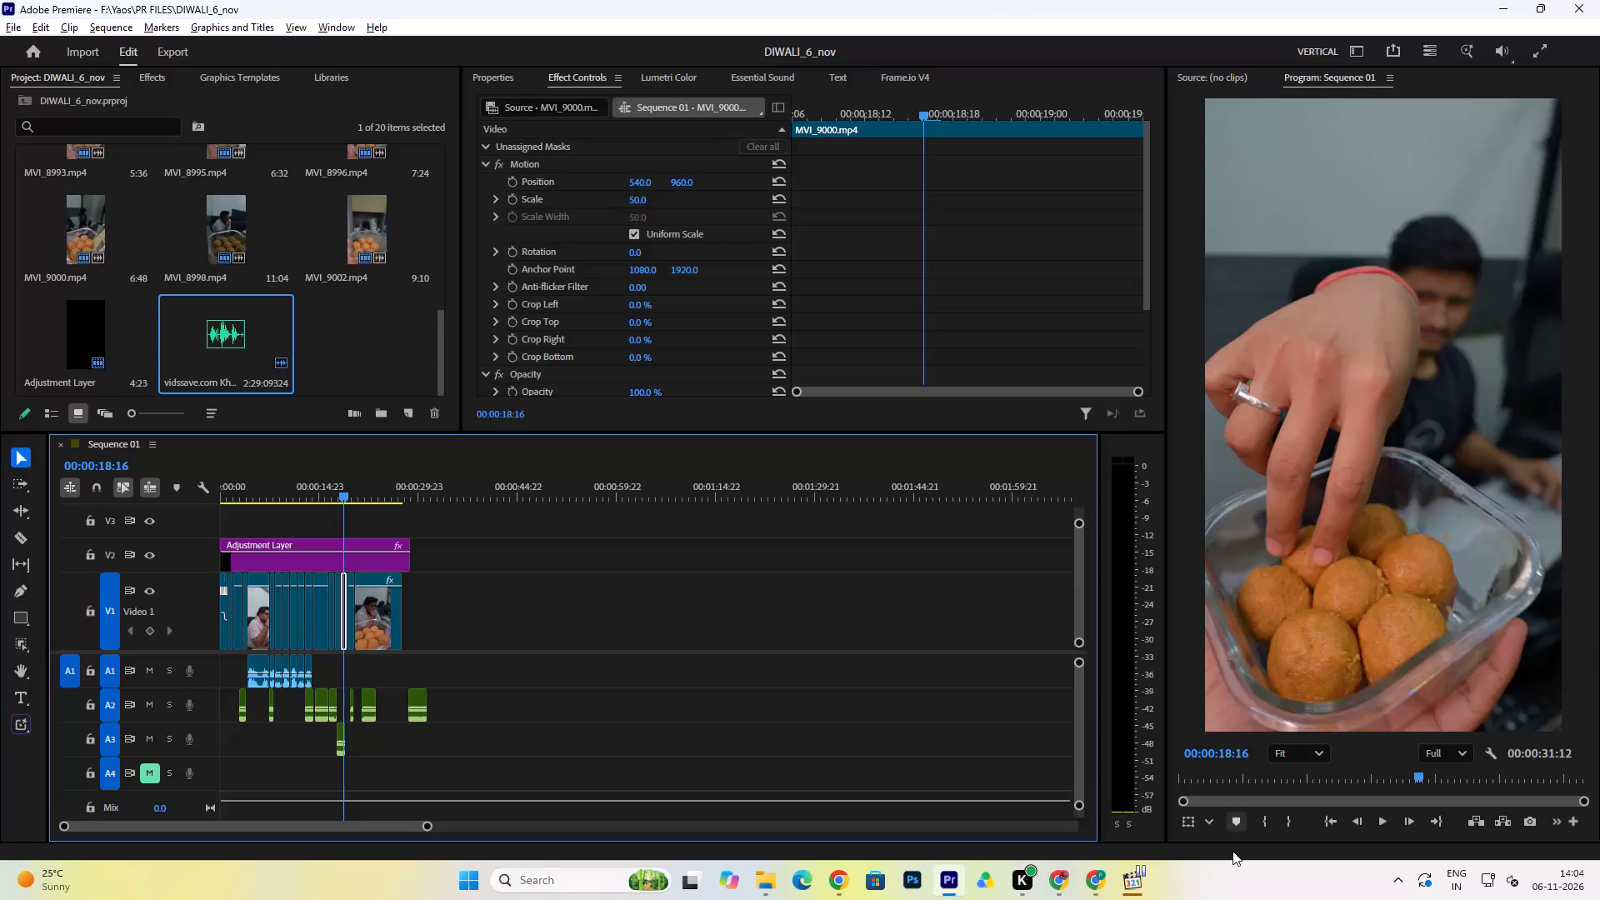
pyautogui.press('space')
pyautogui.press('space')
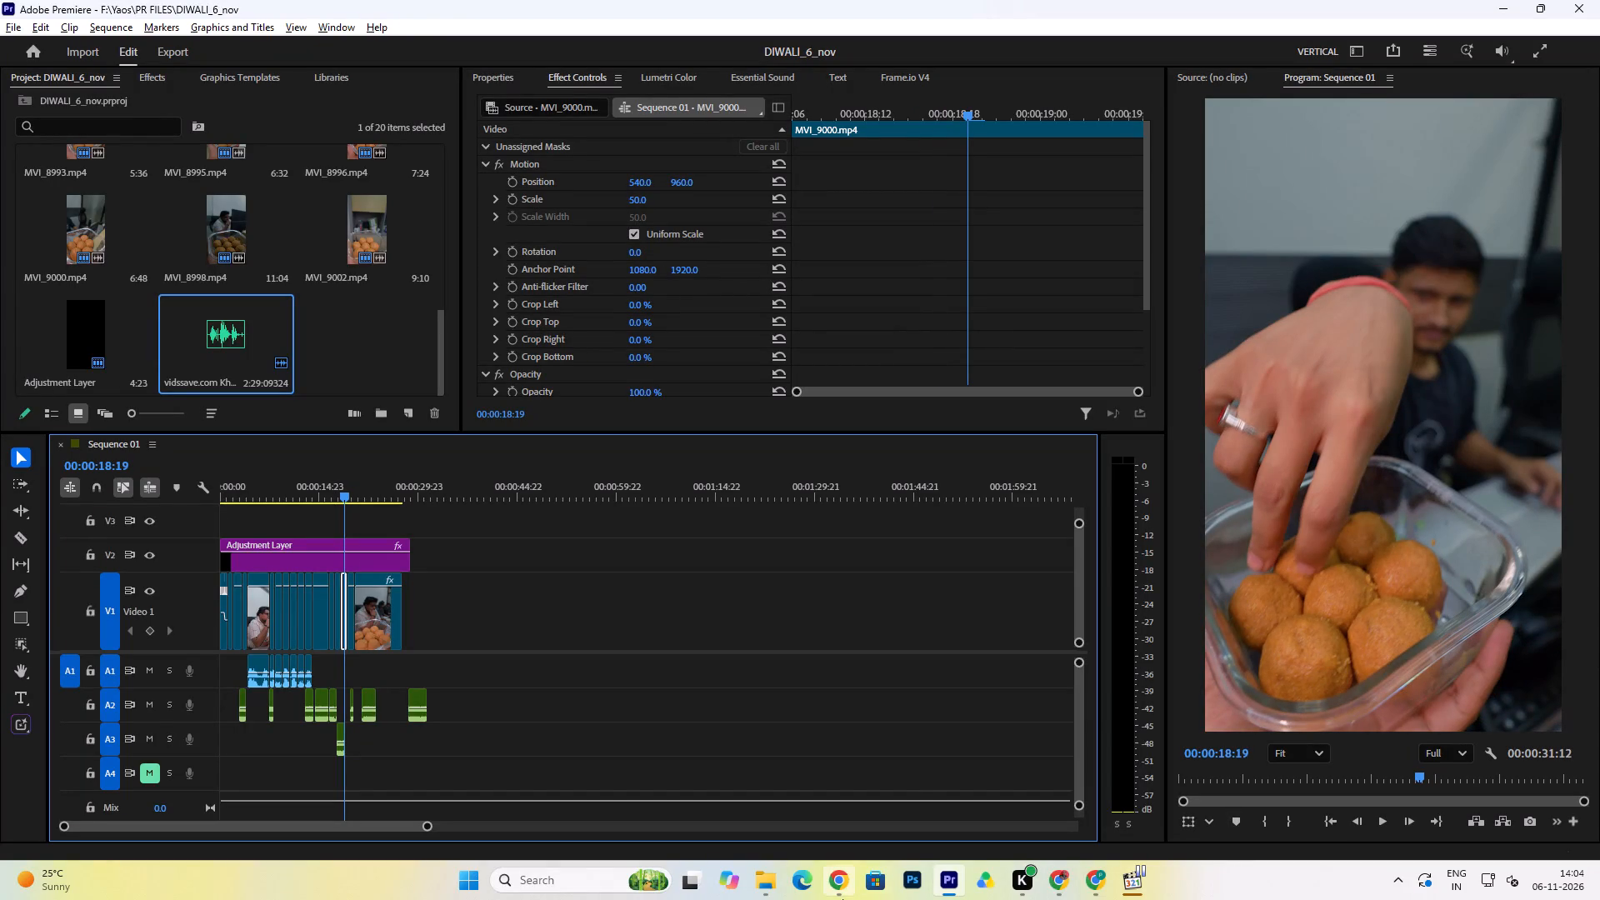
pyautogui.click(1505, 8)
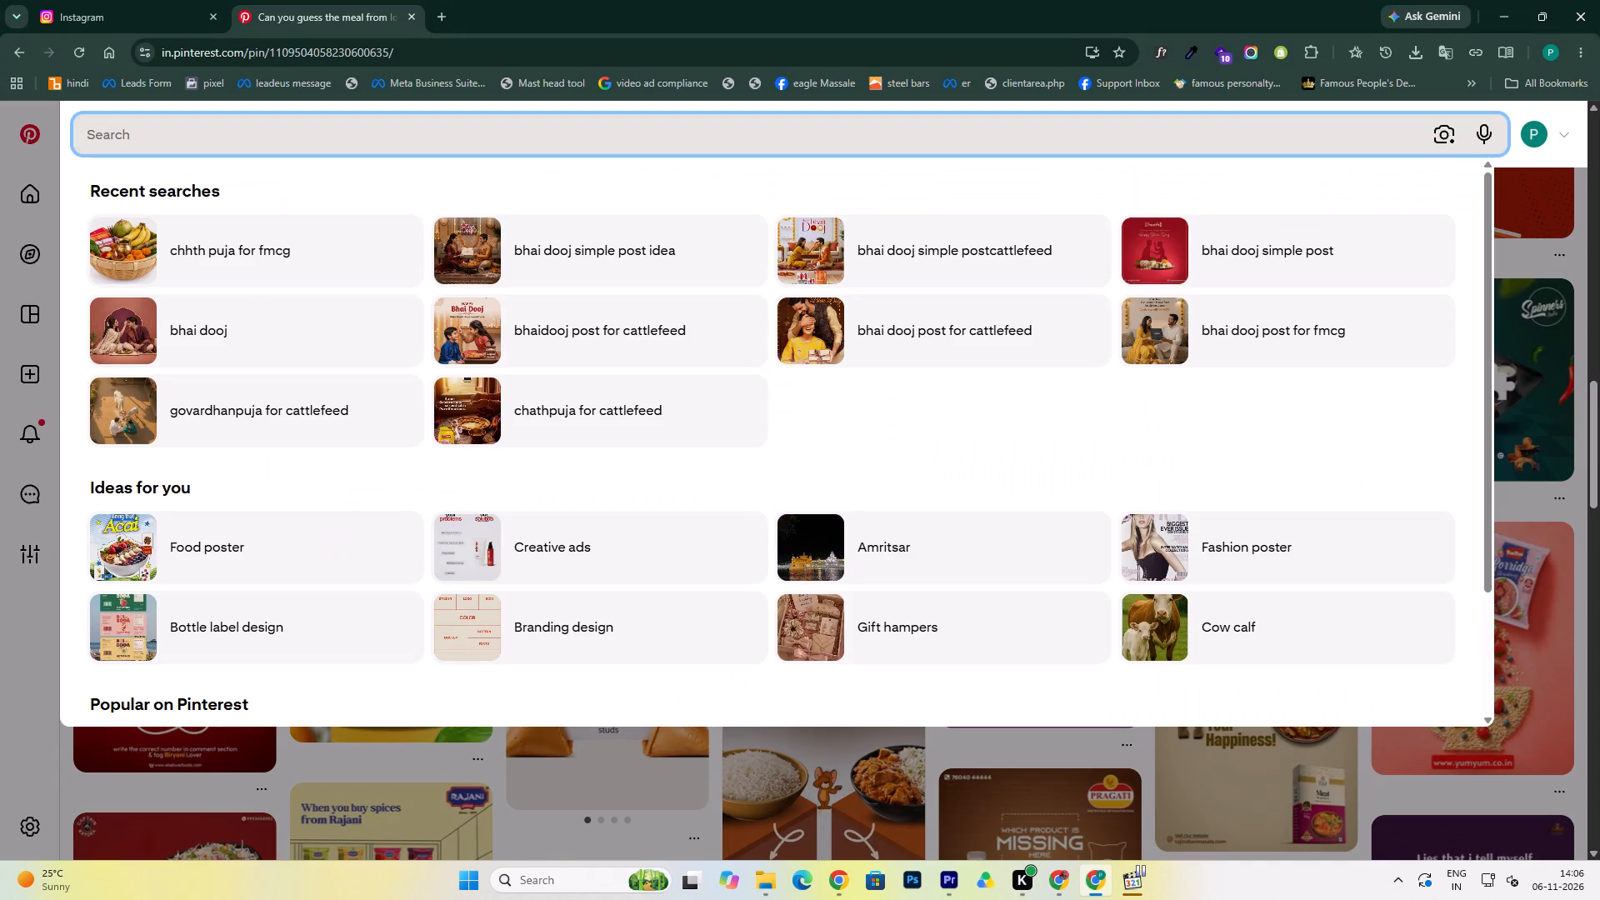
pyautogui.click(43, 433)
pyautogui.click(29, 317)
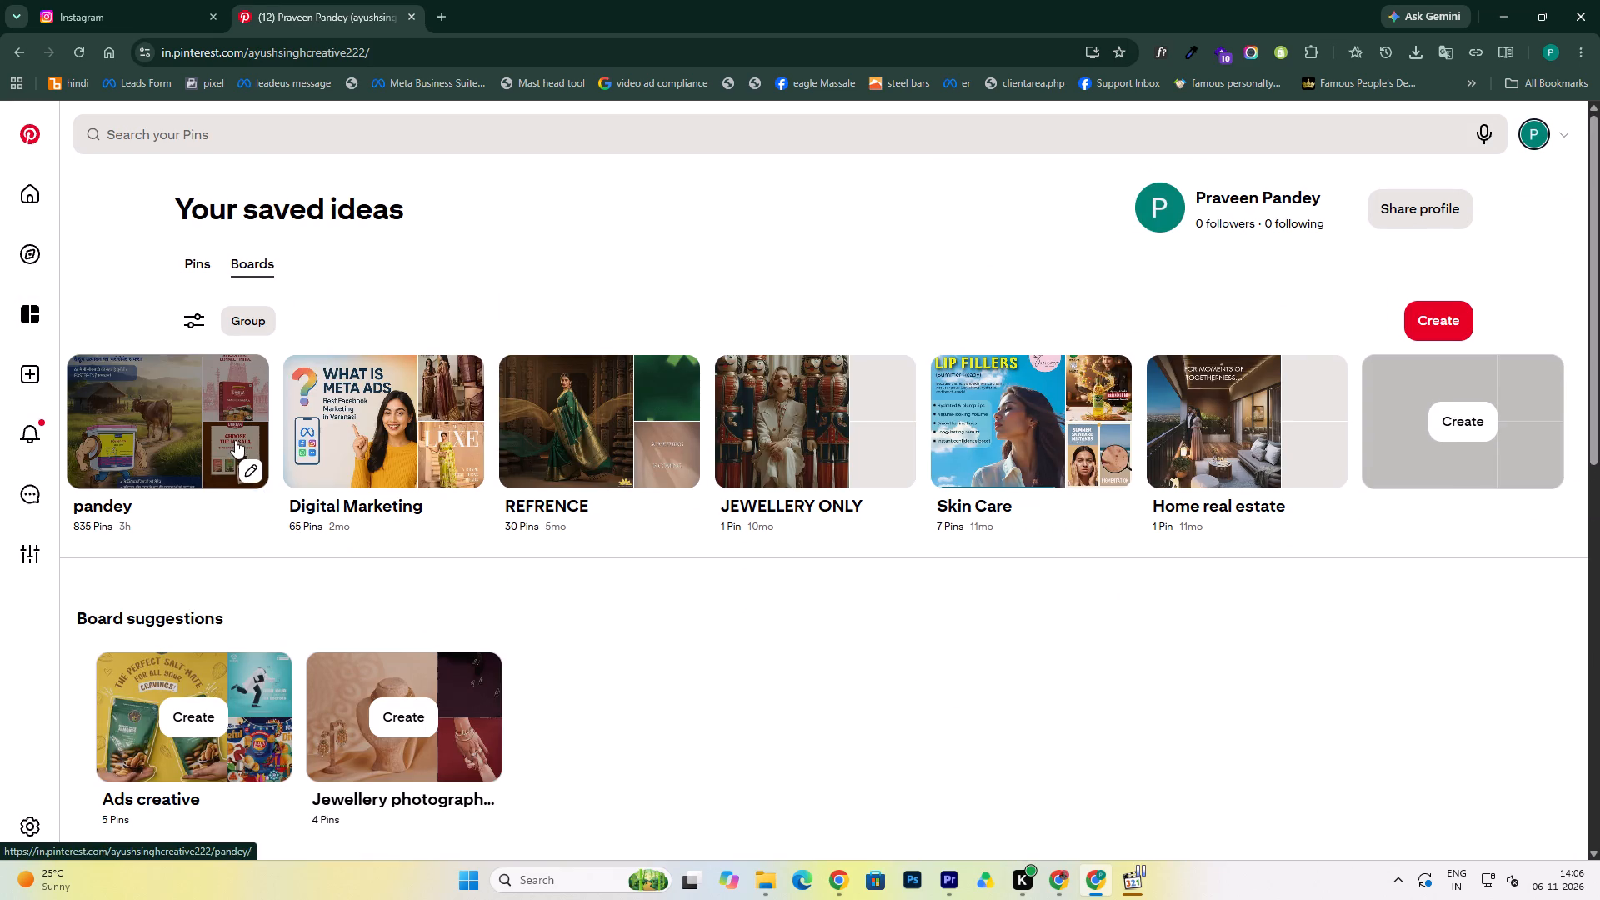
pyautogui.click(235, 440)
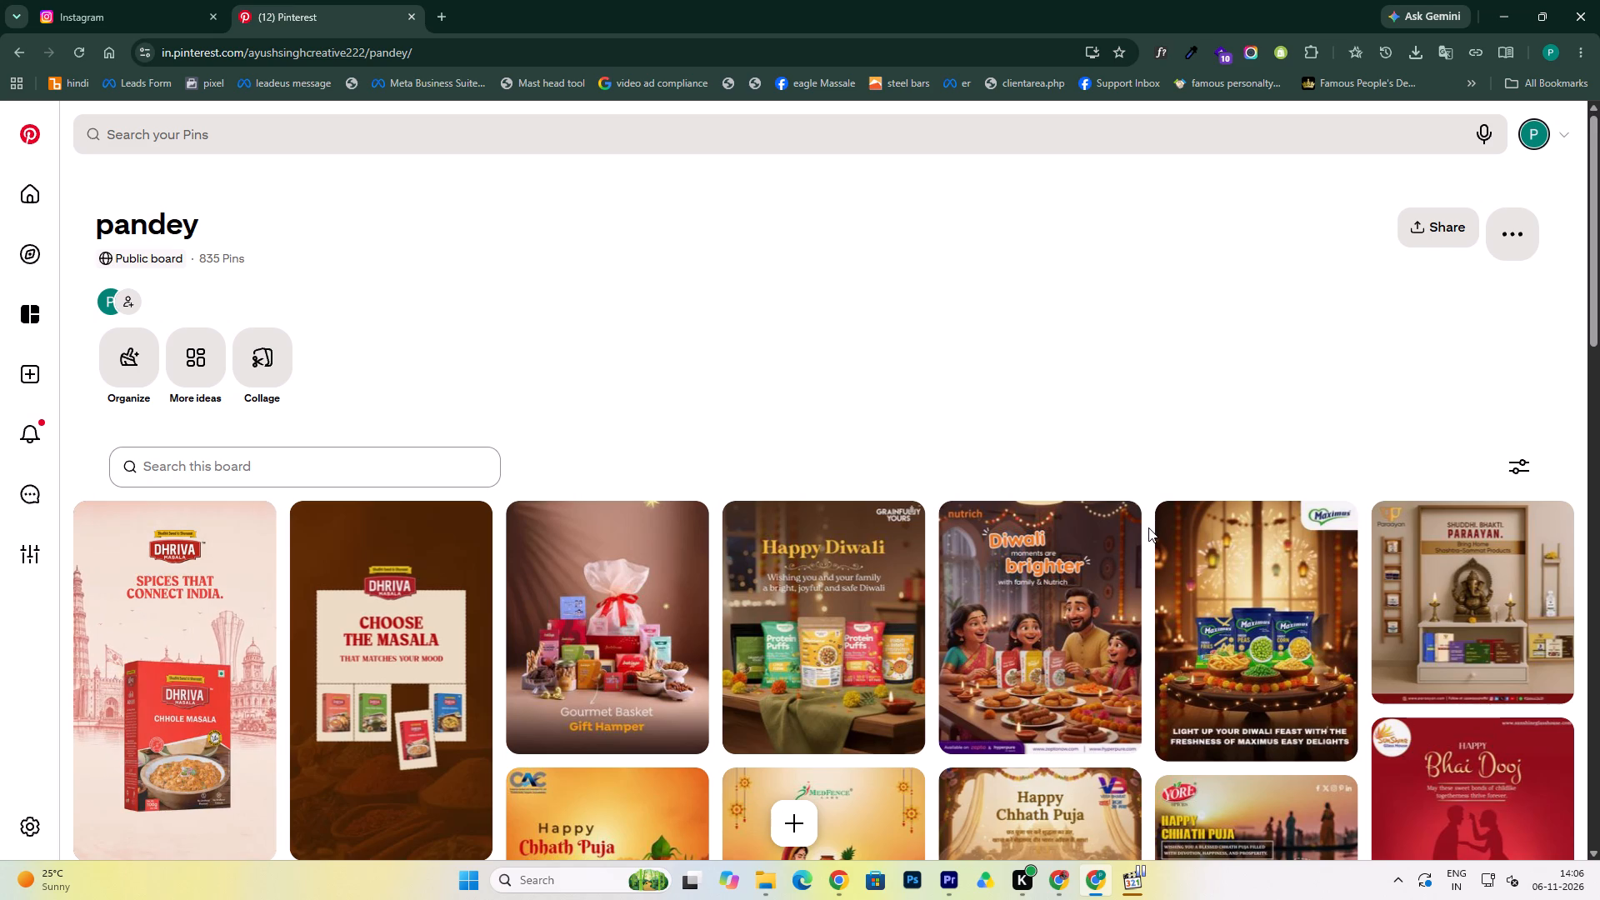
# Save the Khuman "Happy Dhanteras The Shopping Day" pin to the board "pandey" and download its image.
pyautogui.scroll(-2, 1148, 532)
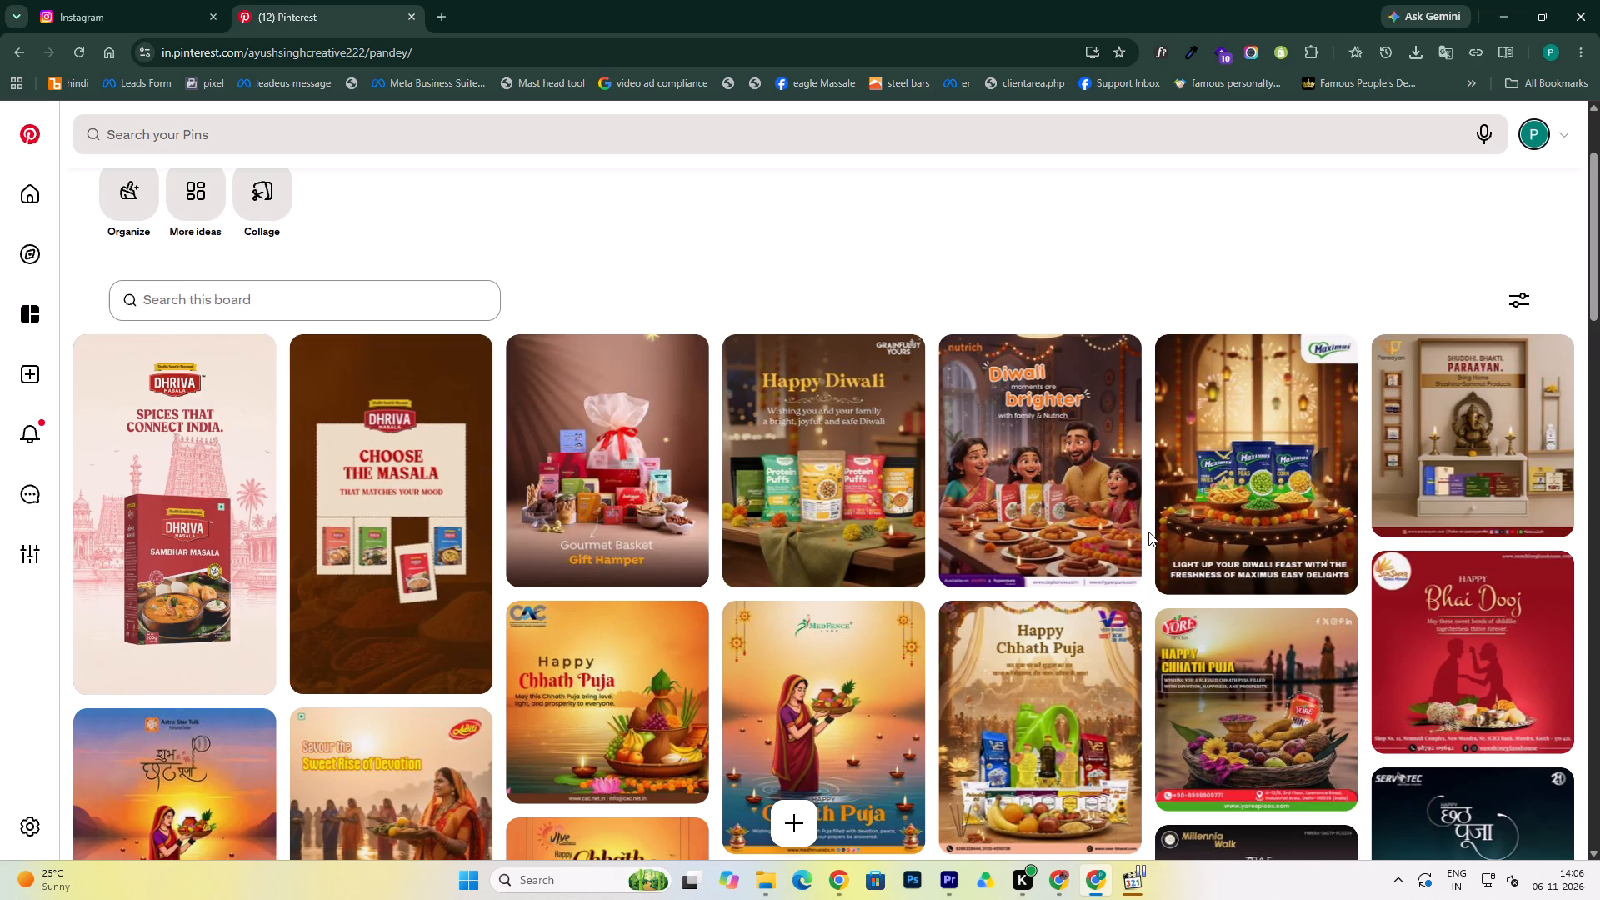
pyautogui.scroll(-2, 1148, 532)
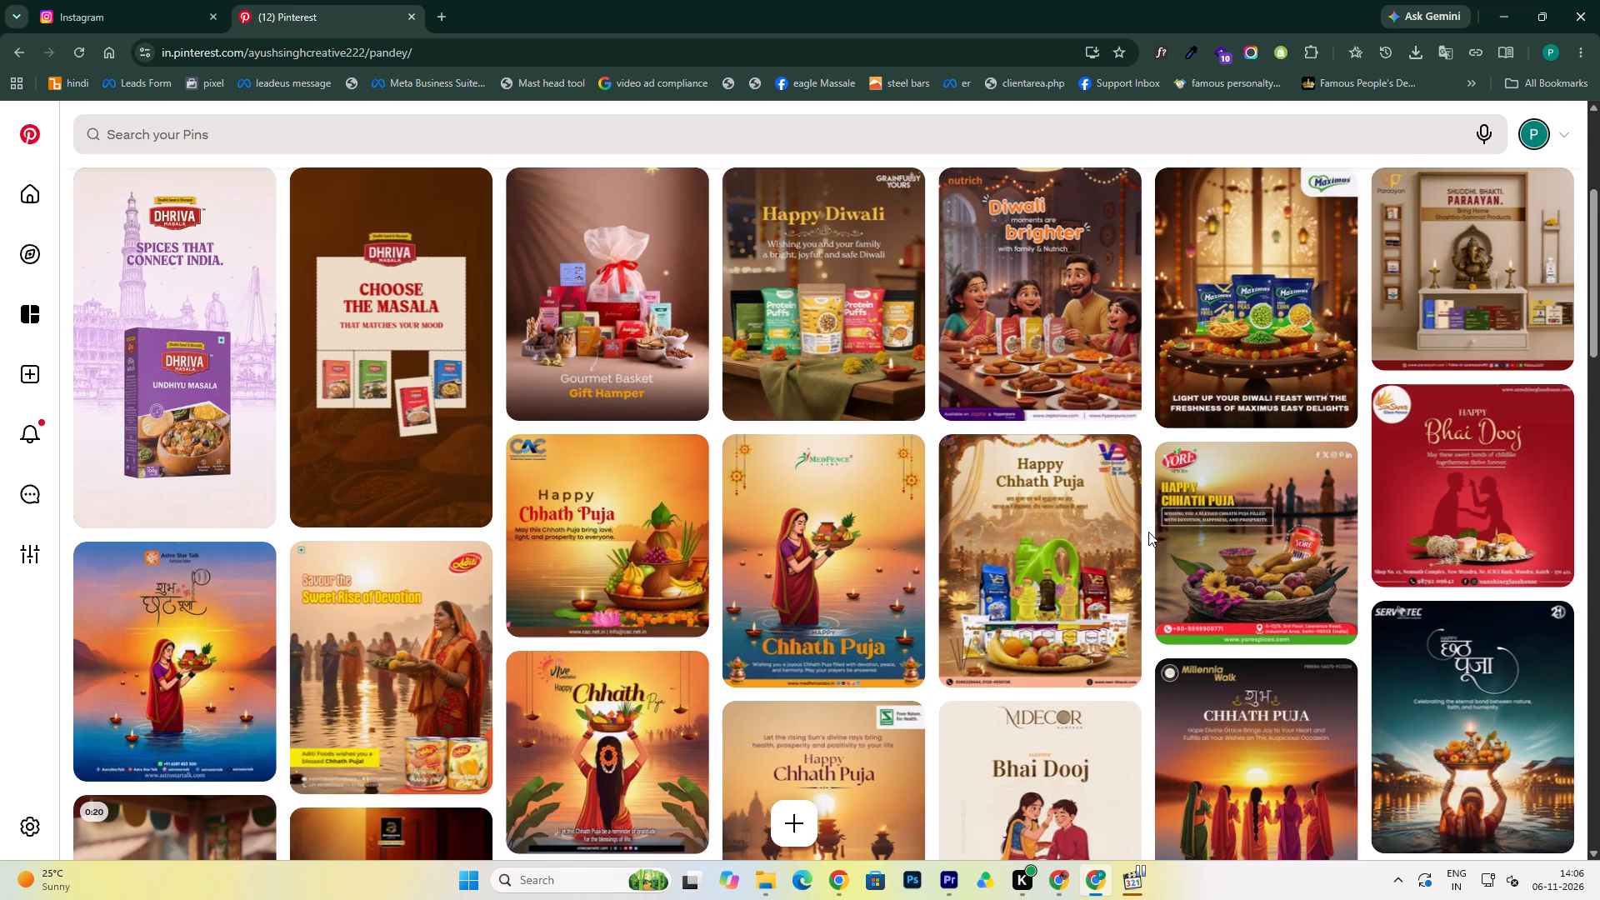
pyautogui.scroll(-3, 1148, 532)
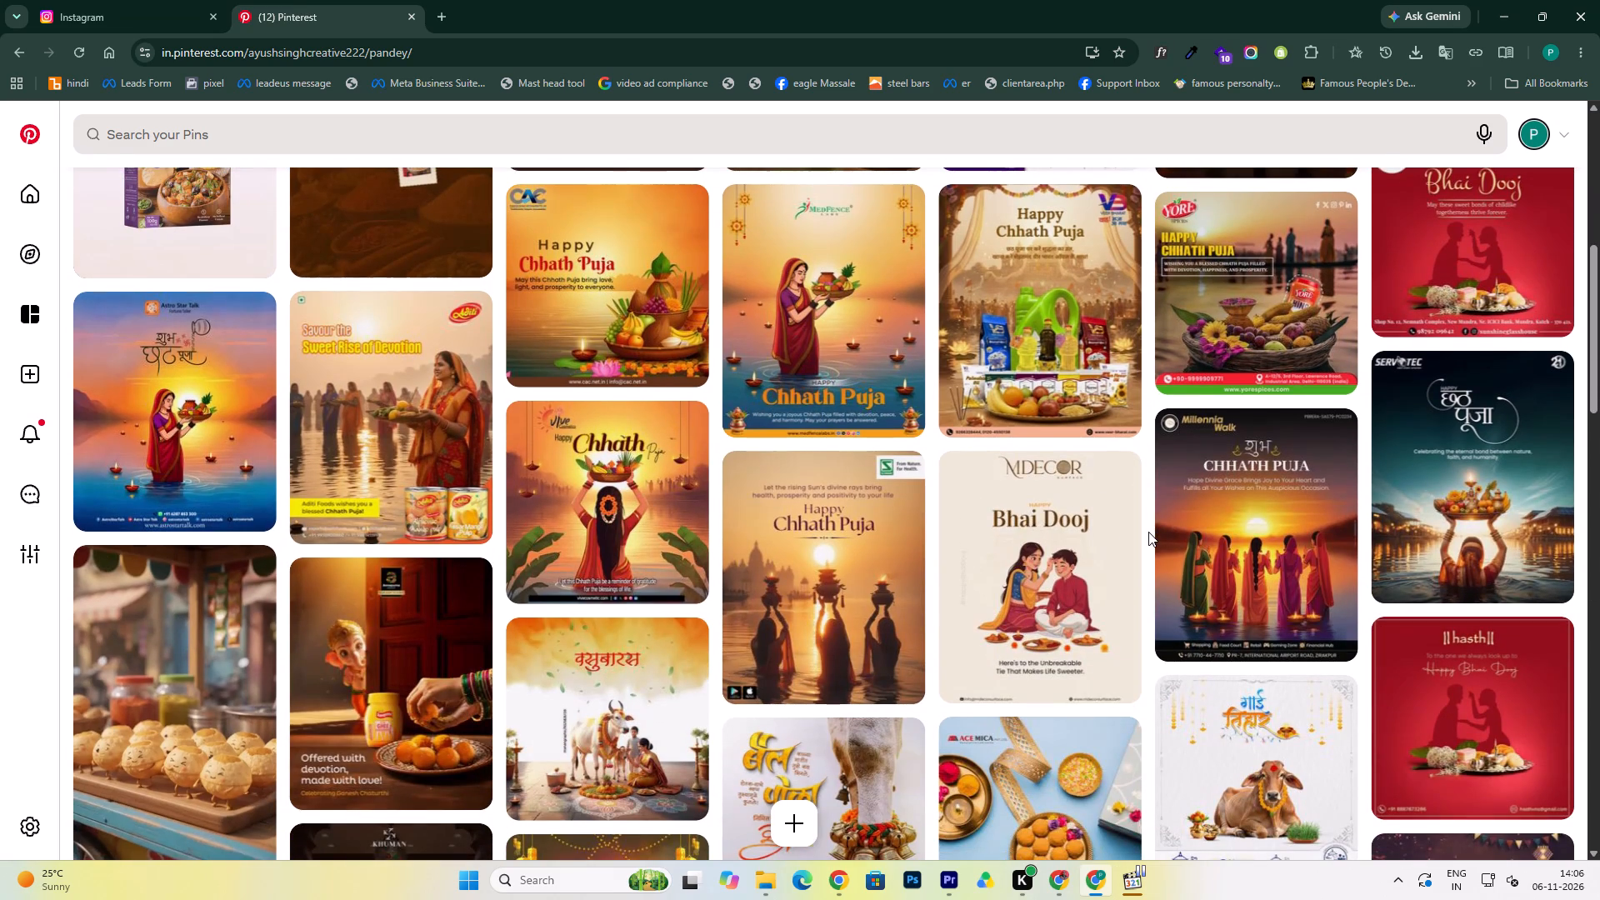
pyautogui.scroll(-4, 1148, 532)
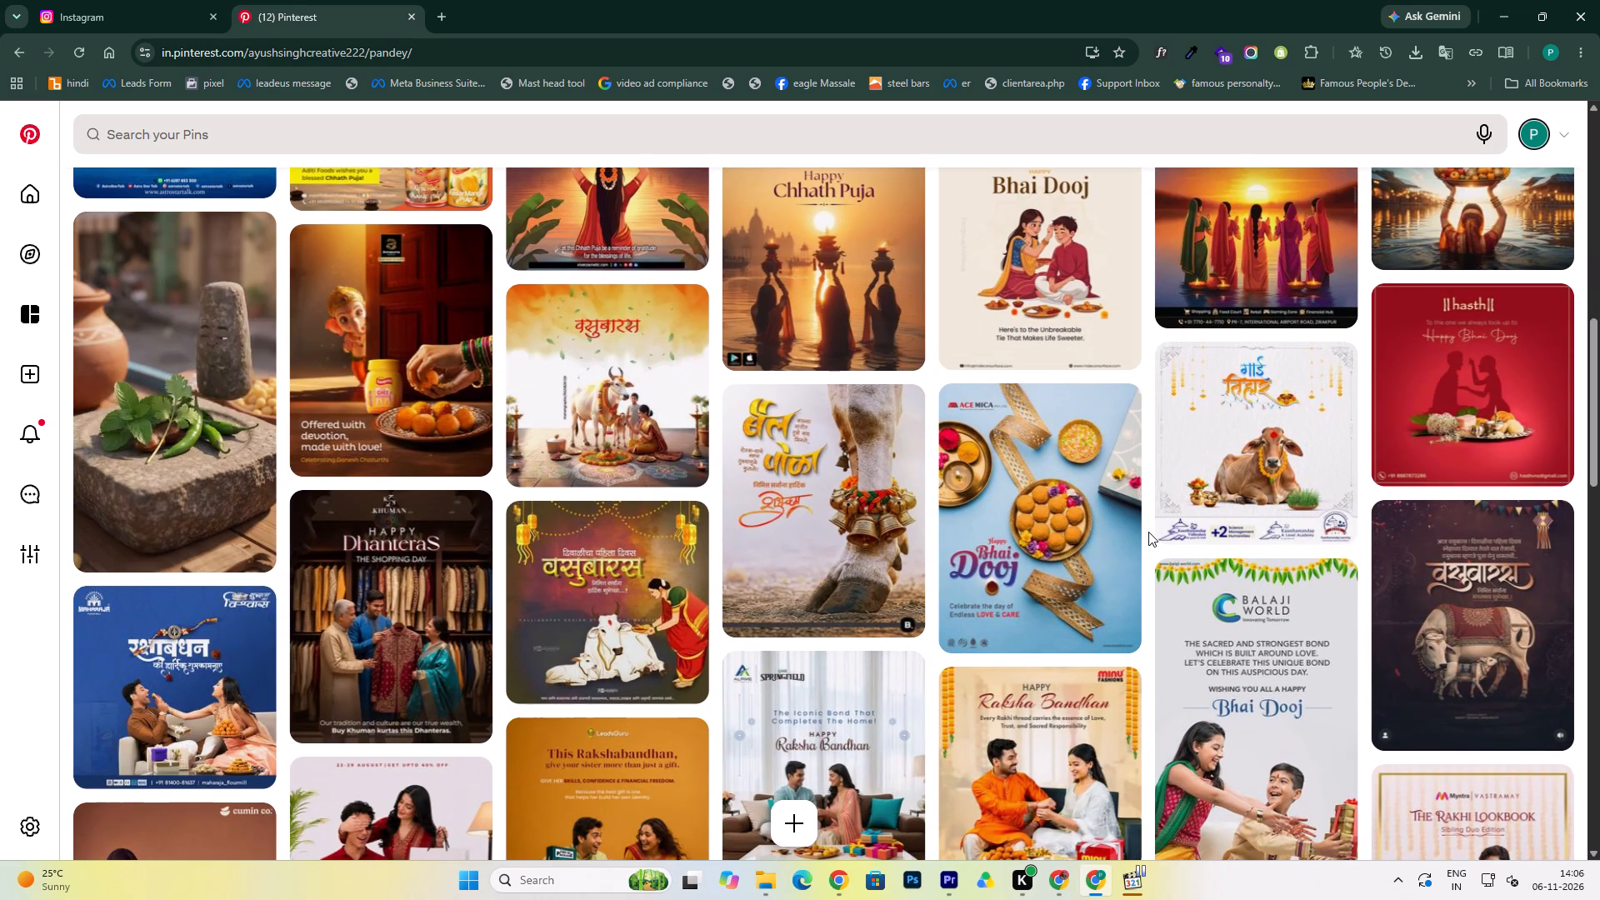
pyautogui.click(452, 532)
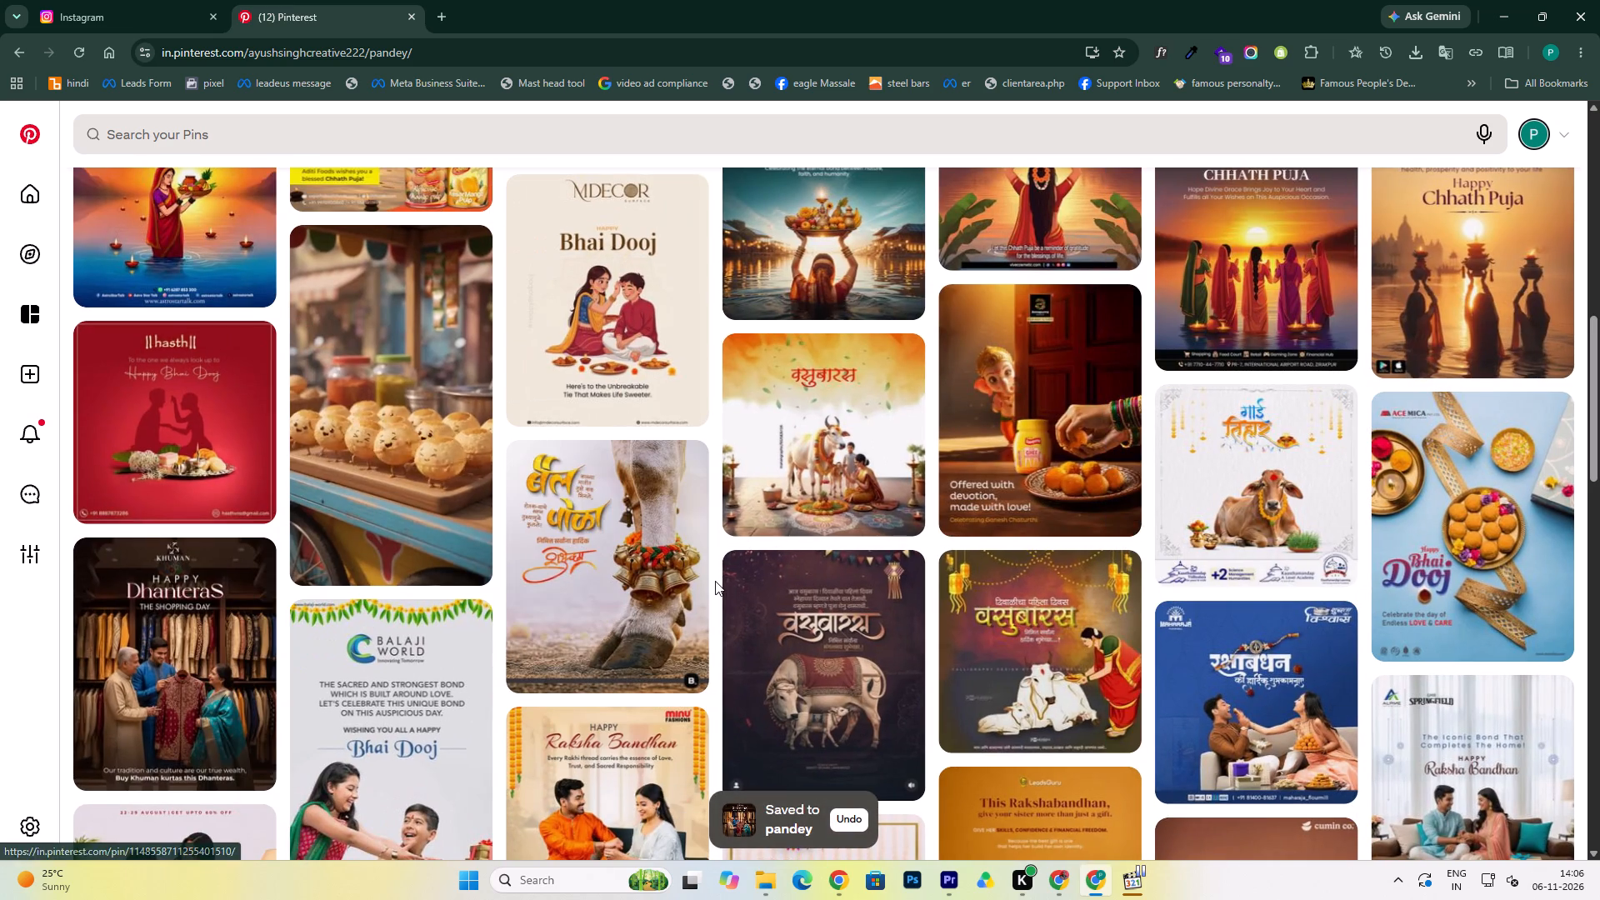
pyautogui.click(237, 620)
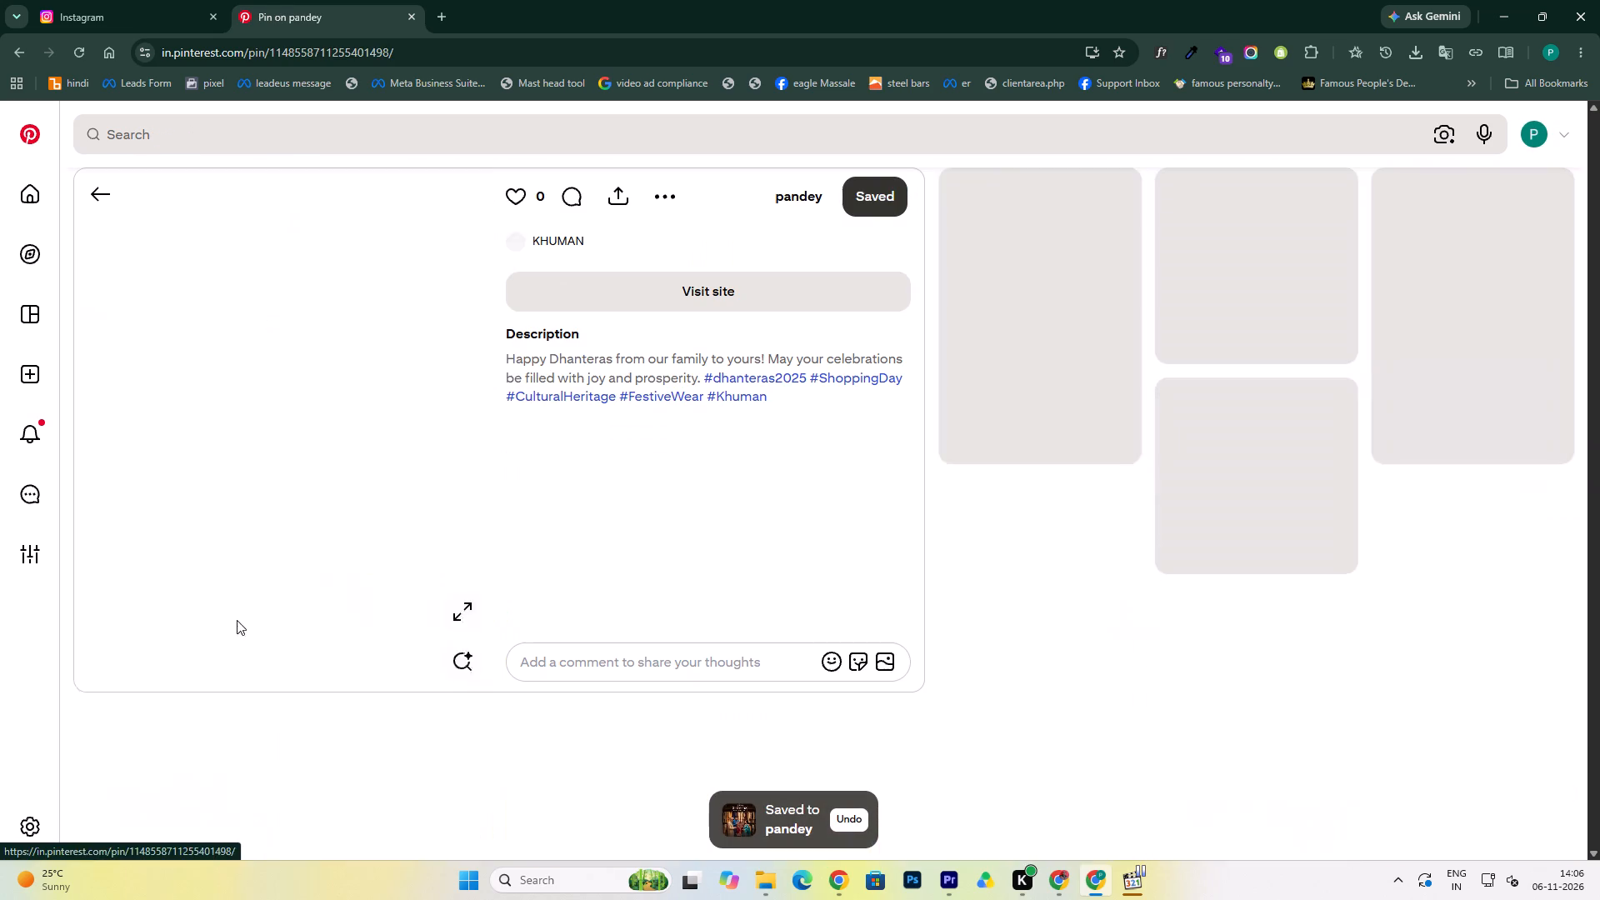
pyautogui.click(670, 202)
pyautogui.click(656, 278)
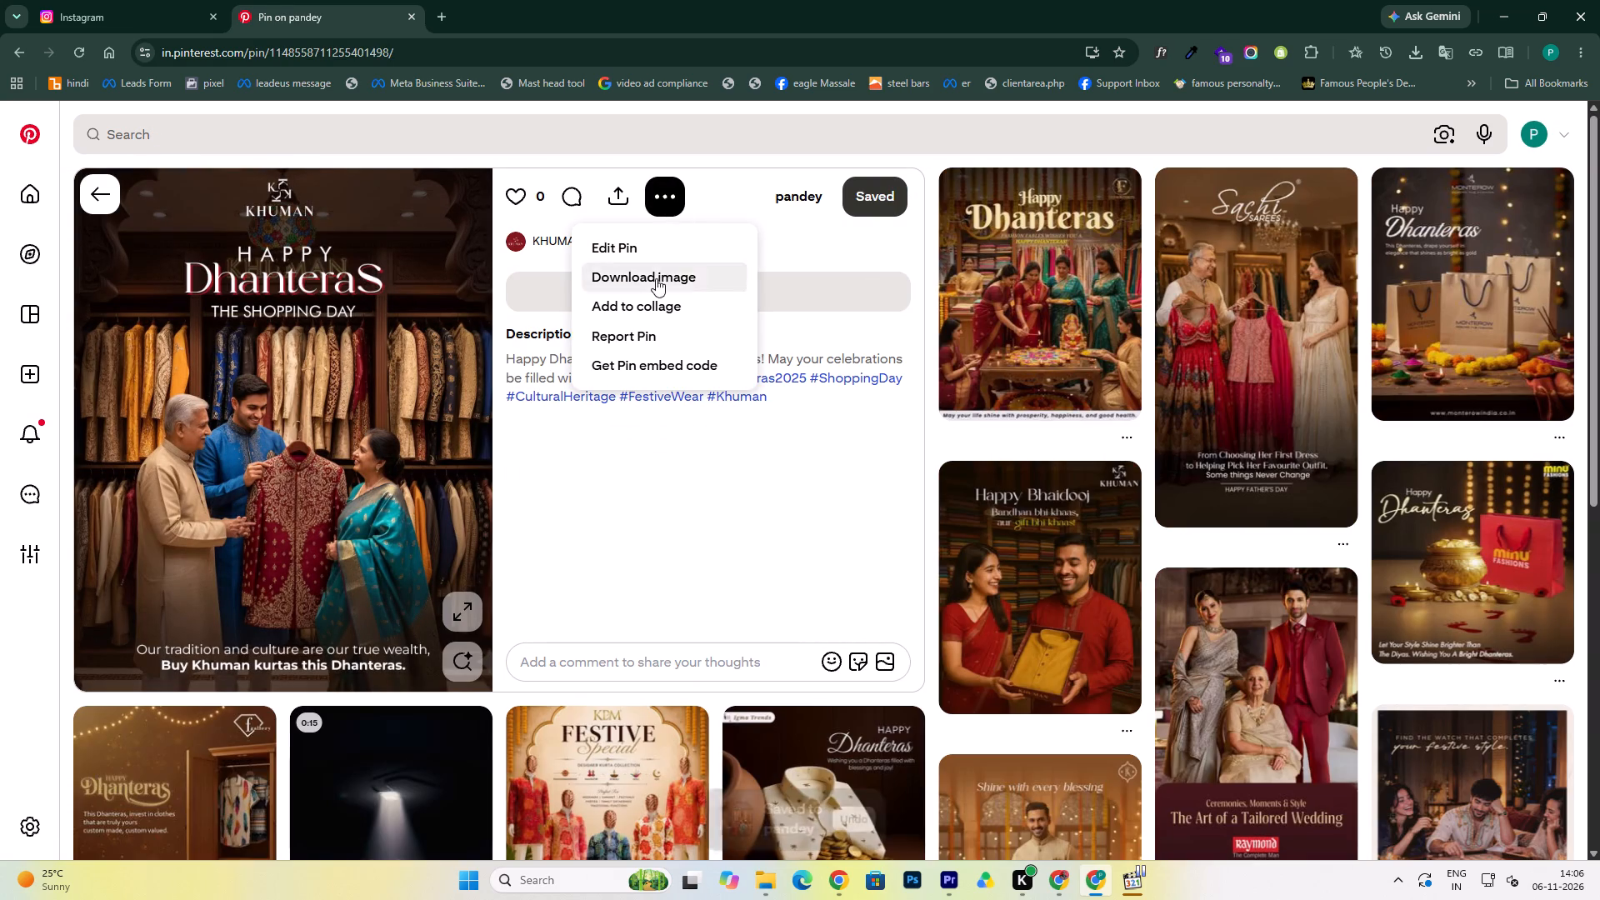
# Return to the "pandey" board and browse its festive pins for further design references.
pyautogui.click(19, 56)
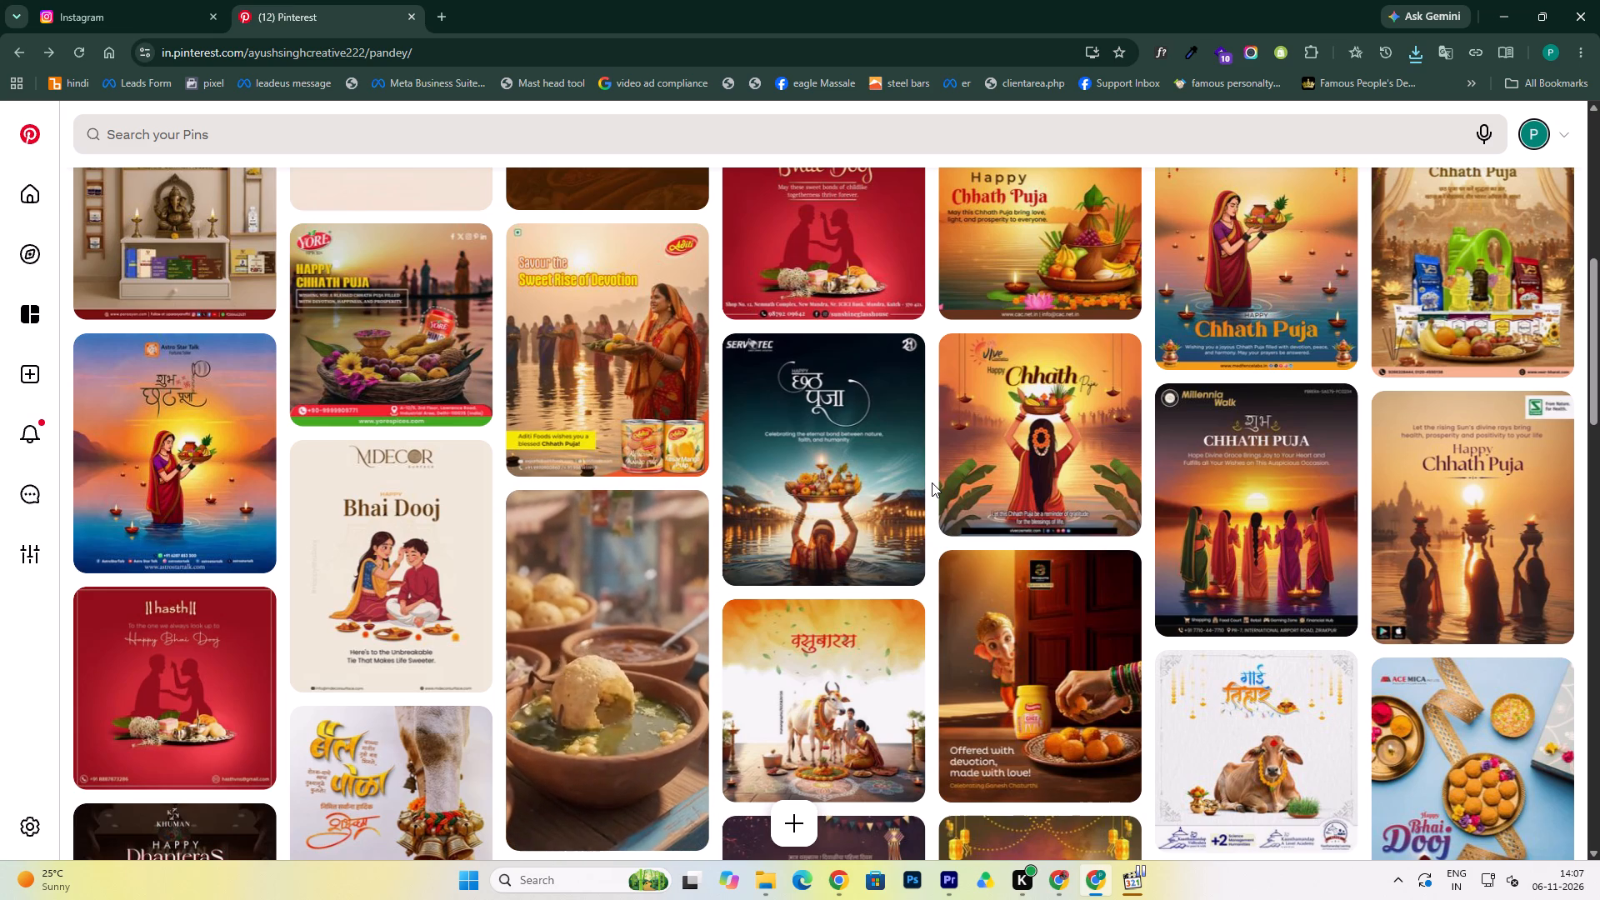
pyautogui.scroll(-4, 932, 482)
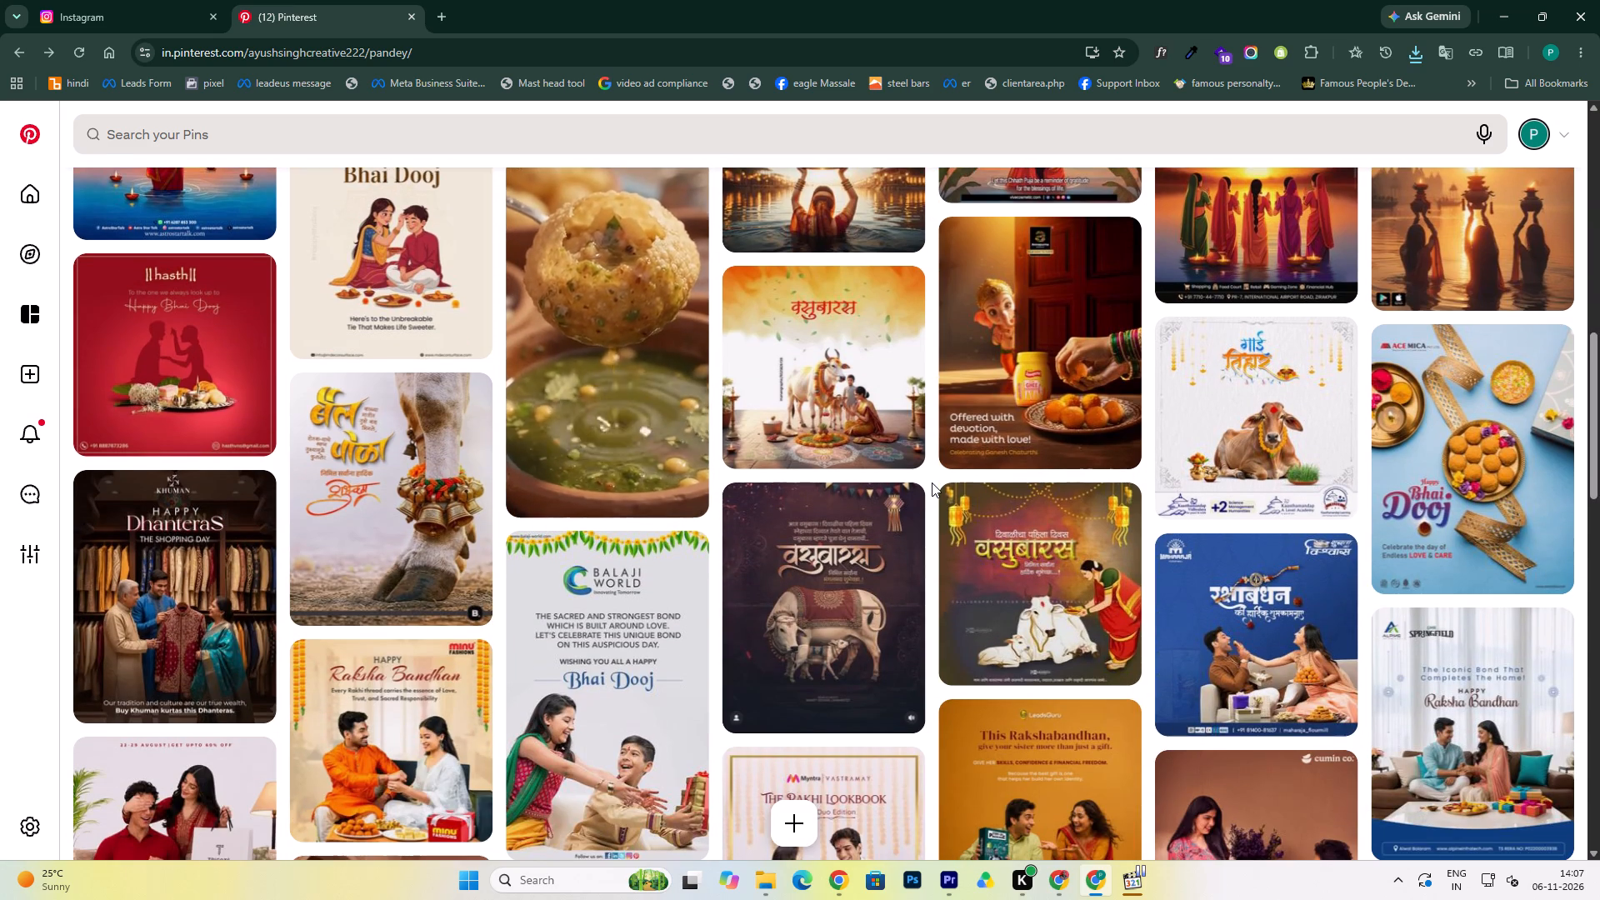
pyautogui.scroll(-1, 932, 482)
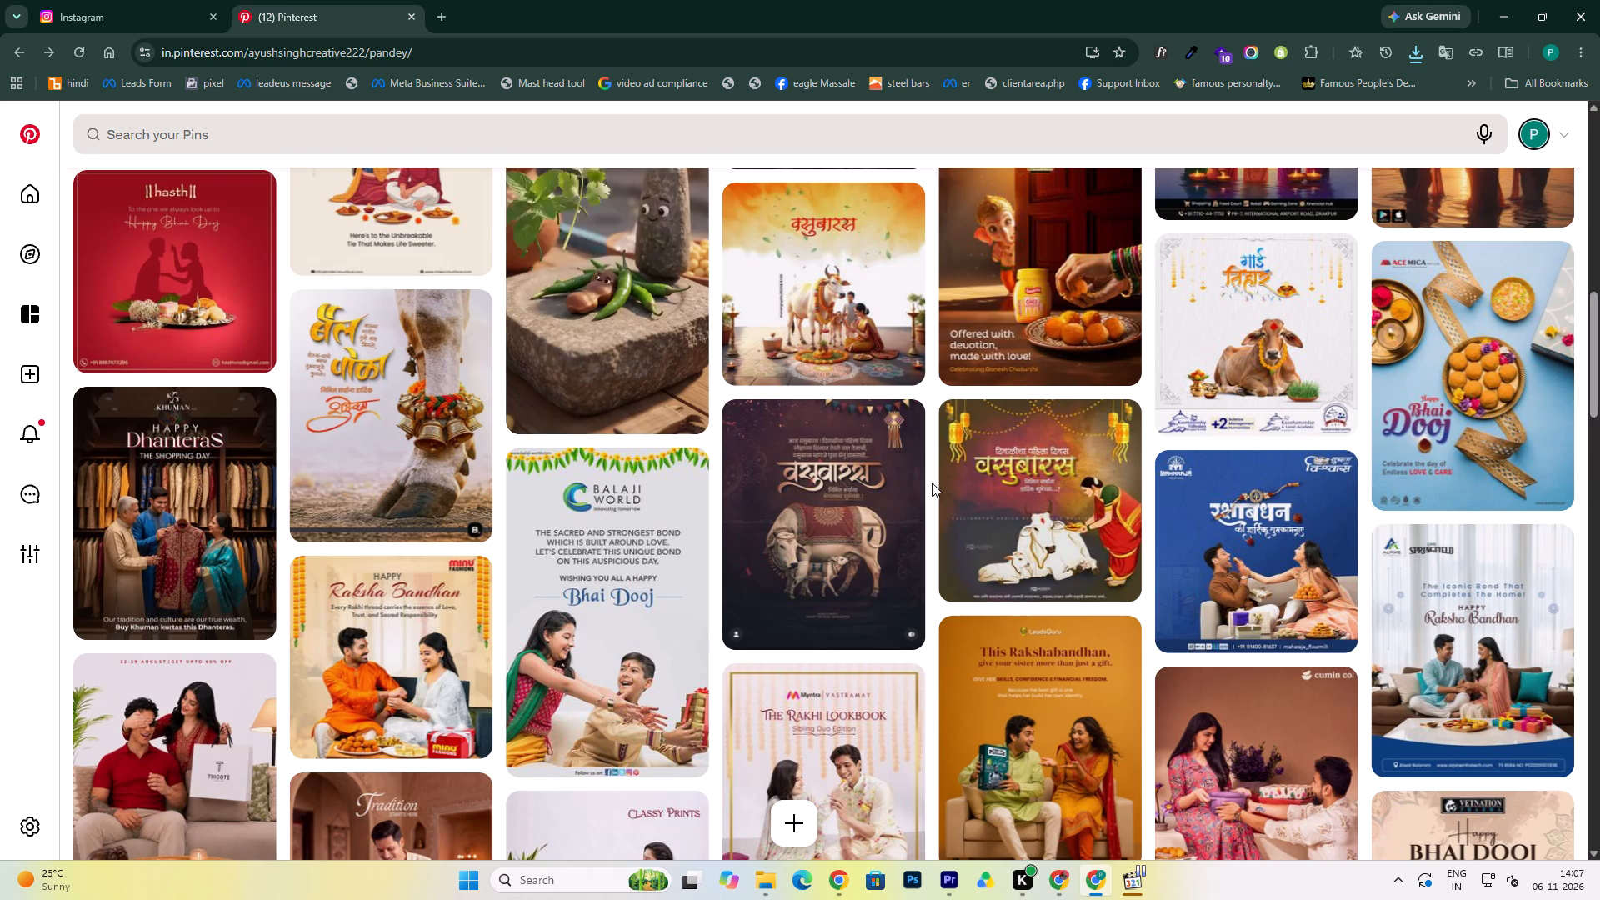
pyautogui.scroll(-2, 932, 482)
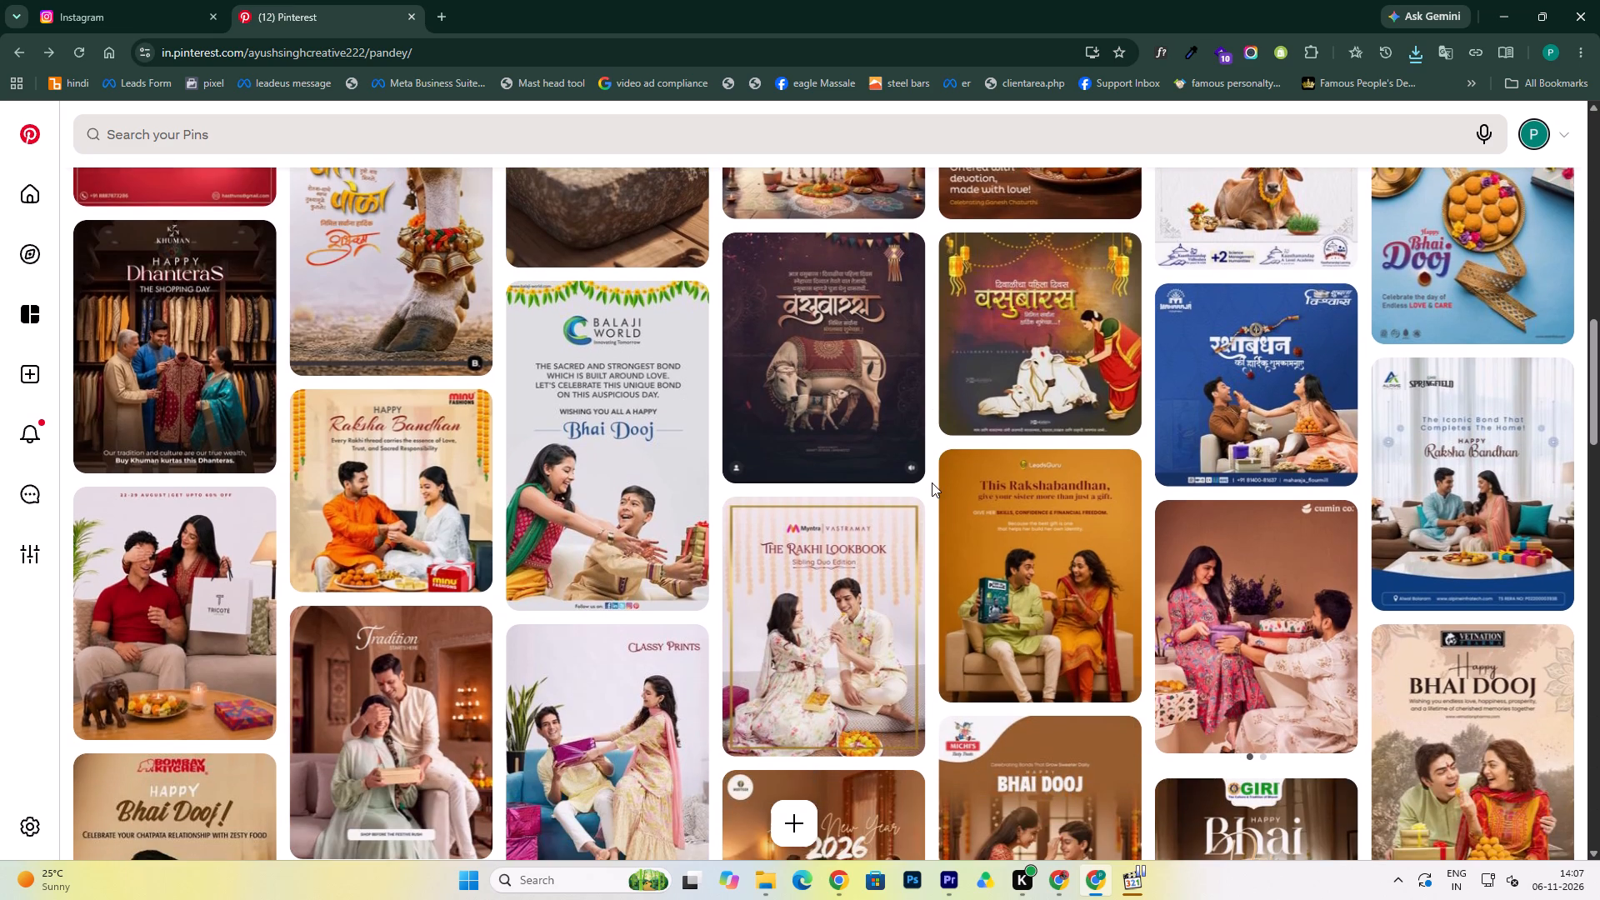
pyautogui.scroll(-2, 932, 482)
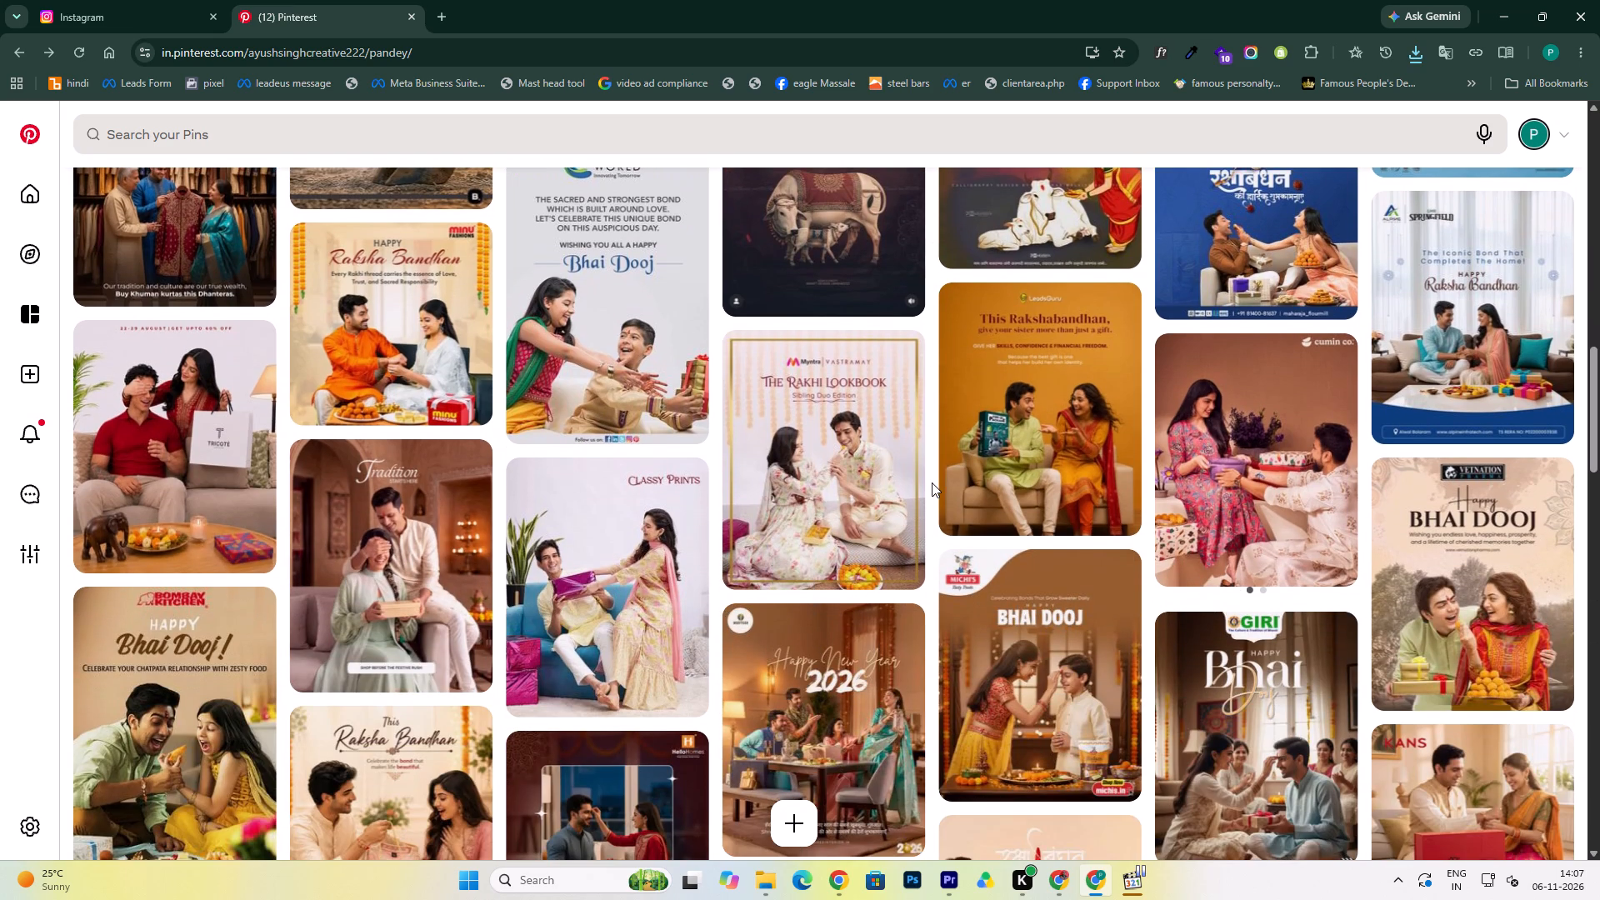
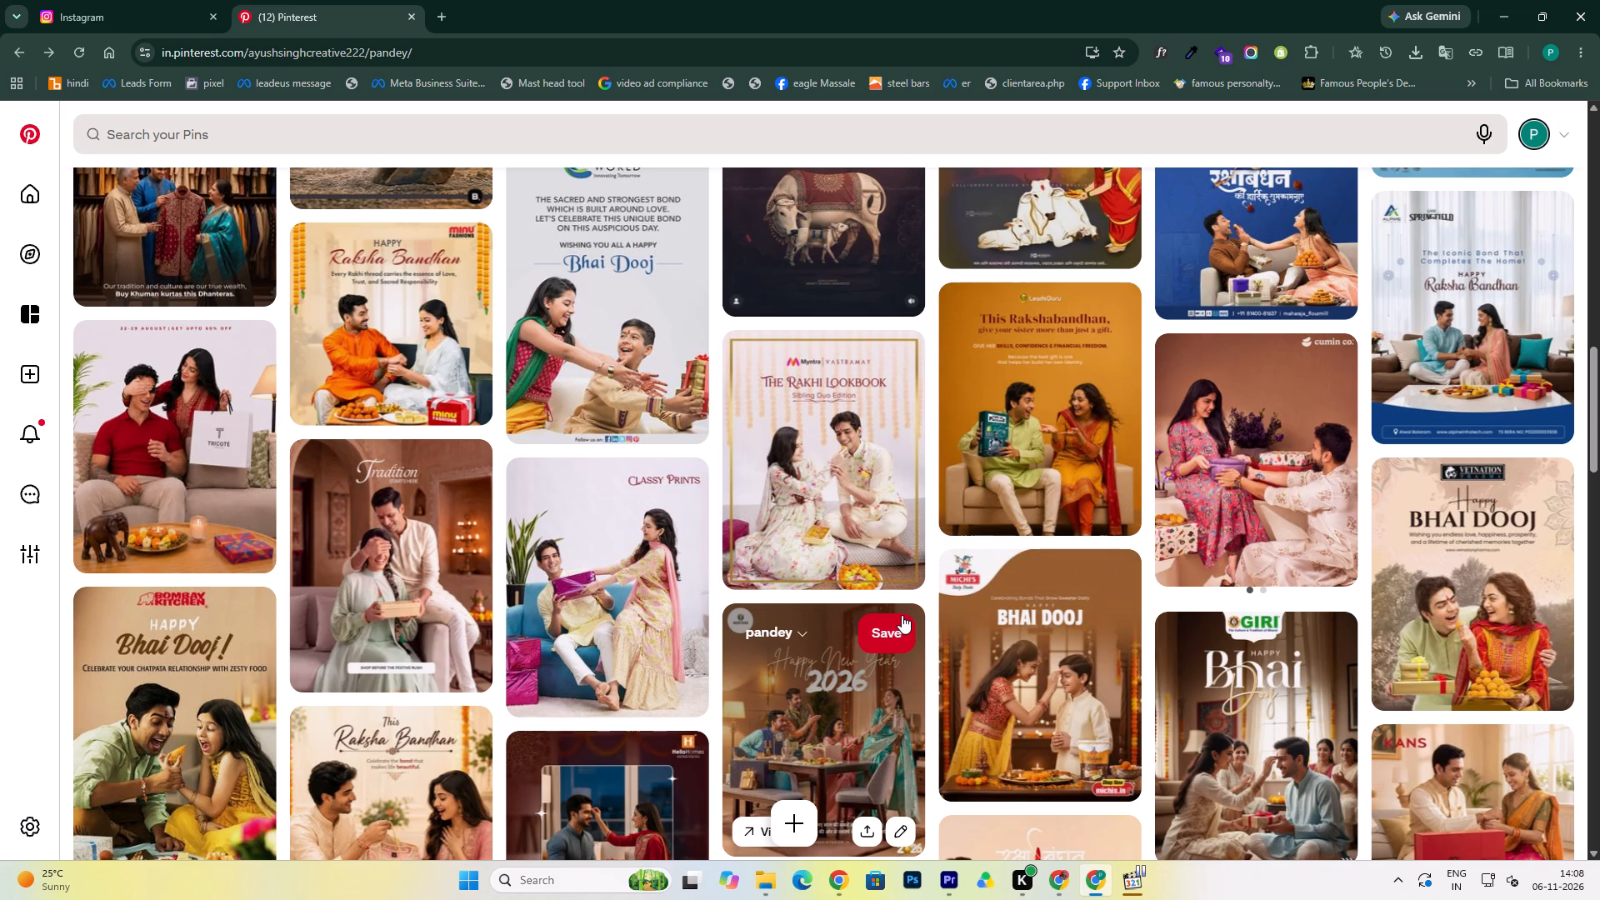
# Open the "Happy New Year 2026" pin of the family dining scene from the board and download its image.
pyautogui.click(867, 726)
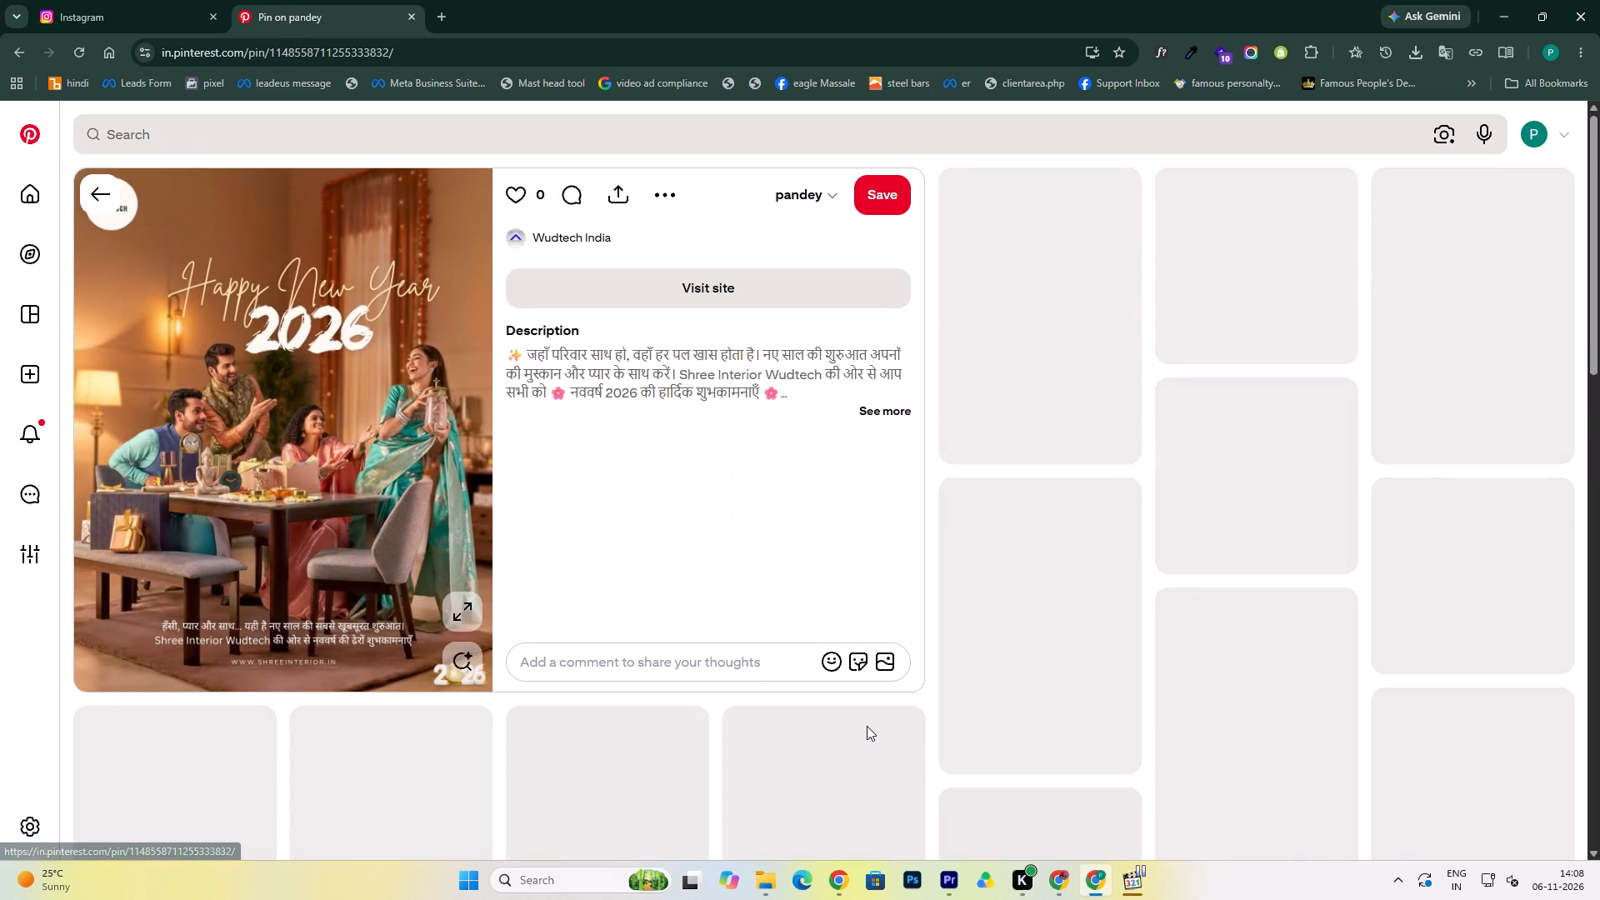
pyautogui.click(658, 188)
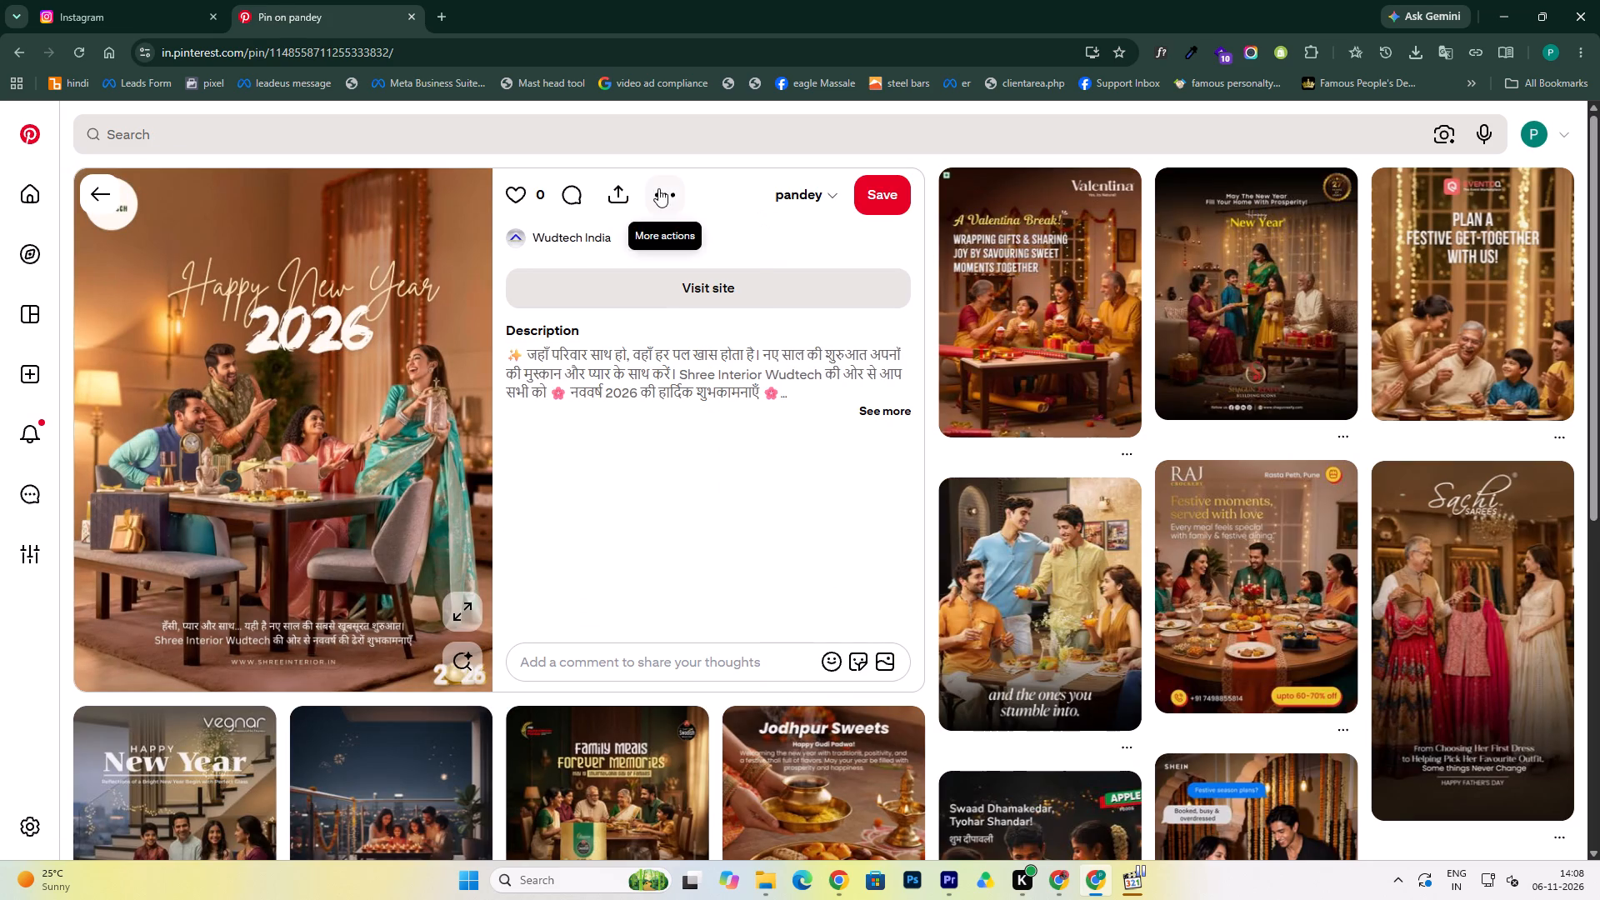
pyautogui.click(659, 273)
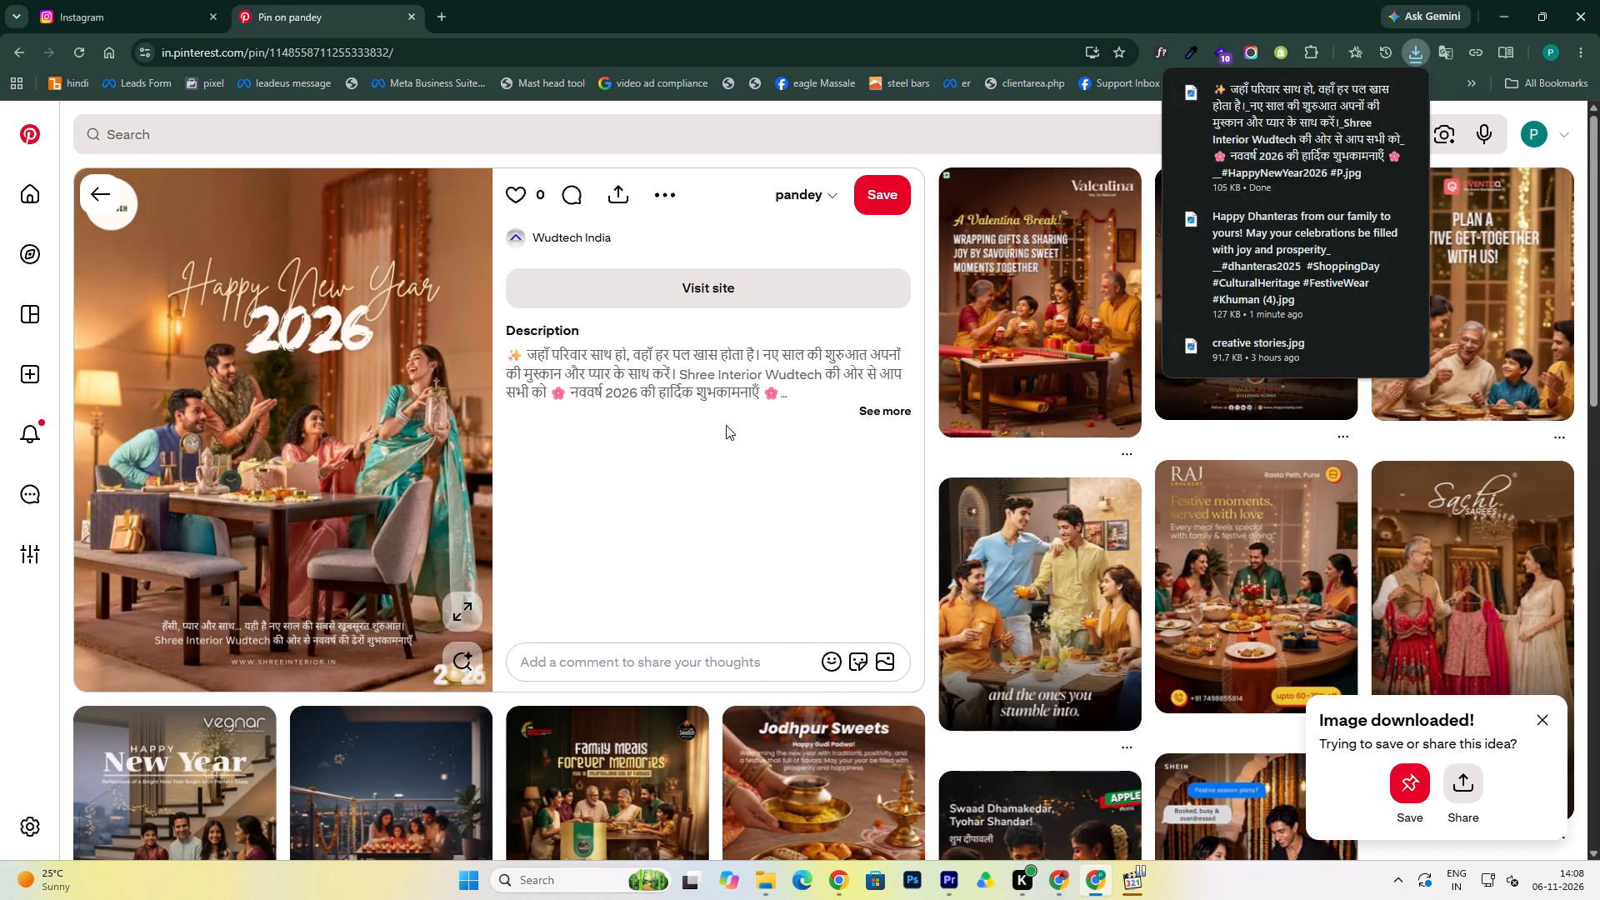
pyautogui.click(710, 475)
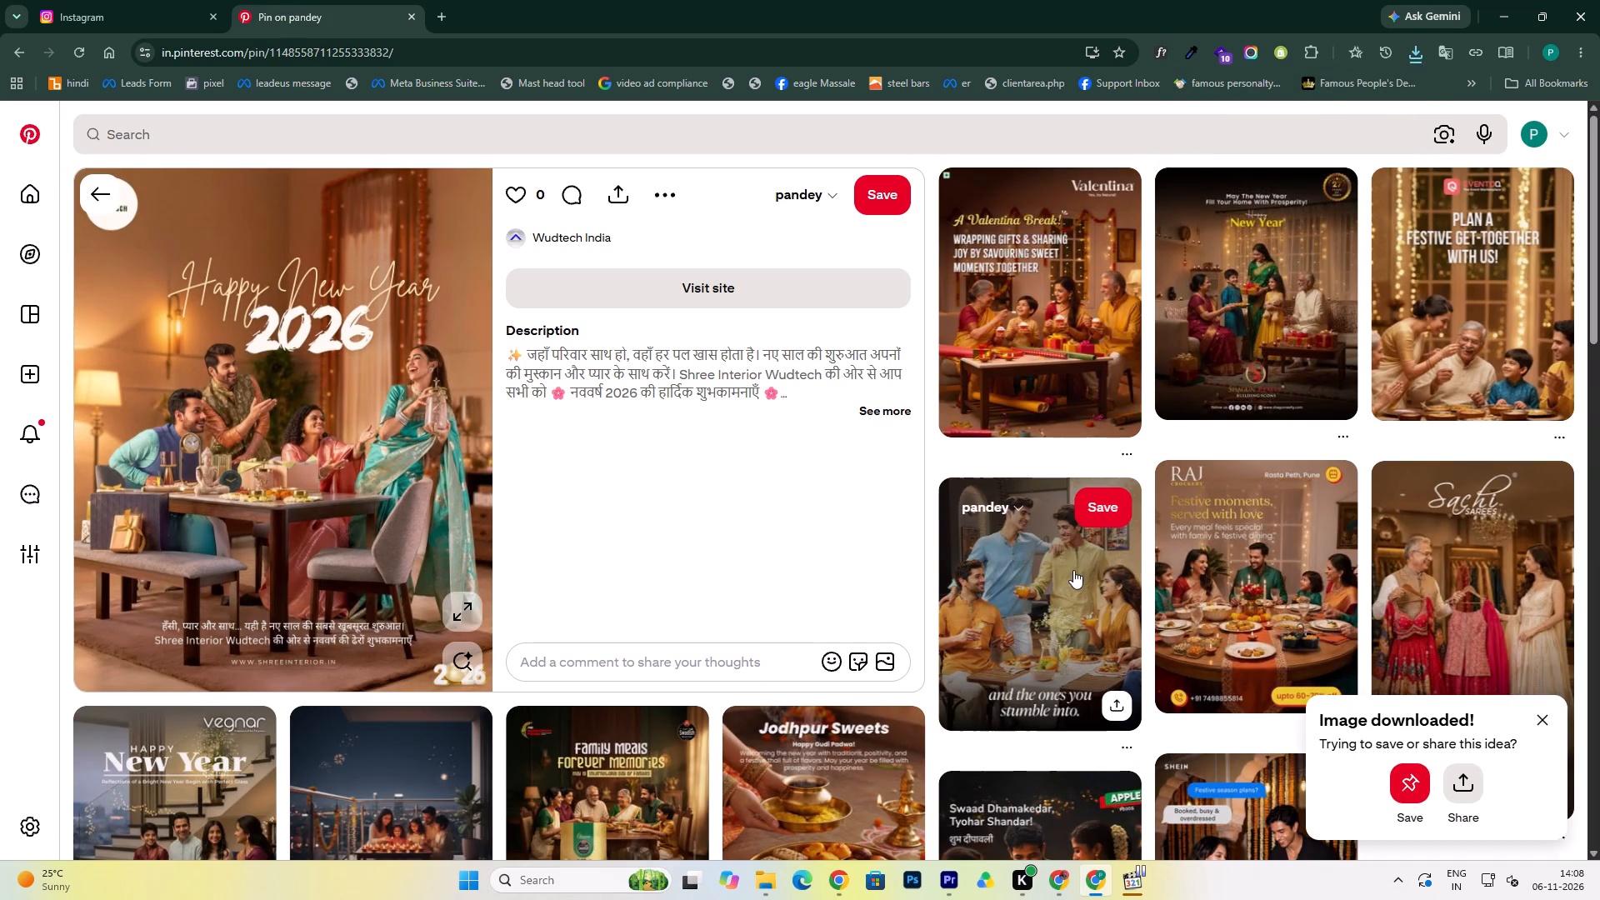
# Save the related pin of friends in kurtas captioned "and the ones you stumble into" to the board "pandey".
pyautogui.scroll(-2, 1062, 570)
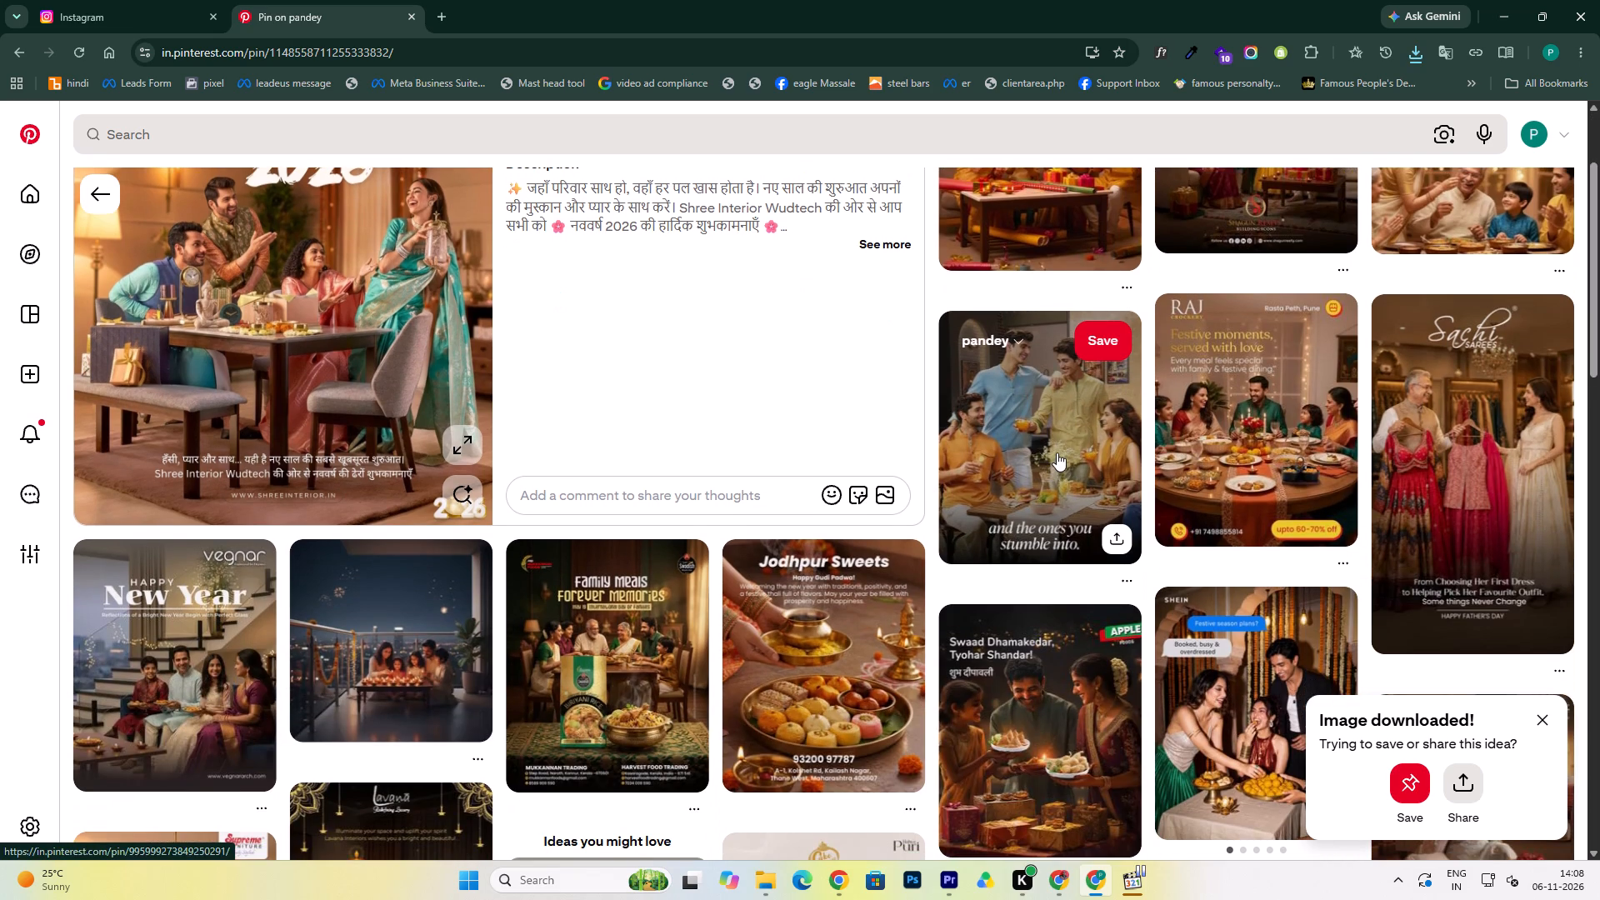
pyautogui.scroll(-2, 1057, 452)
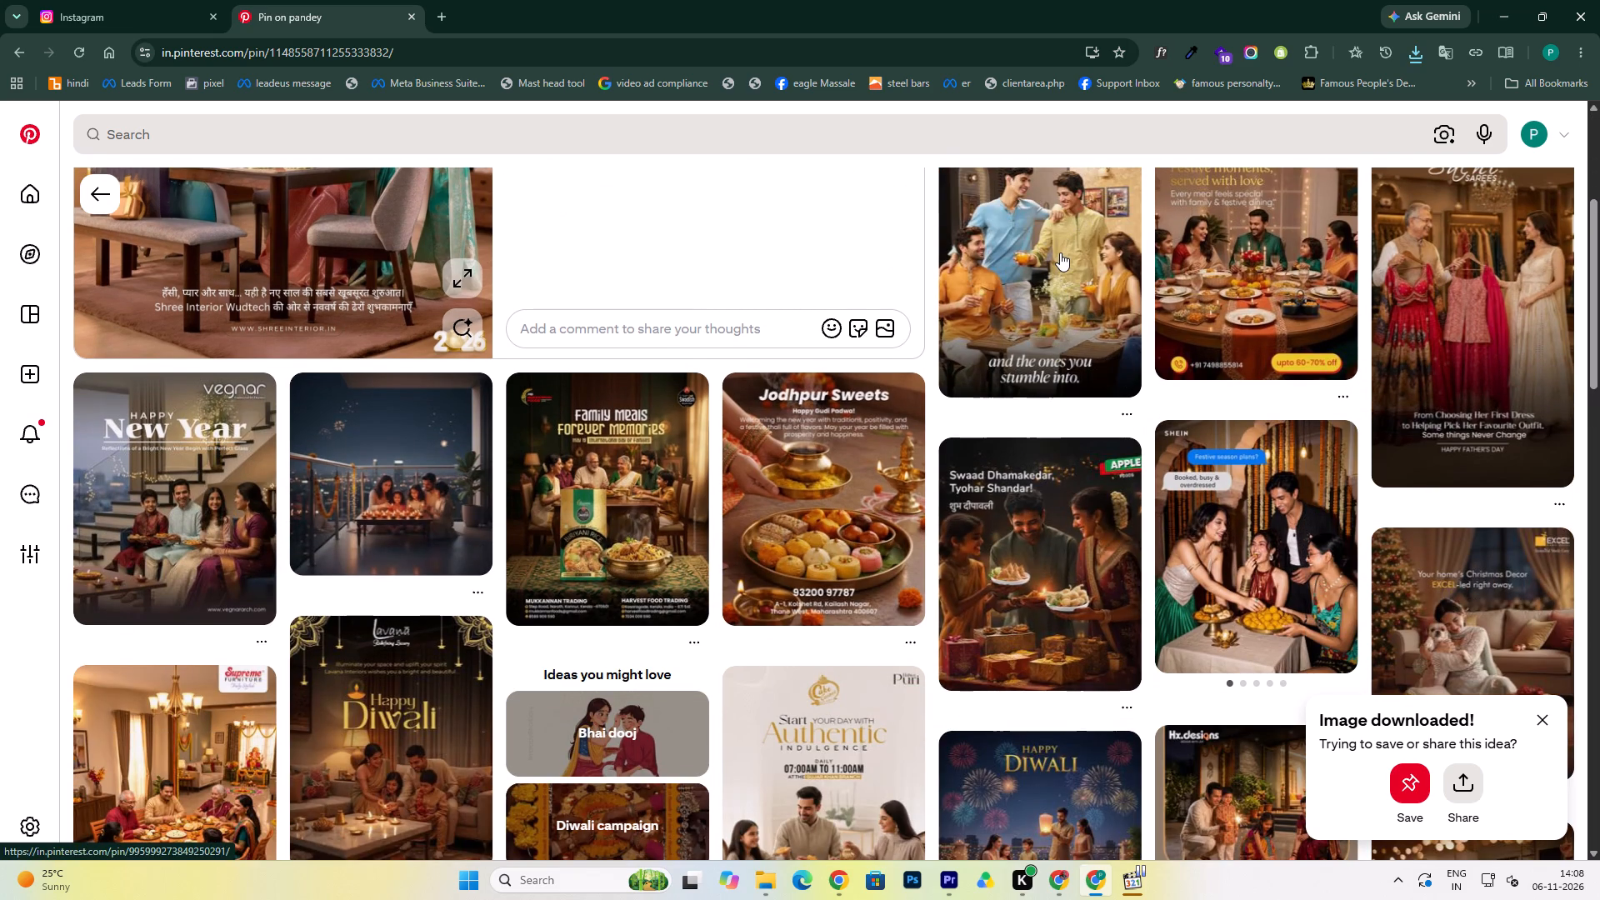
pyautogui.click(1100, 183)
# Browse the related pins beneath the "Happy New Year 2026" pin for festive and Diwali design references.
pyautogui.scroll(-2, 974, 395)
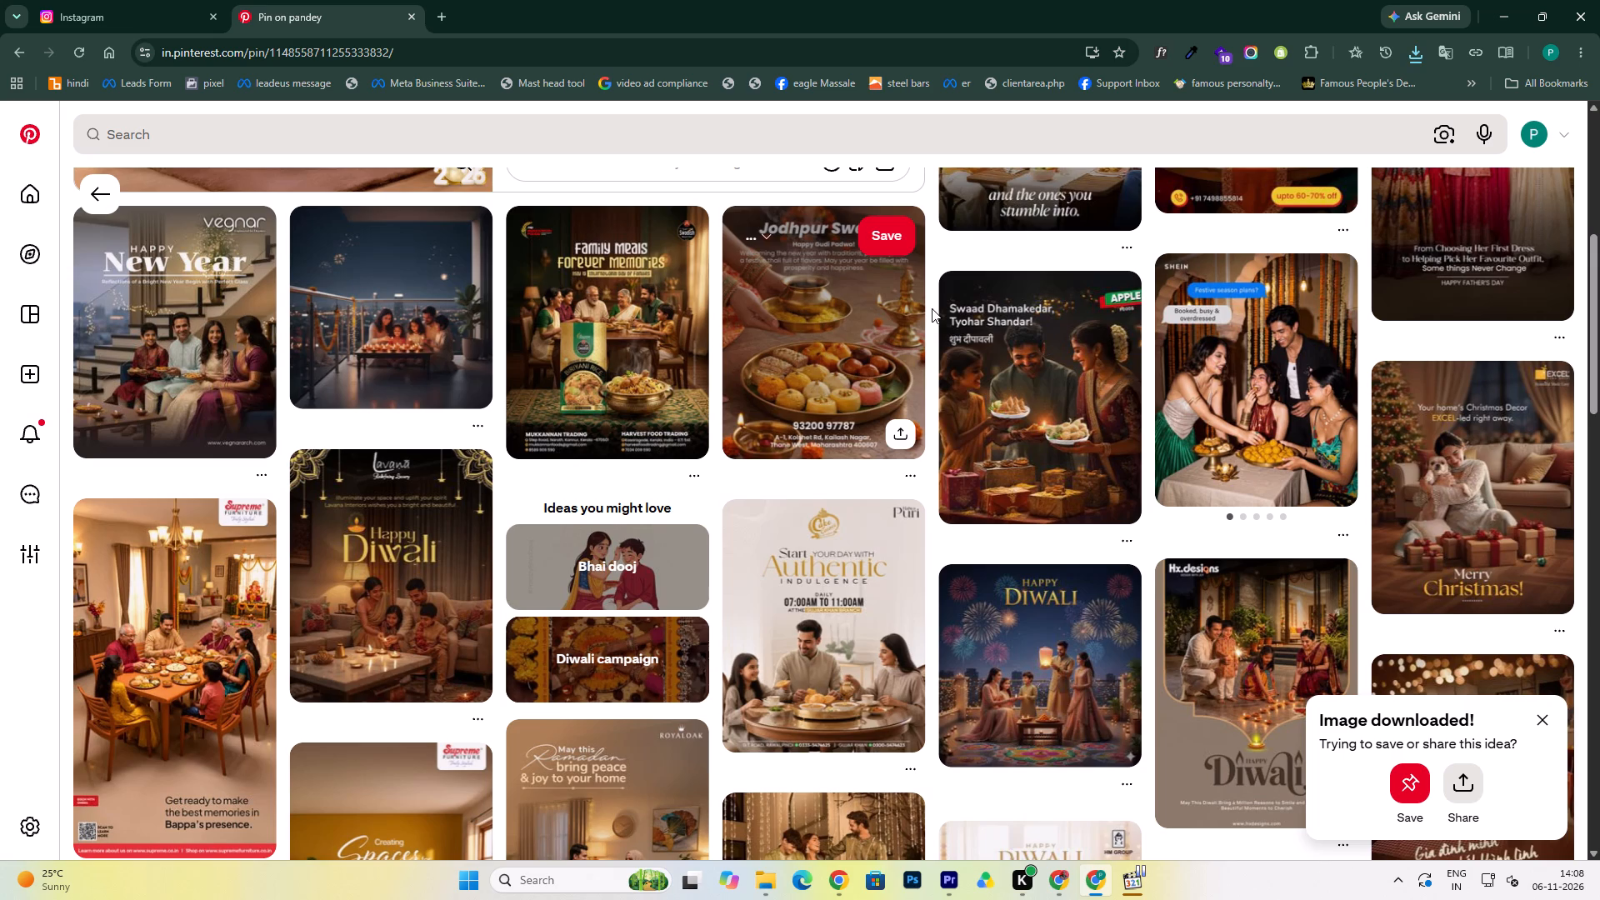
pyautogui.scroll(-2, 931, 309)
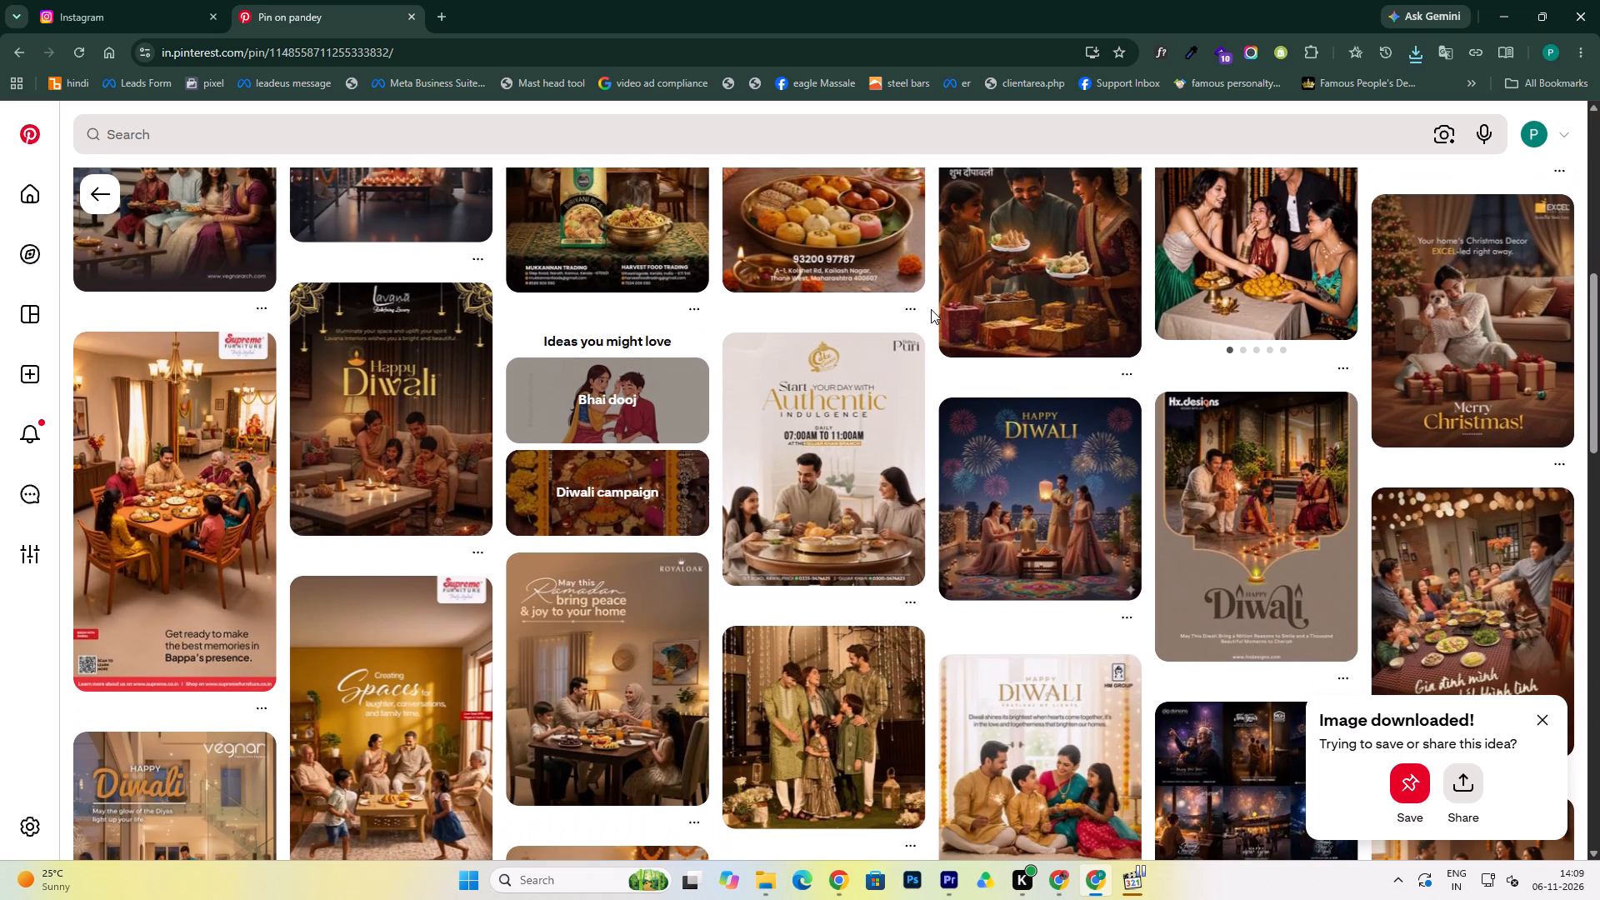
pyautogui.scroll(-1, 931, 309)
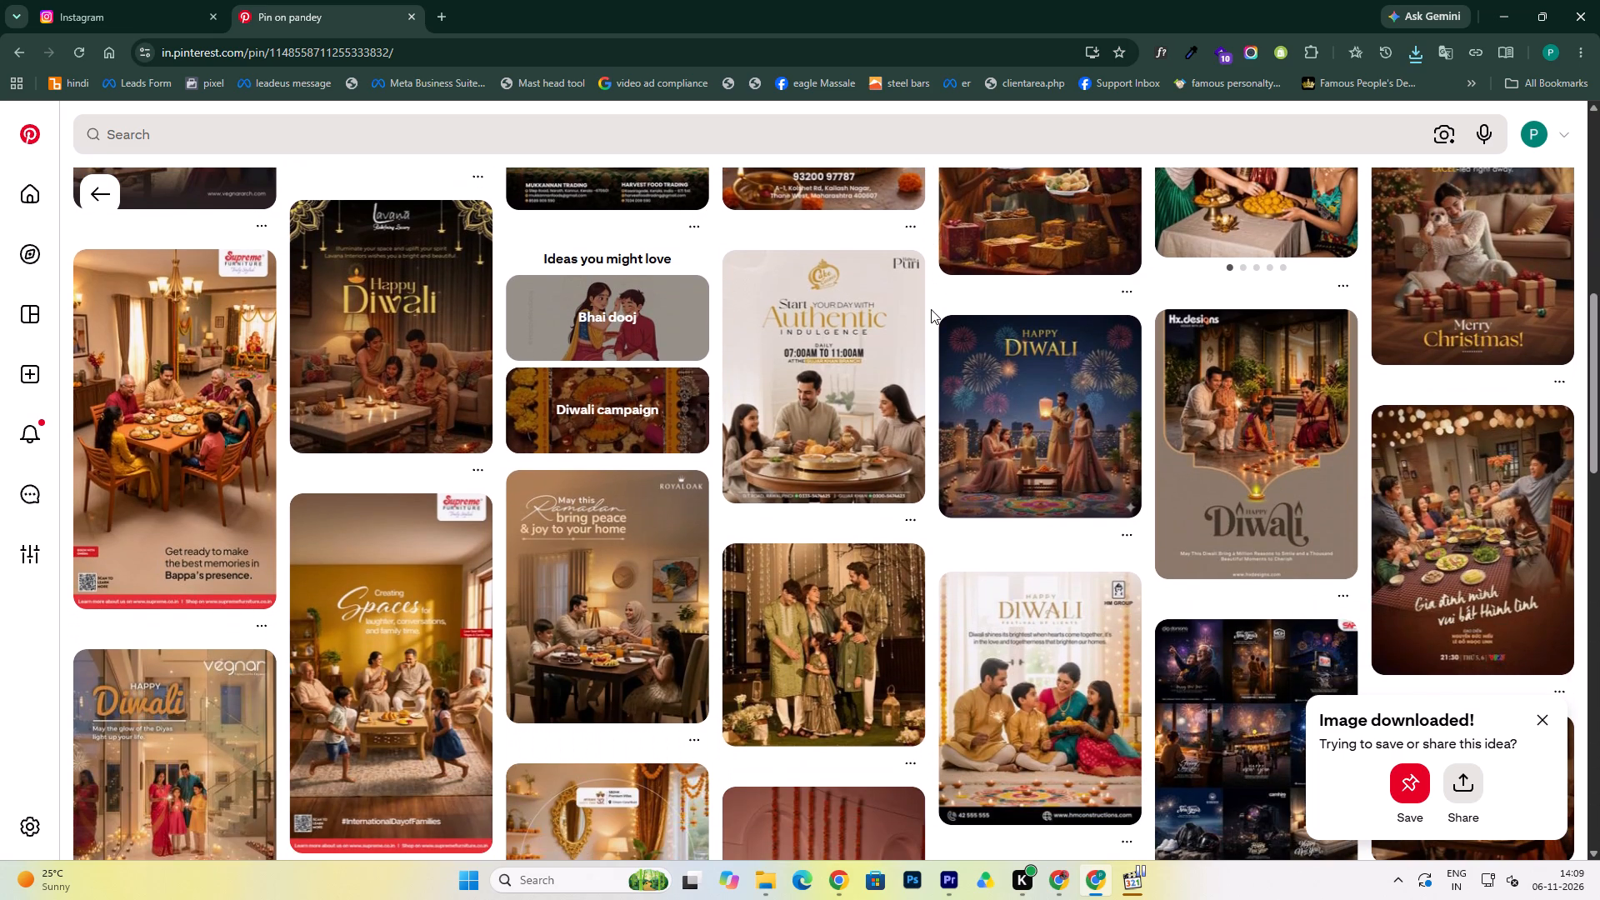
pyautogui.scroll(-5, 931, 309)
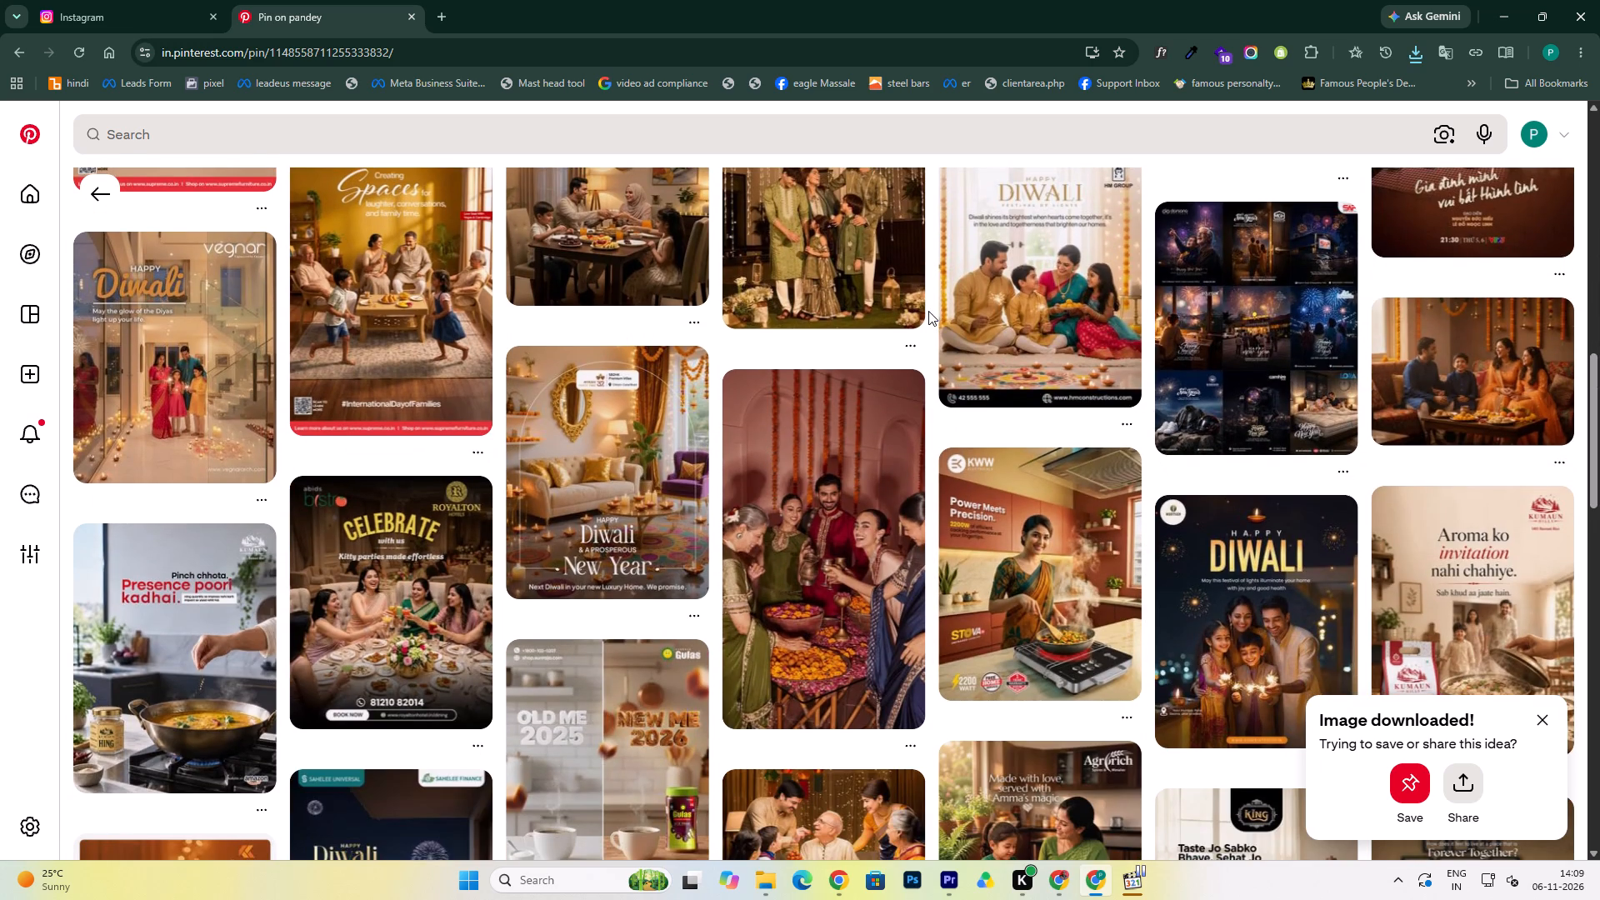
pyautogui.scroll(-2, 928, 311)
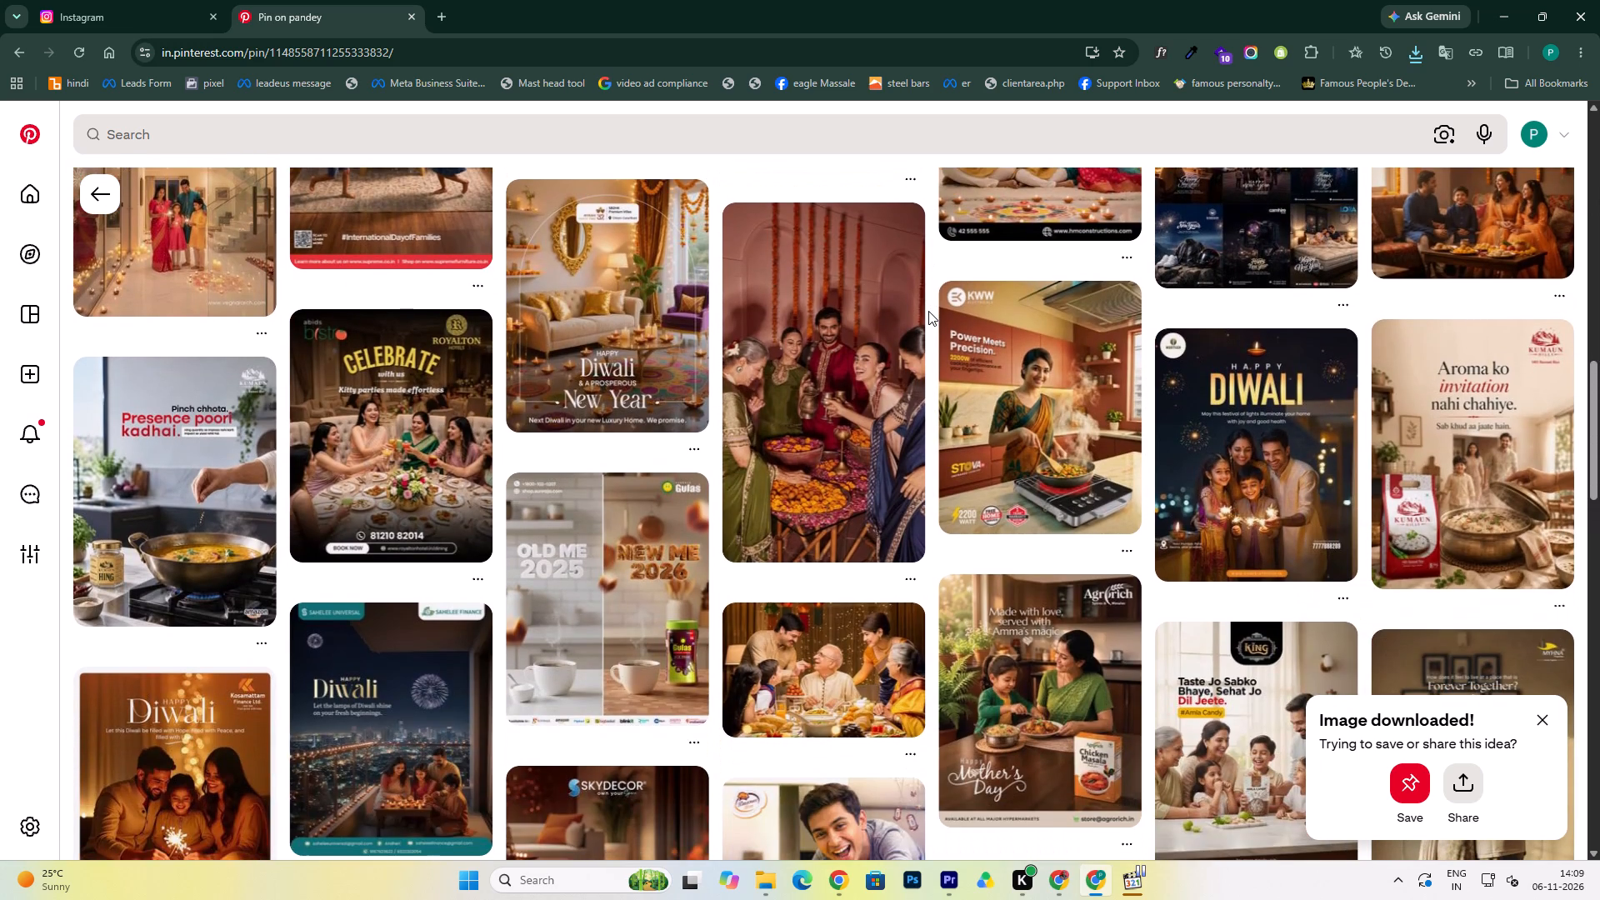
pyautogui.scroll(-3, 928, 311)
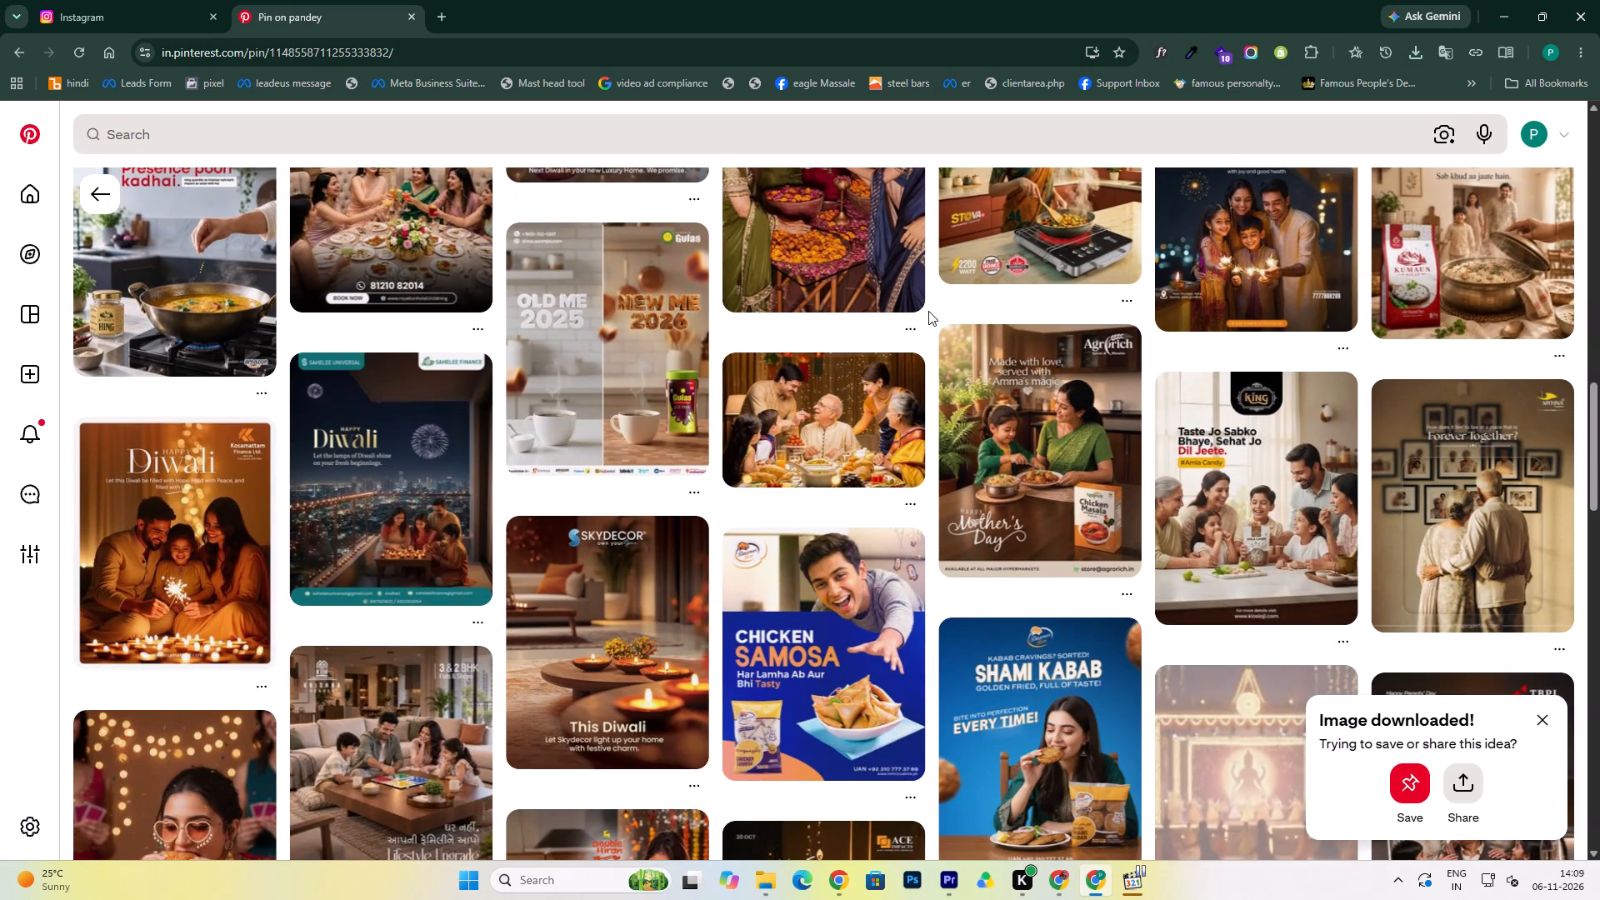
pyautogui.scroll(-2, 928, 311)
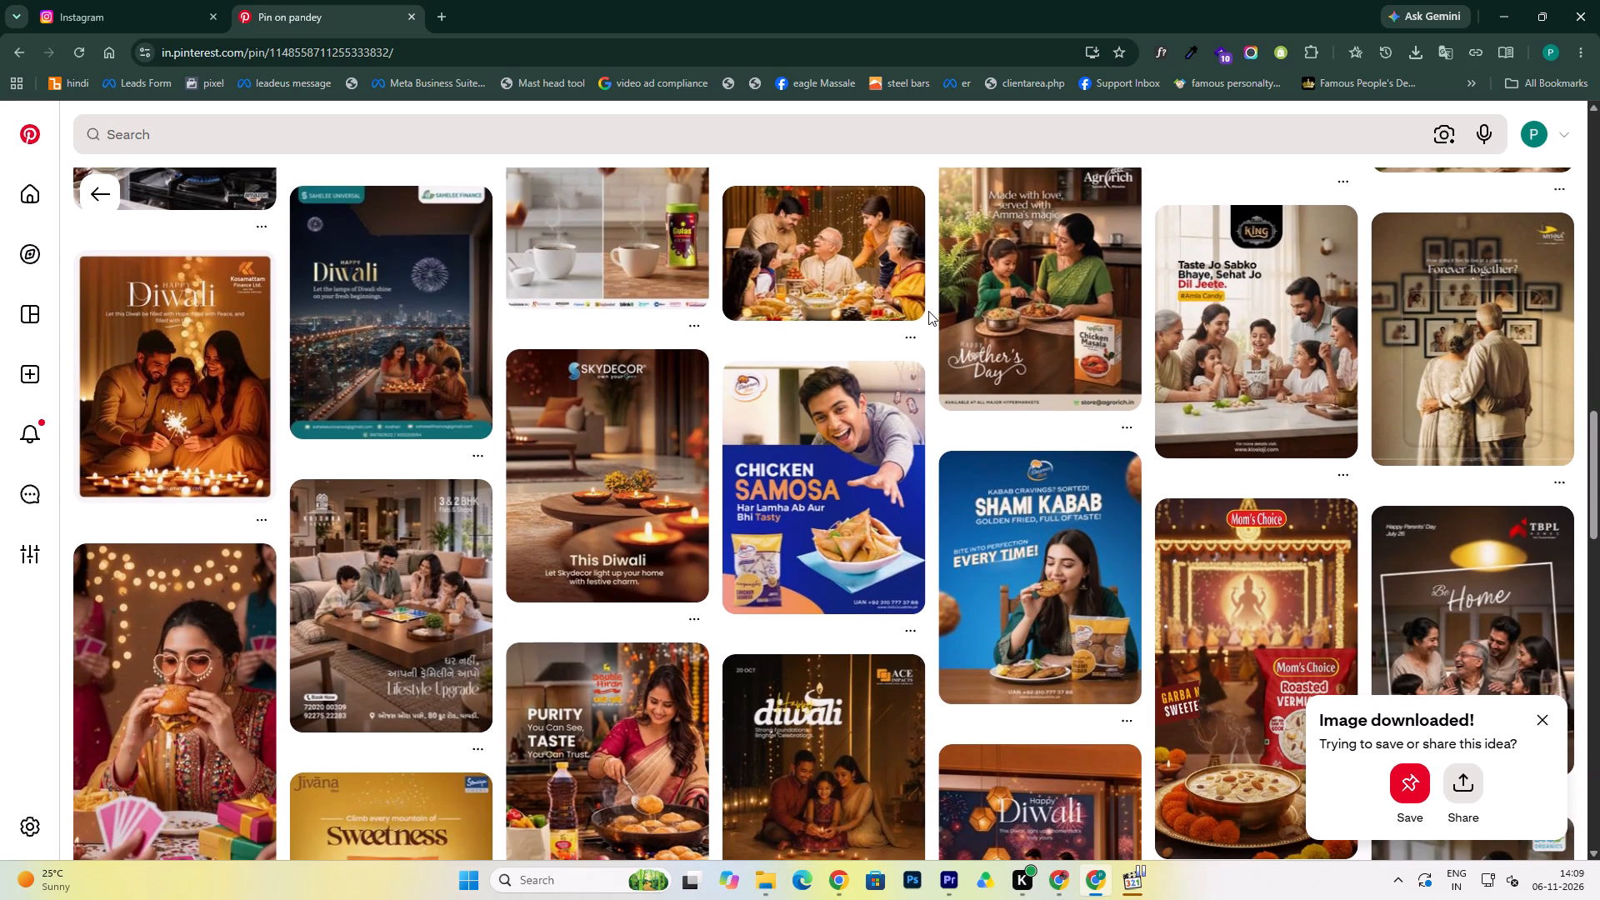
pyautogui.scroll(-3, 928, 311)
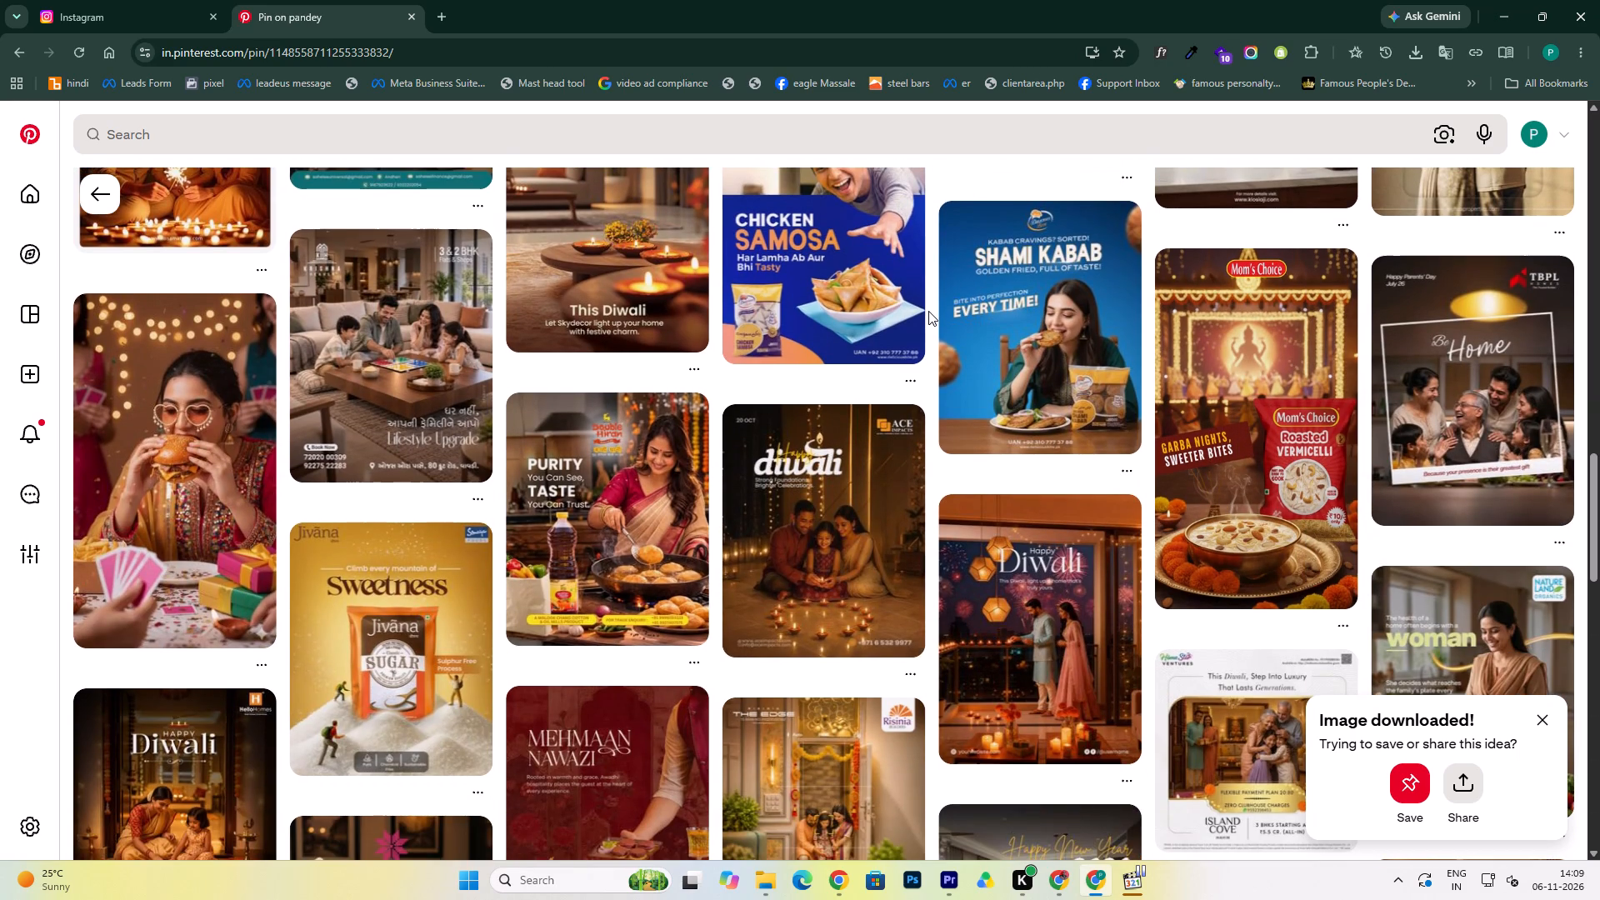
pyautogui.scroll(-3, 928, 311)
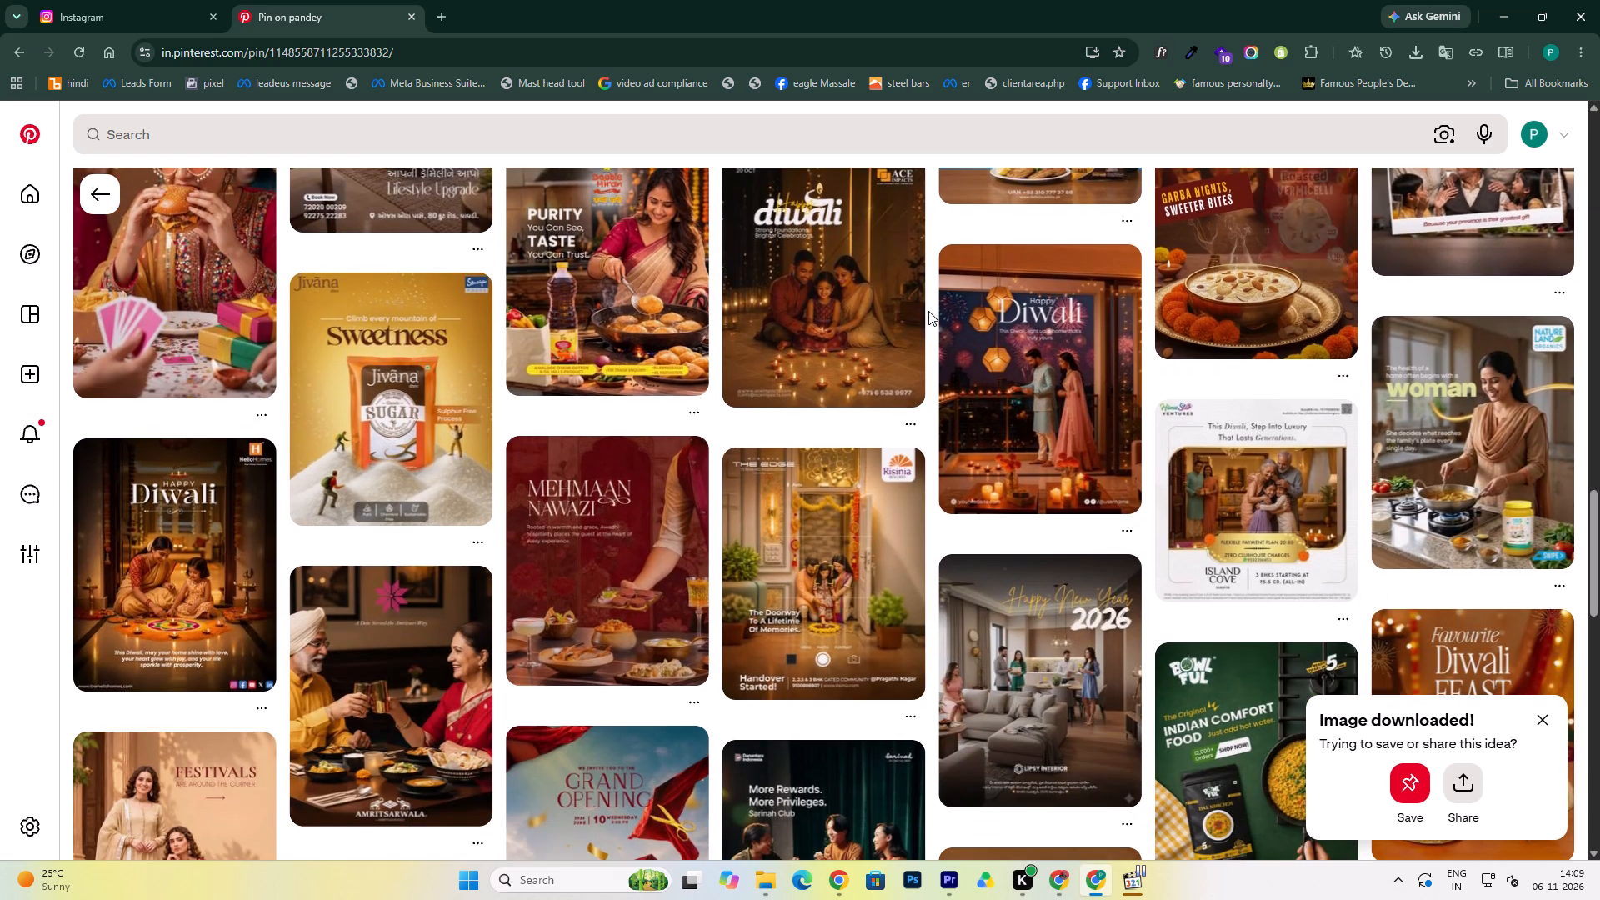
pyautogui.scroll(-6, 929, 364)
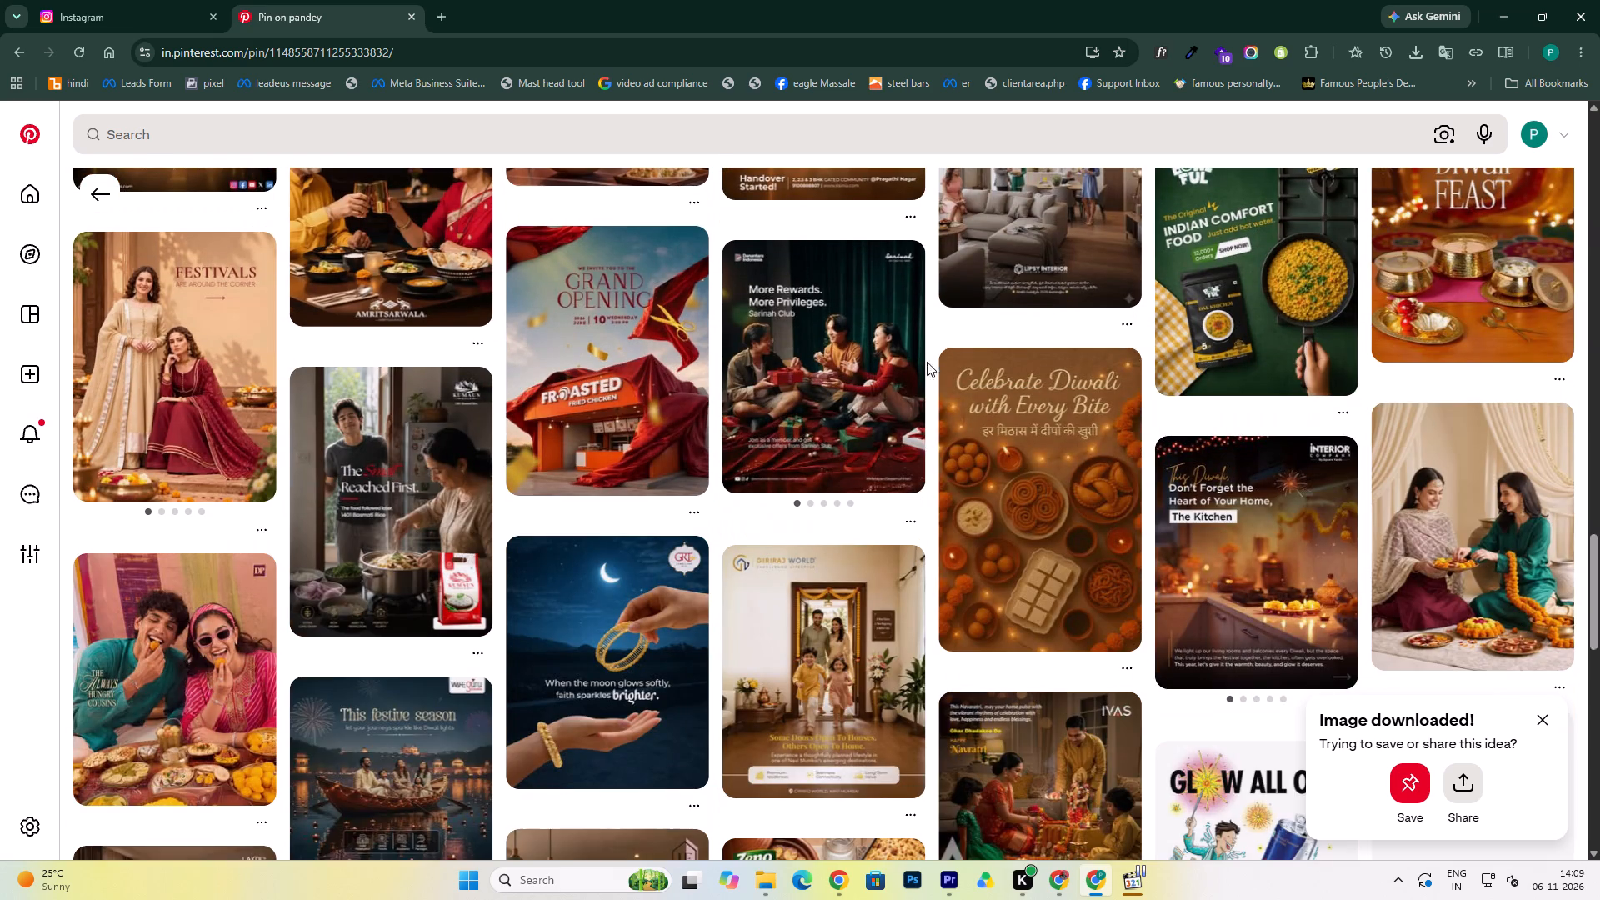
# Return to the "pandey" board and look through its Diwali, Dhanteras and Bhai Dooj pins for a clothing-brand reference.
pyautogui.click(16, 57)
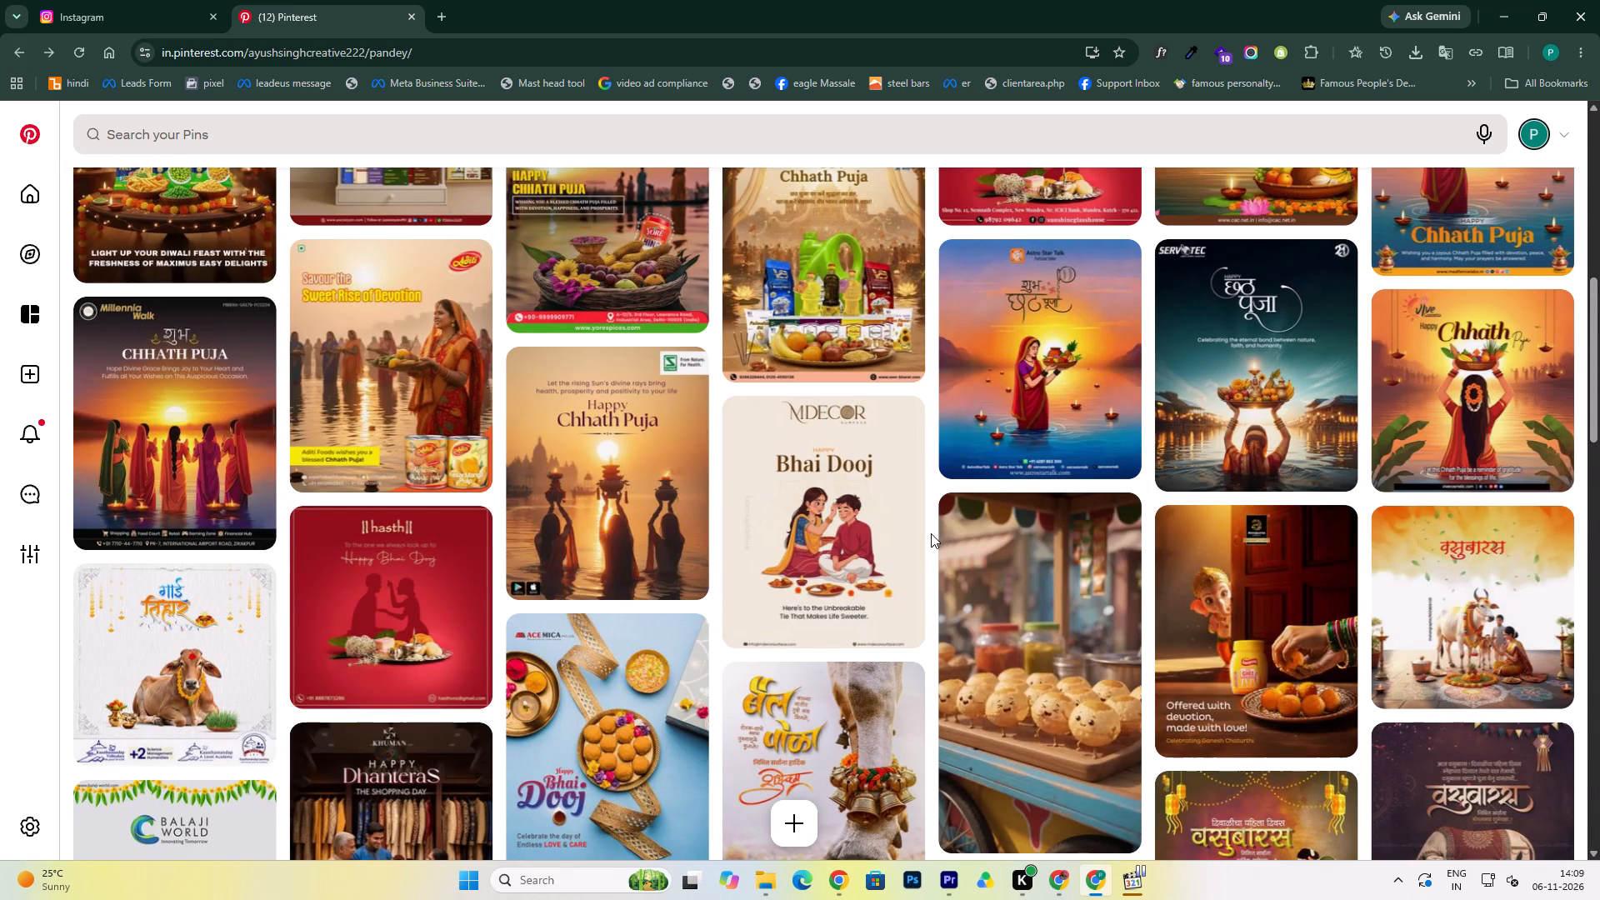
pyautogui.scroll(-4, 931, 533)
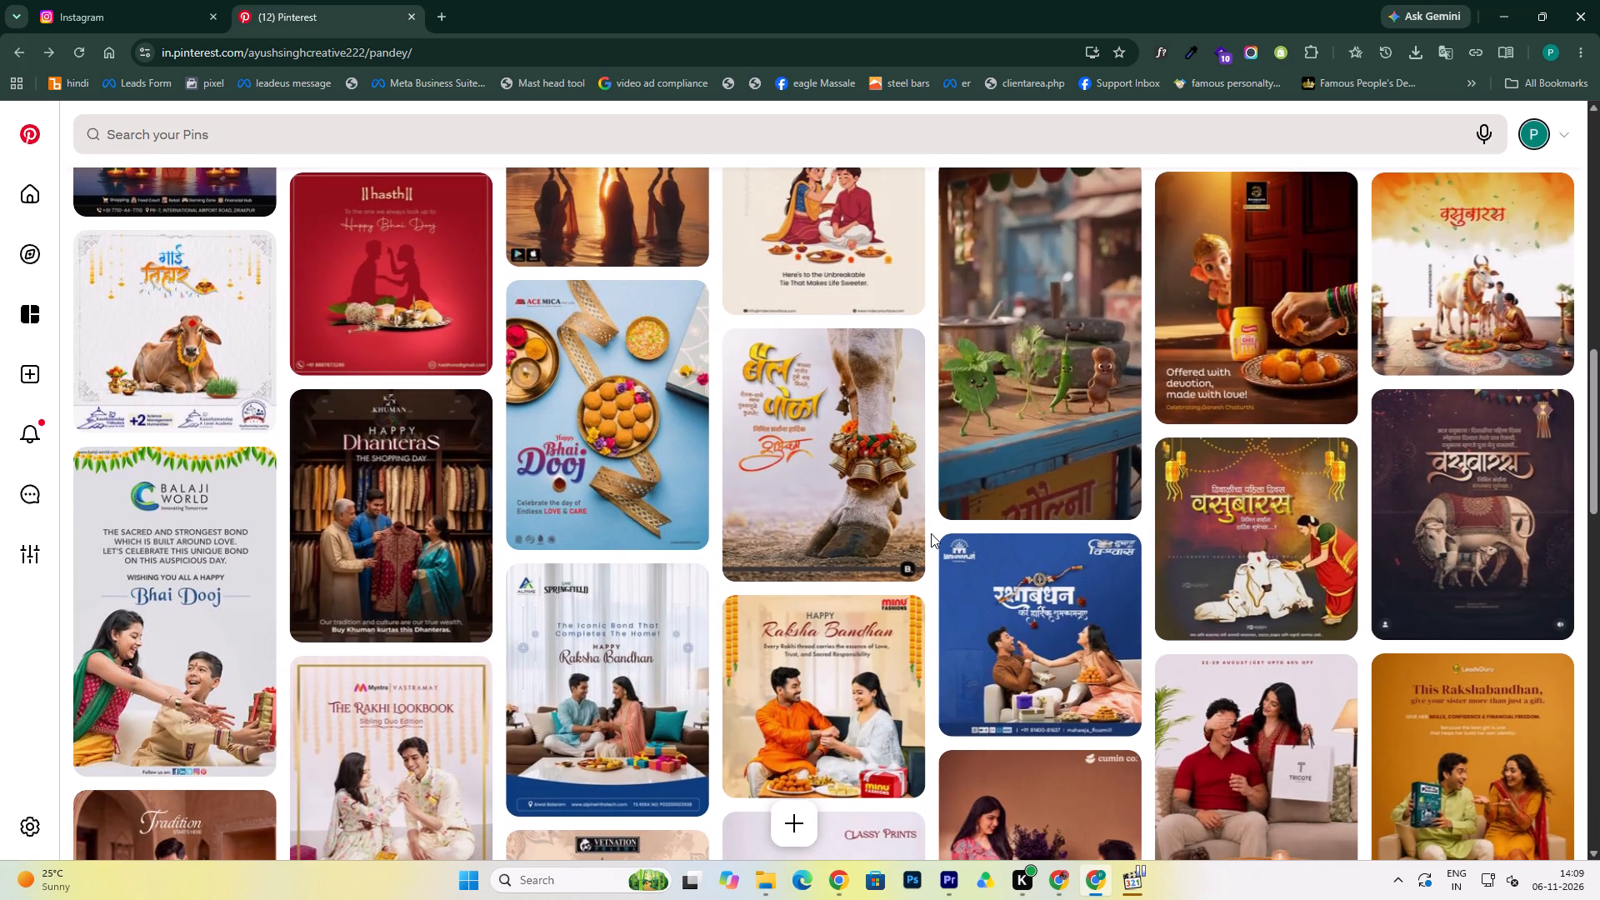
pyautogui.scroll(-3, 931, 533)
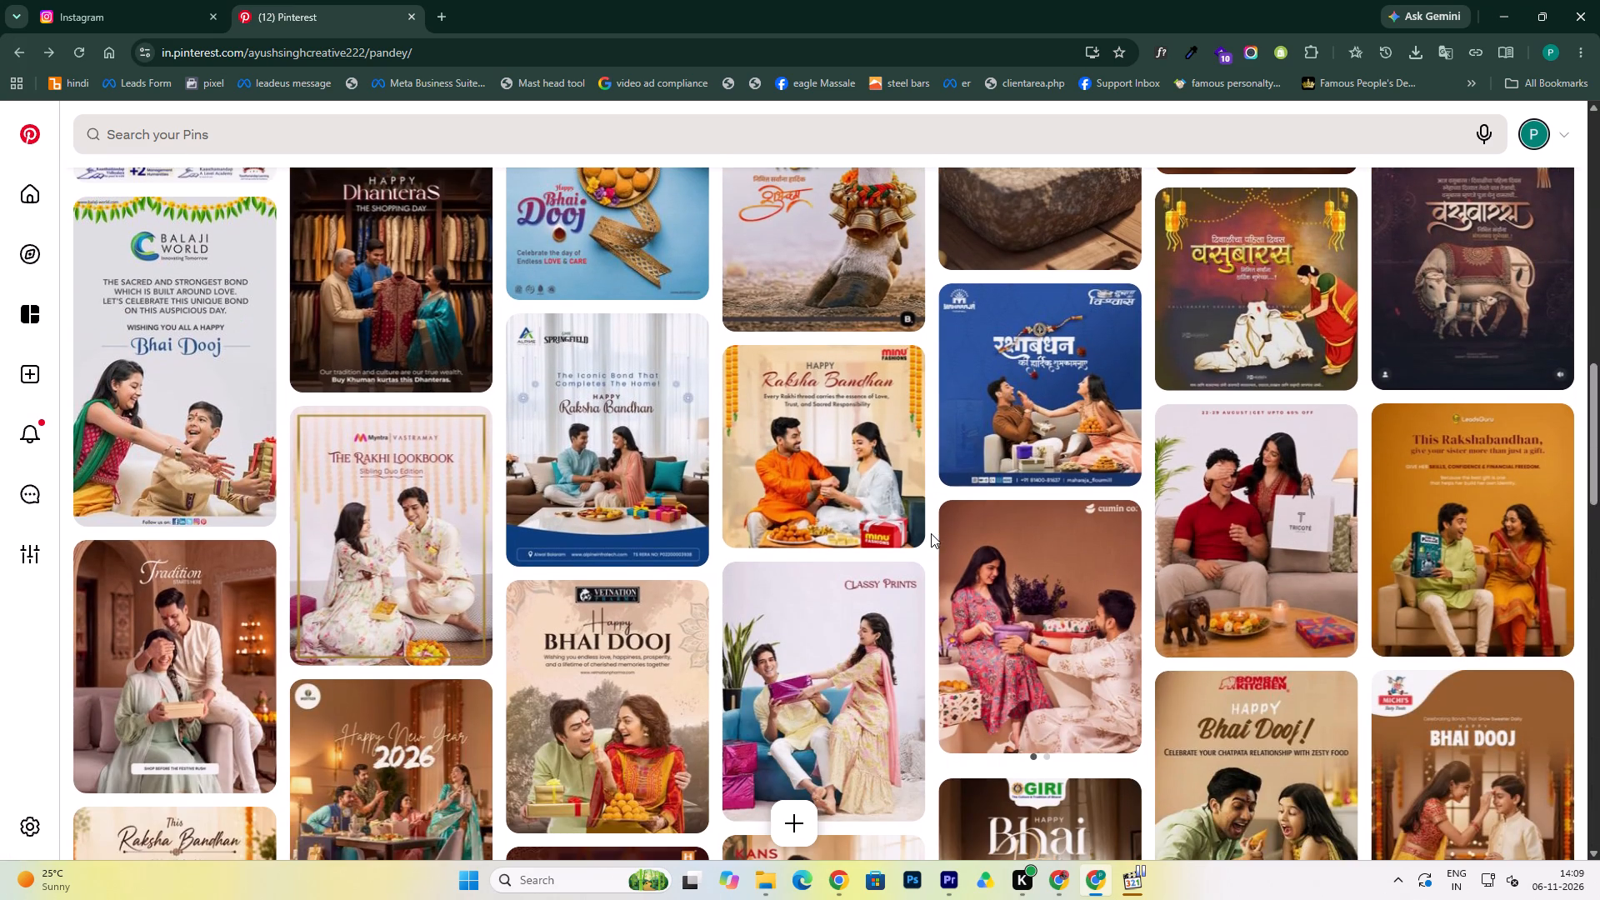
pyautogui.scroll(-4, 931, 533)
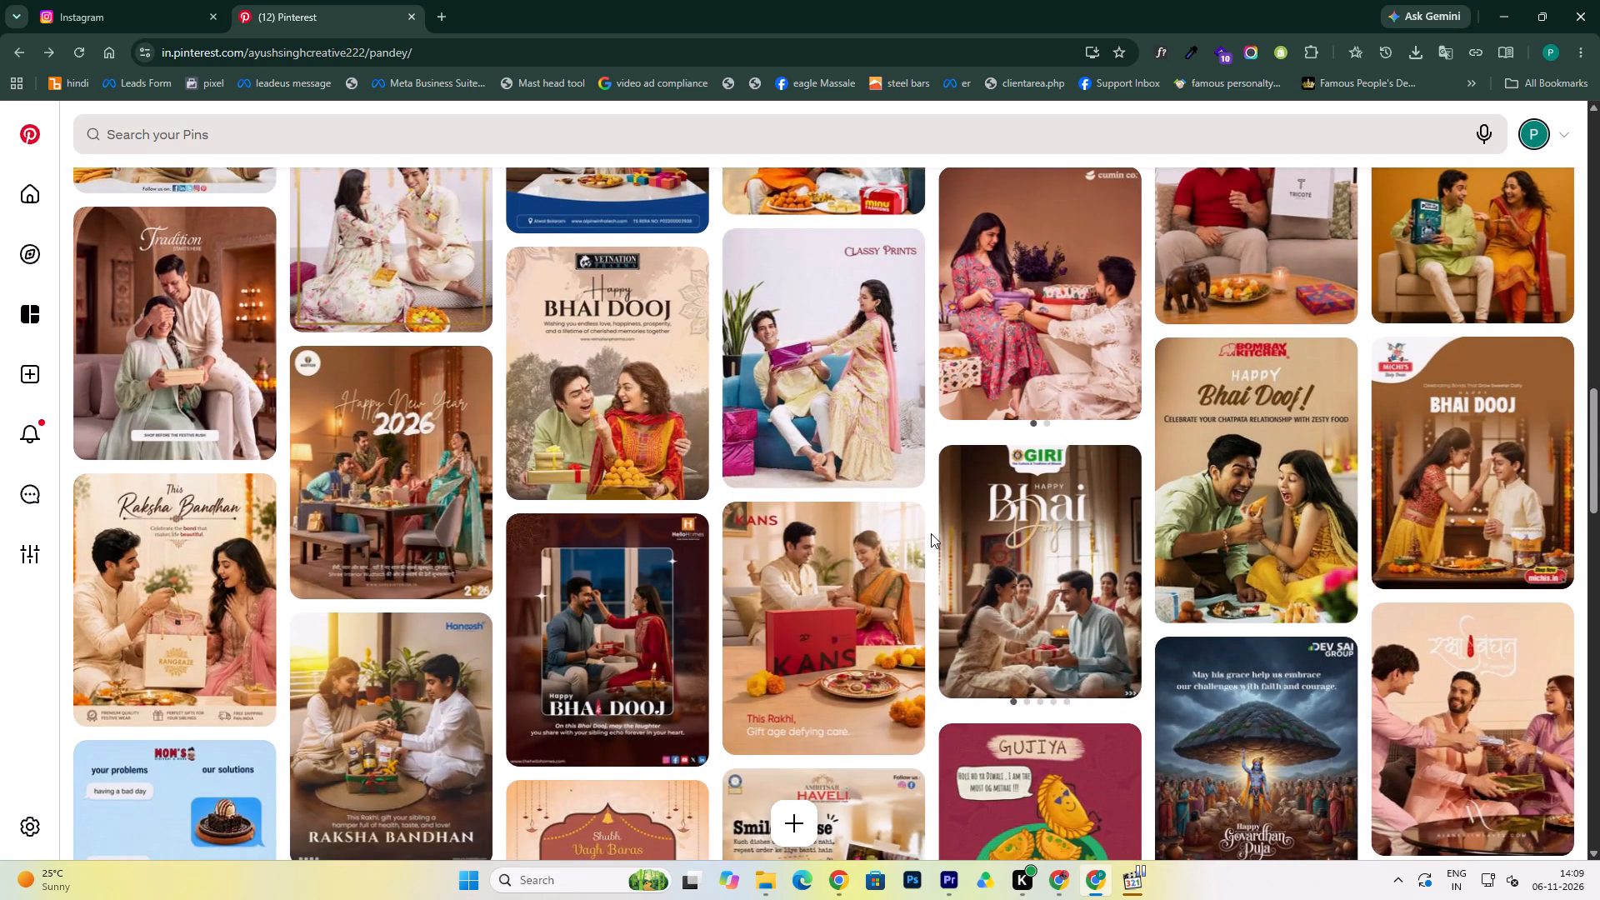
pyautogui.scroll(-3, 937, 522)
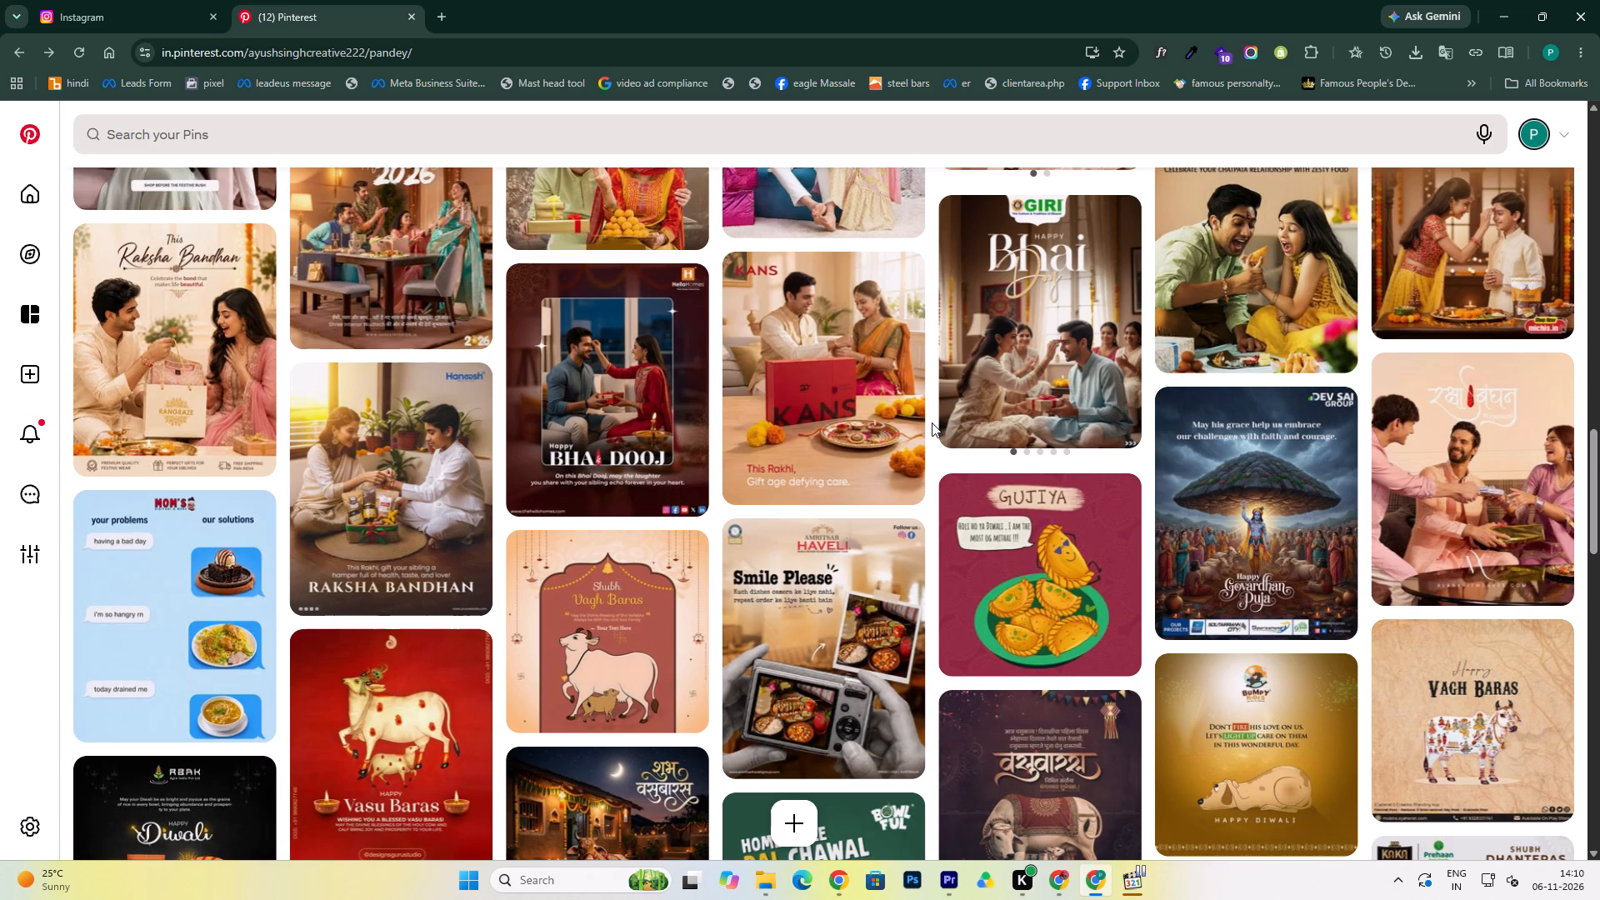
pyautogui.scroll(-5, 932, 422)
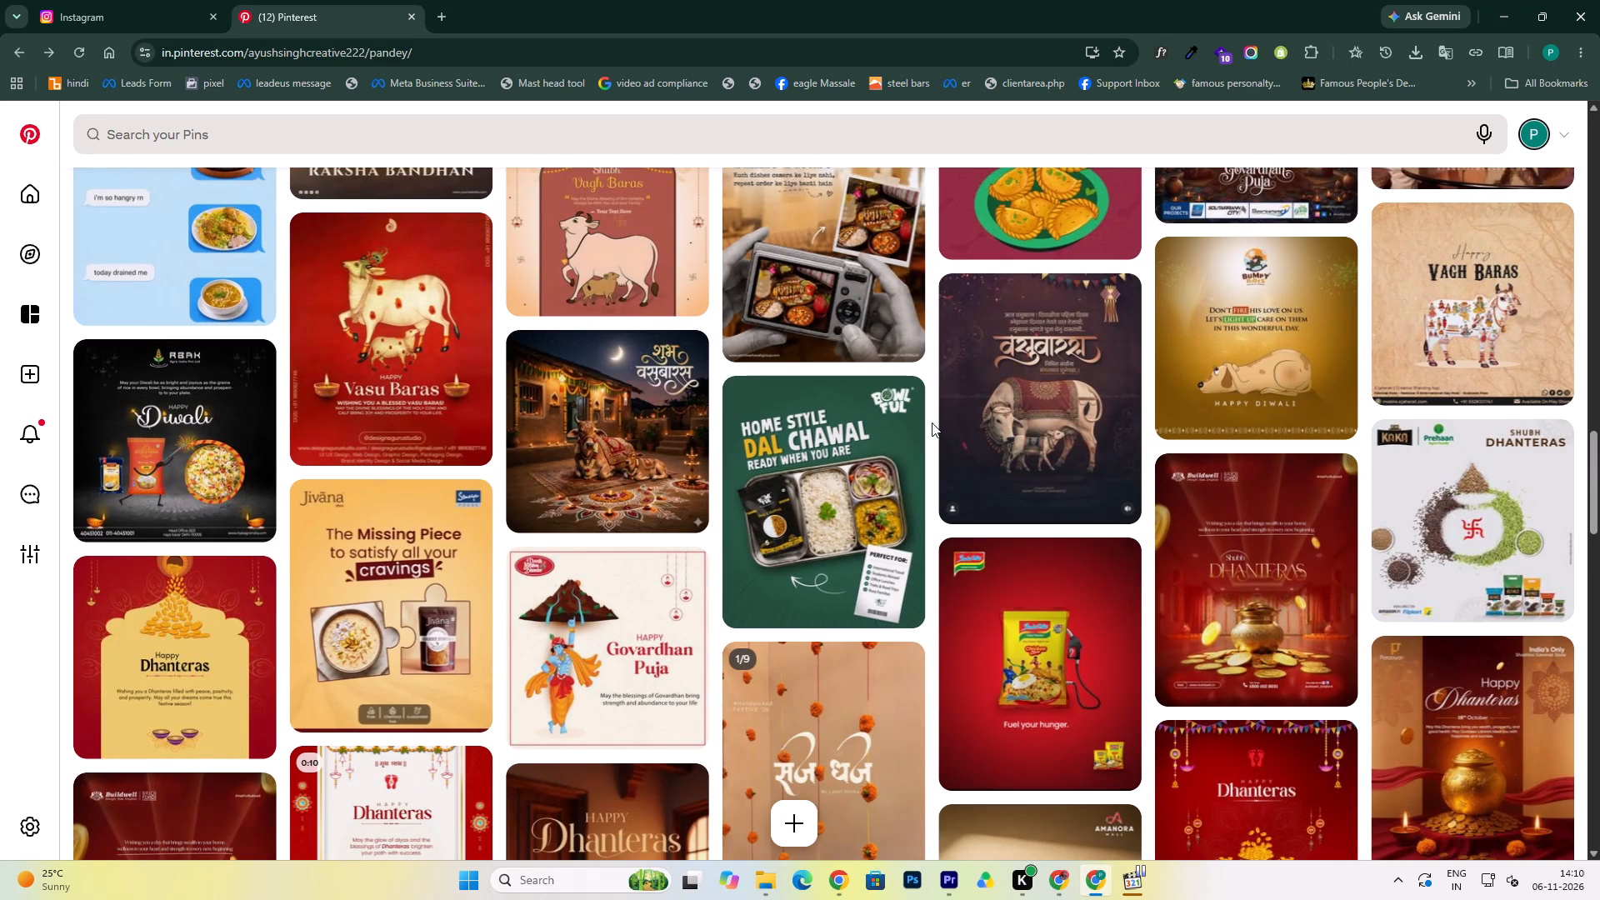
pyautogui.scroll(-2, 932, 422)
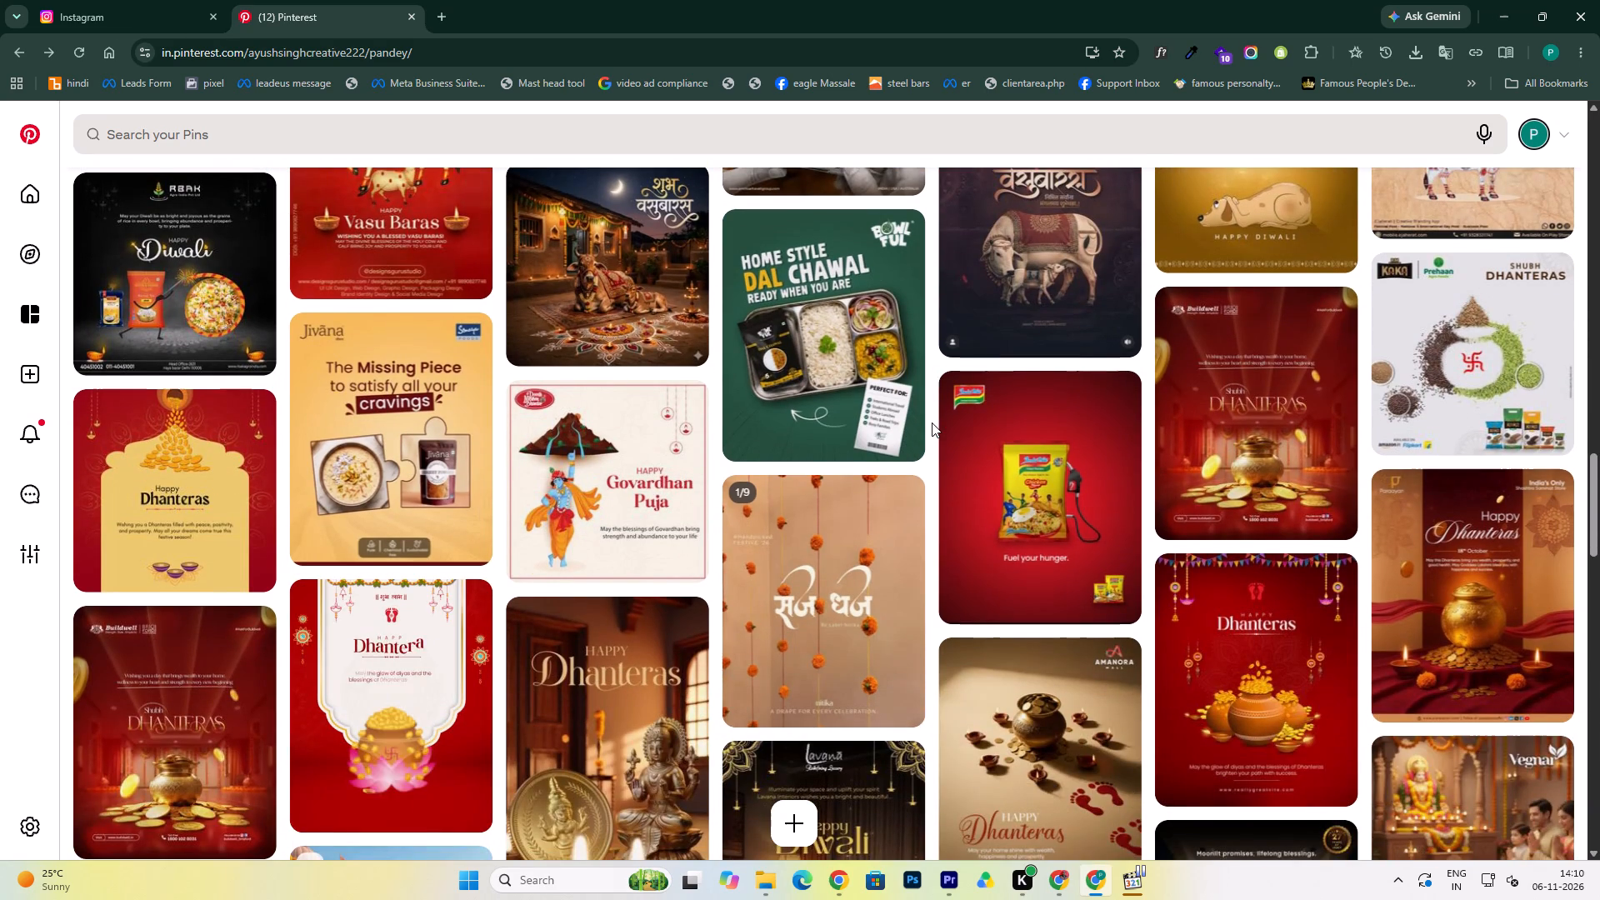
pyautogui.scroll(-1, 932, 422)
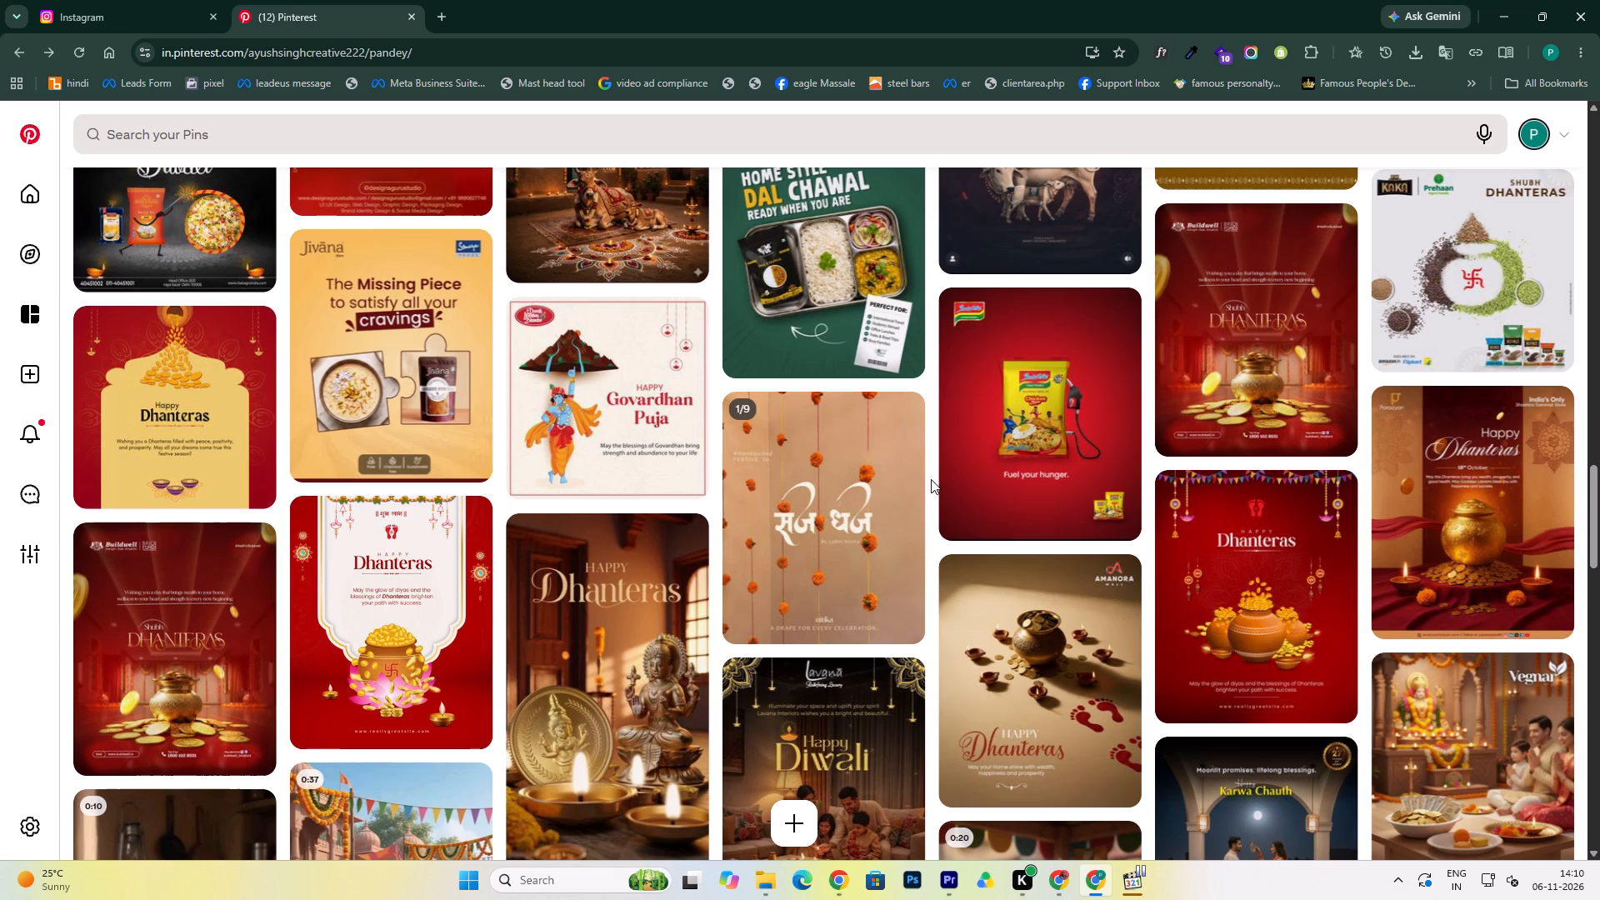
pyautogui.scroll(-4, 931, 479)
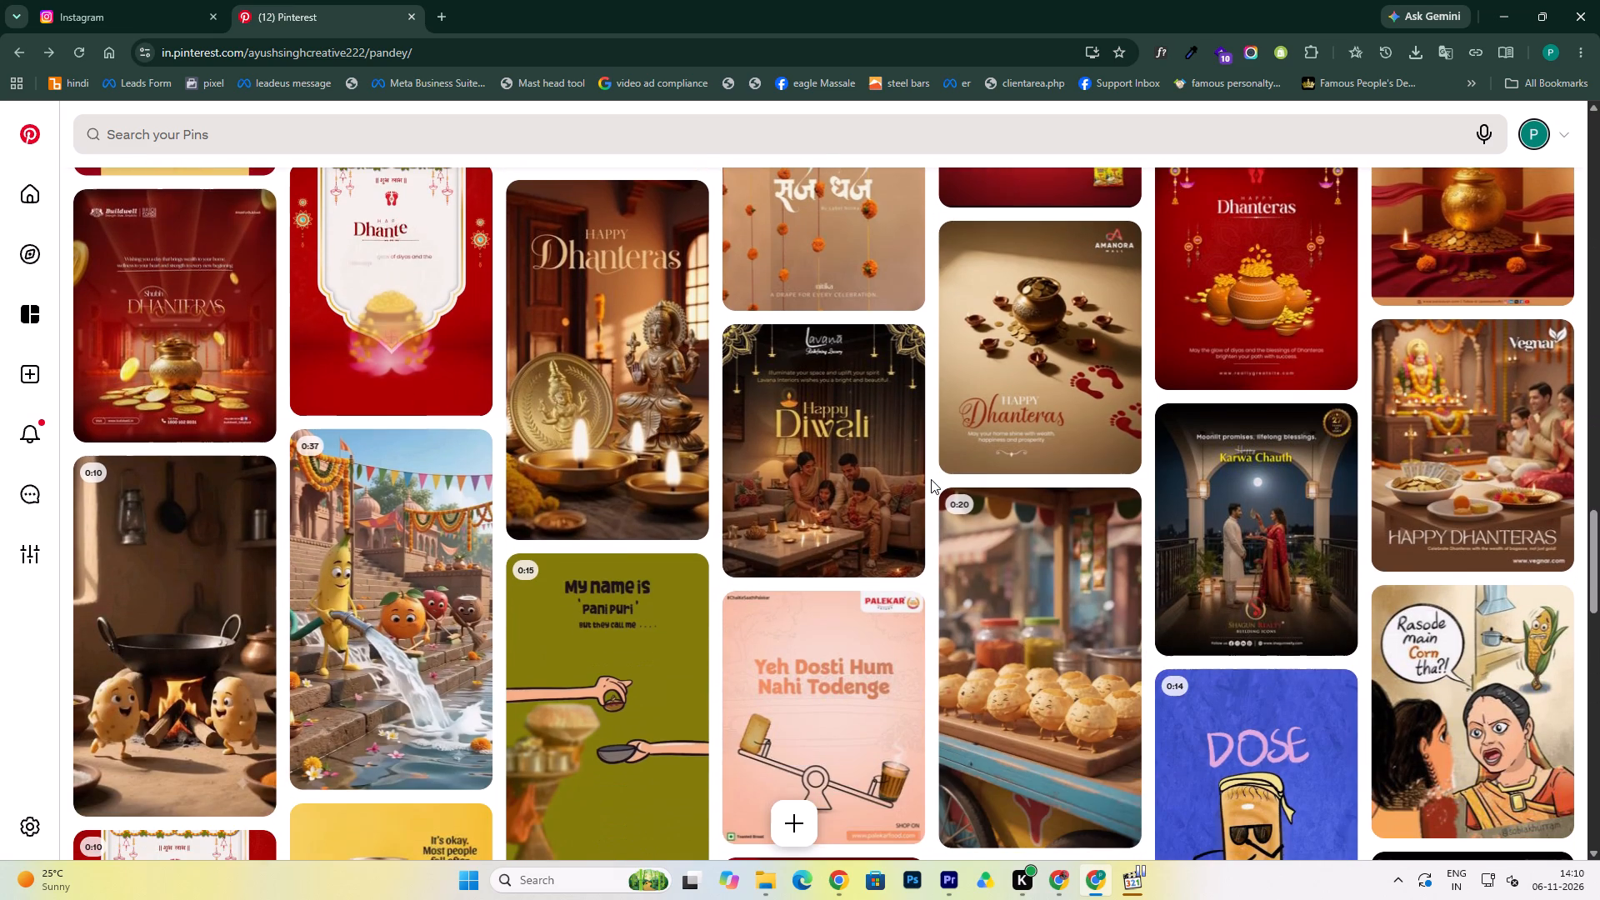
pyautogui.scroll(-3, 931, 479)
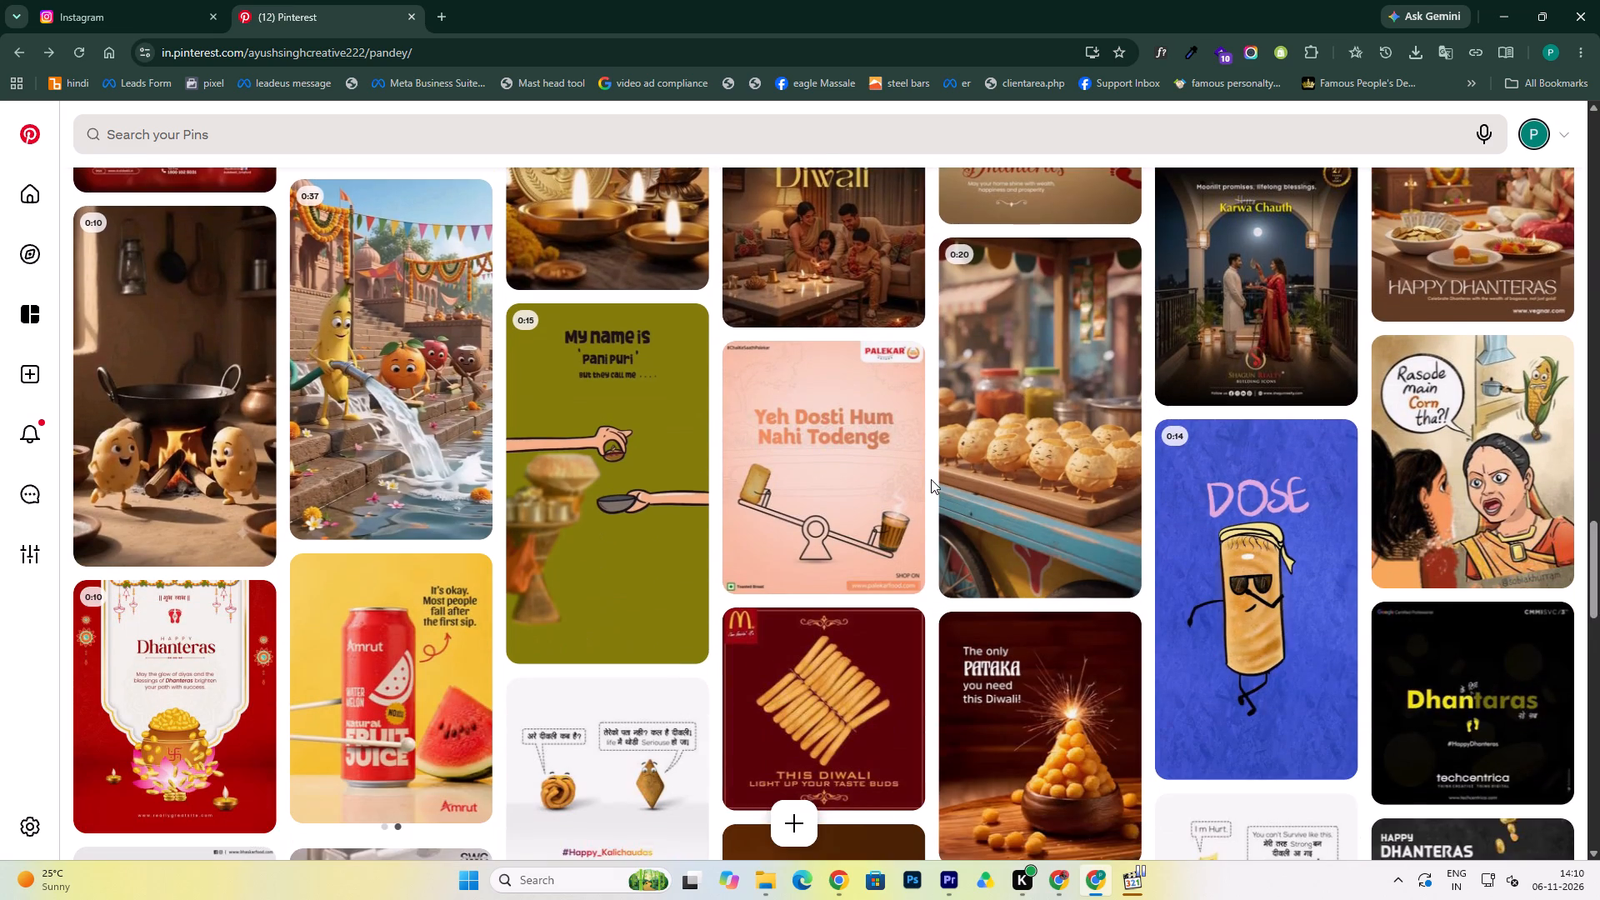
pyautogui.scroll(-9, 931, 479)
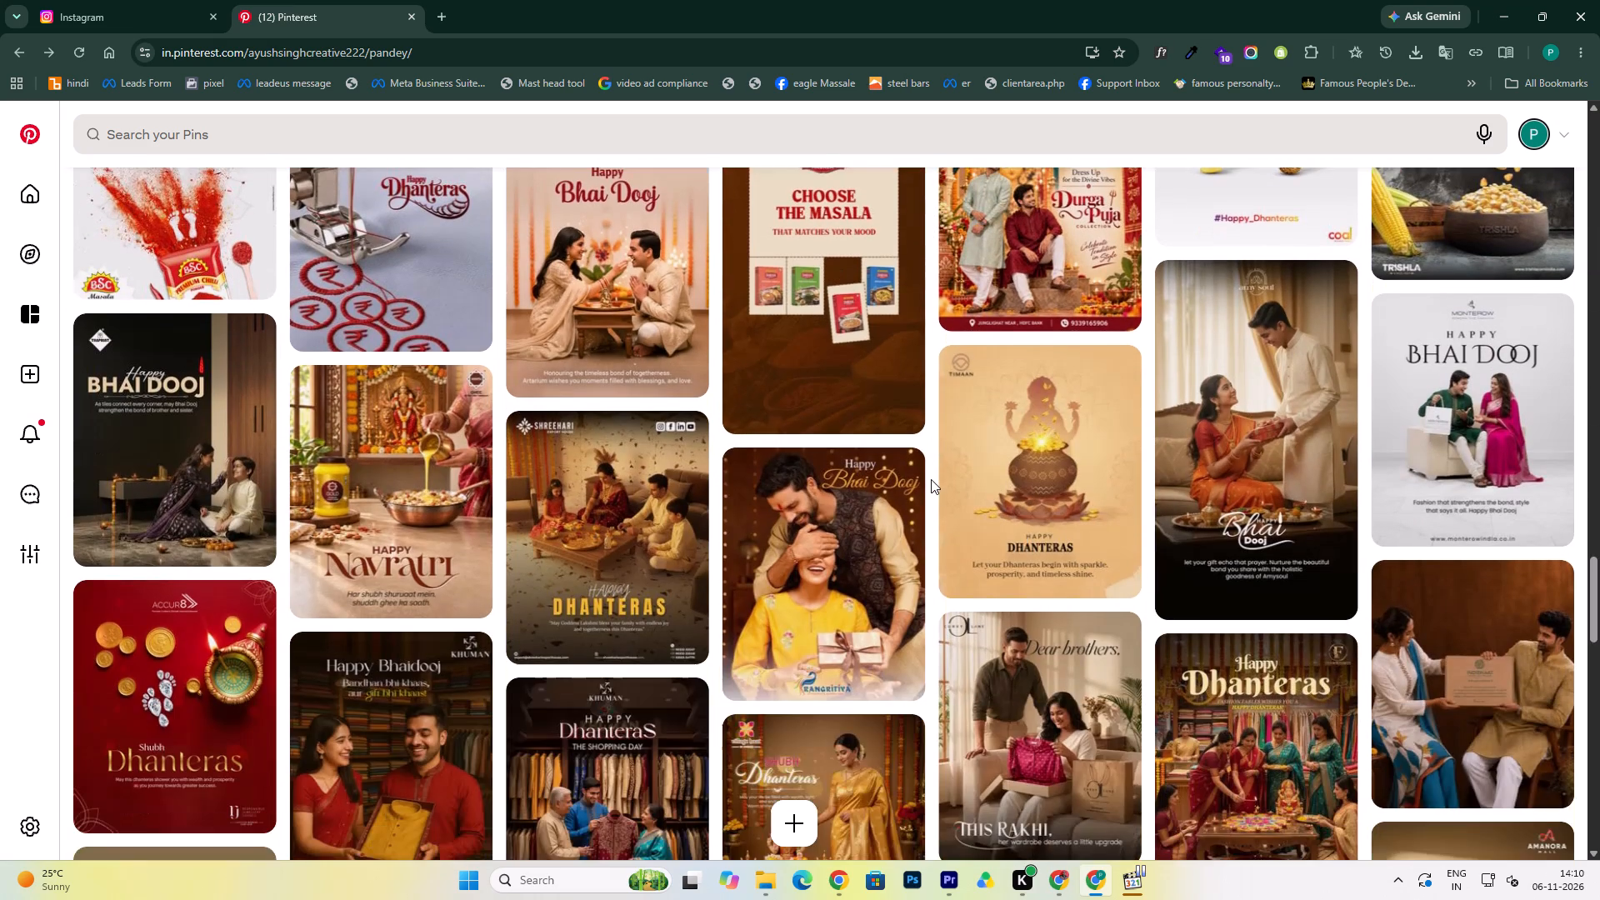
pyautogui.scroll(-4, 931, 479)
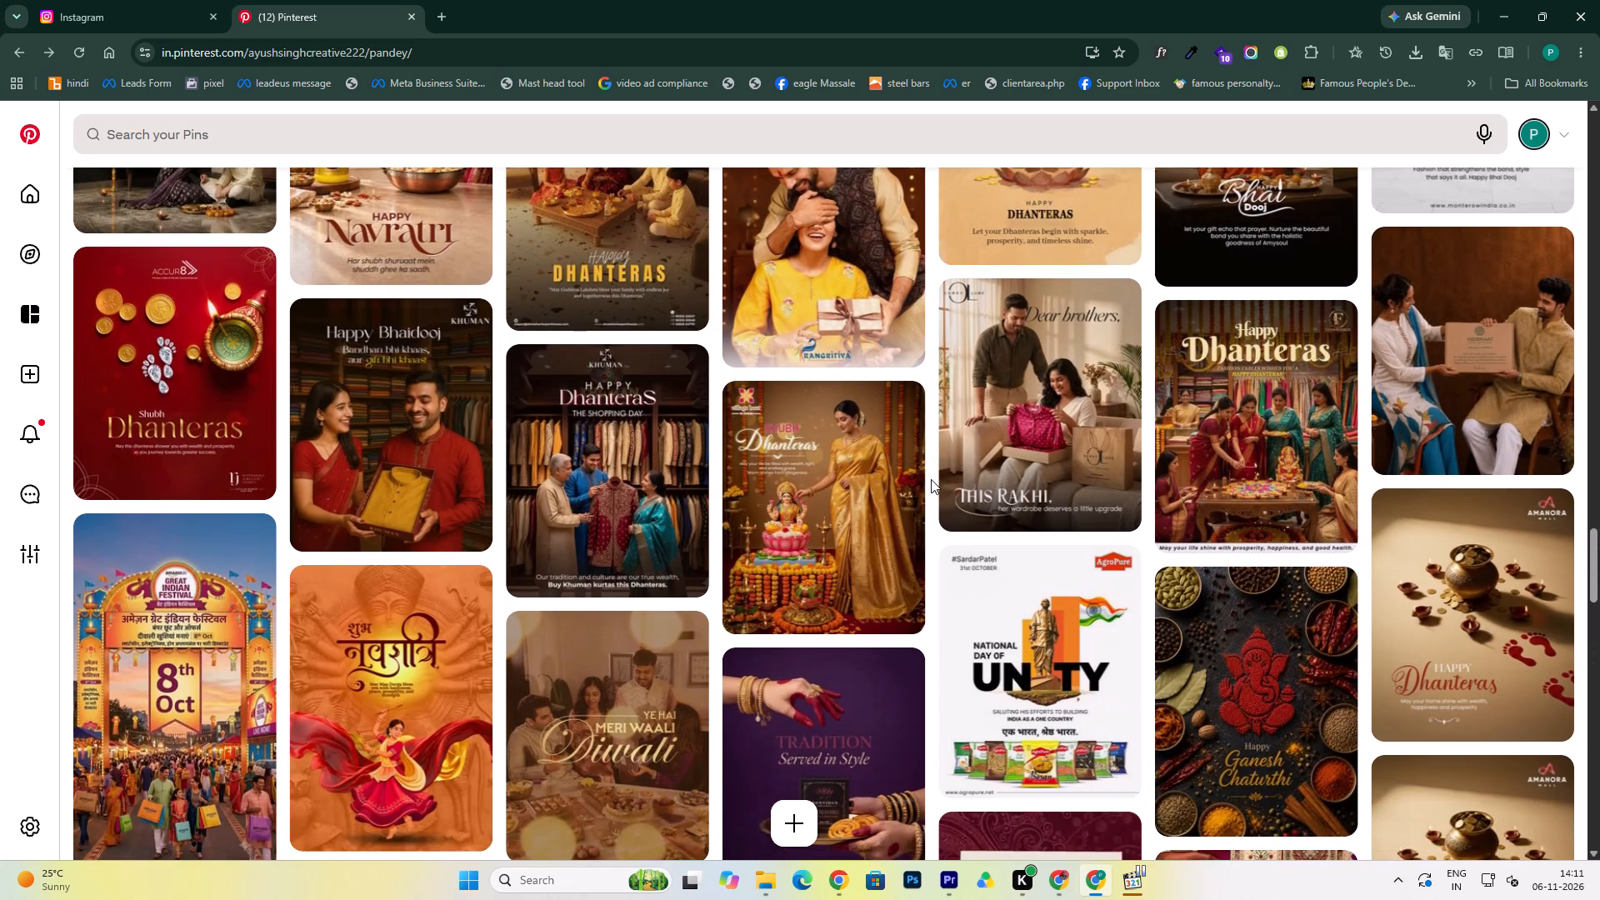
# From the Fashion Fables "Happy Dhanteras" pin's related pins, download the ShreeSons "Wedding Wardrobe" image and save that pin to the board "pandey".
pyautogui.click(1228, 452)
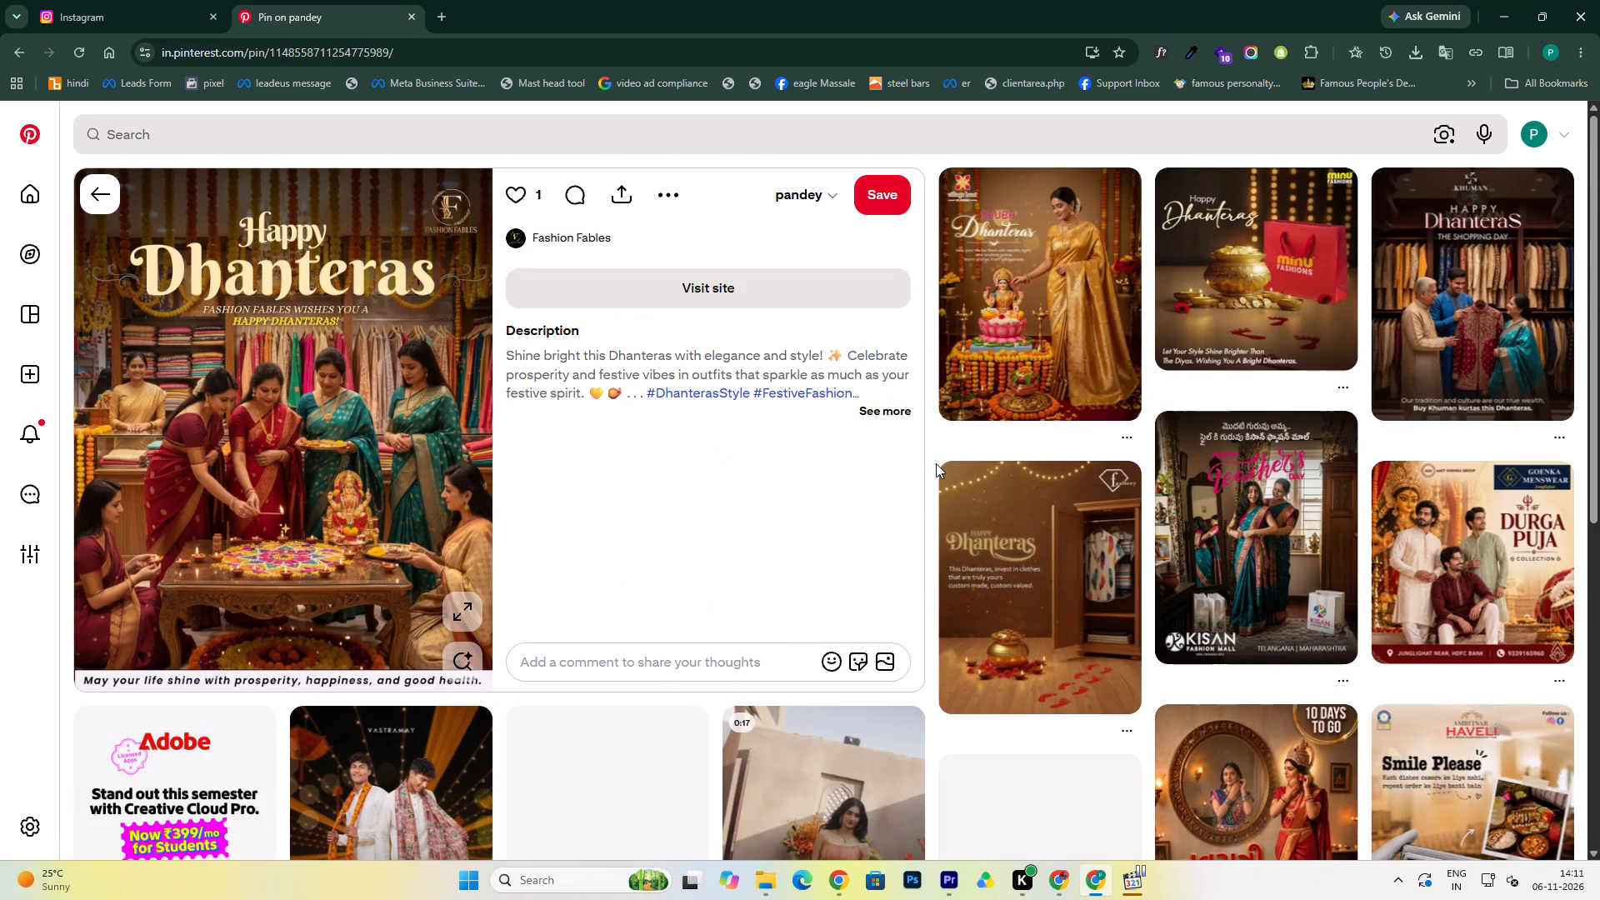
pyautogui.scroll(-4, 936, 462)
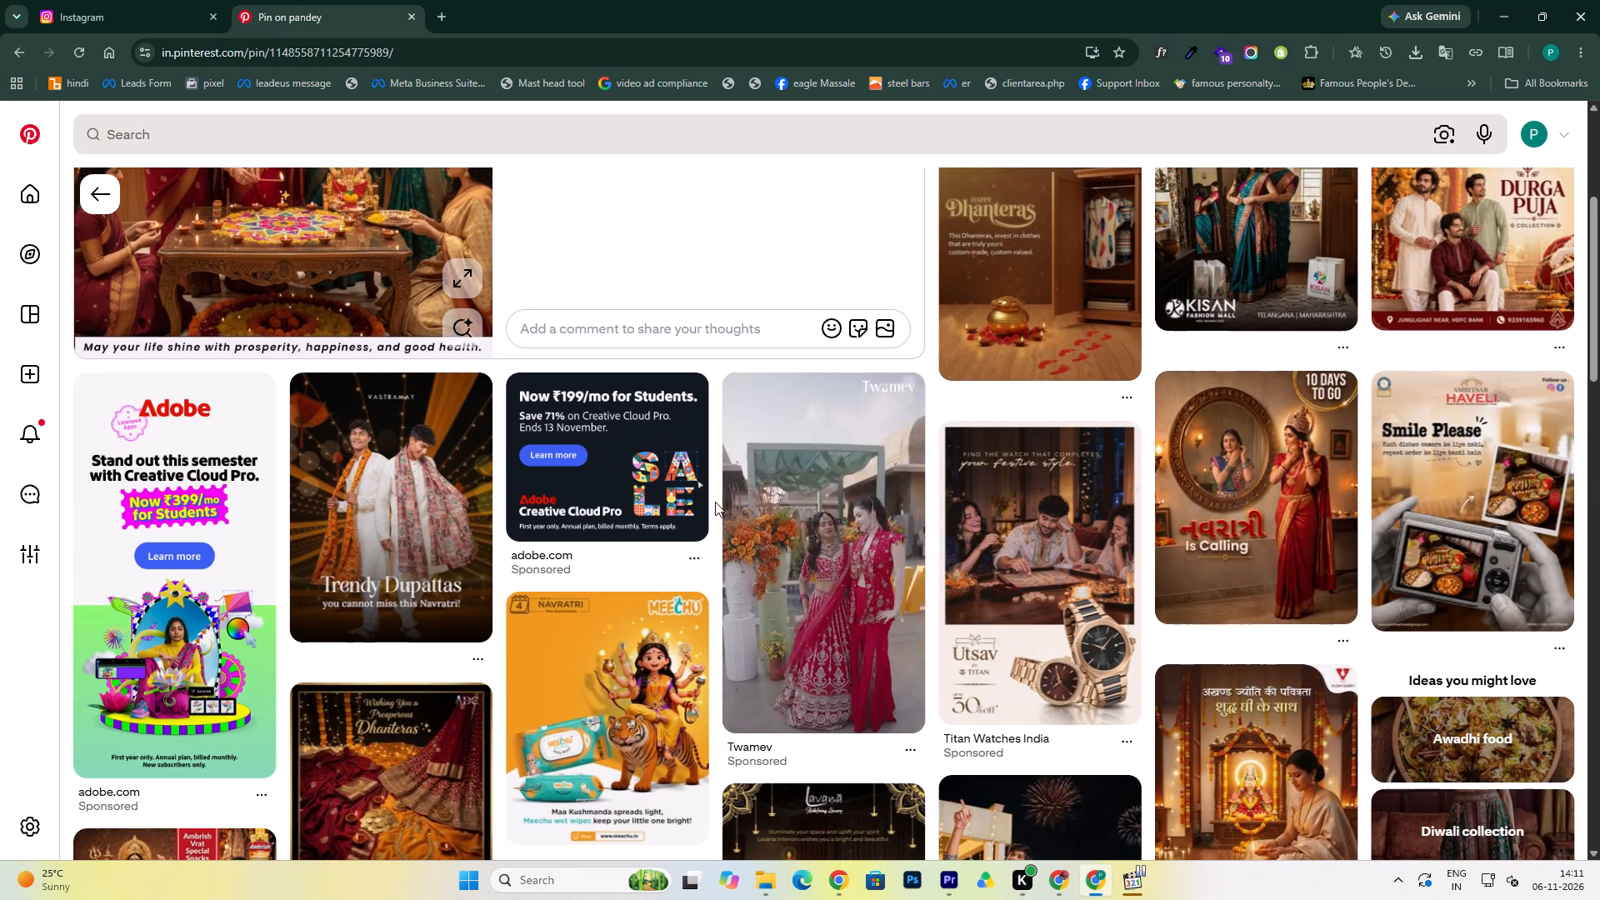
pyautogui.scroll(-4, 715, 502)
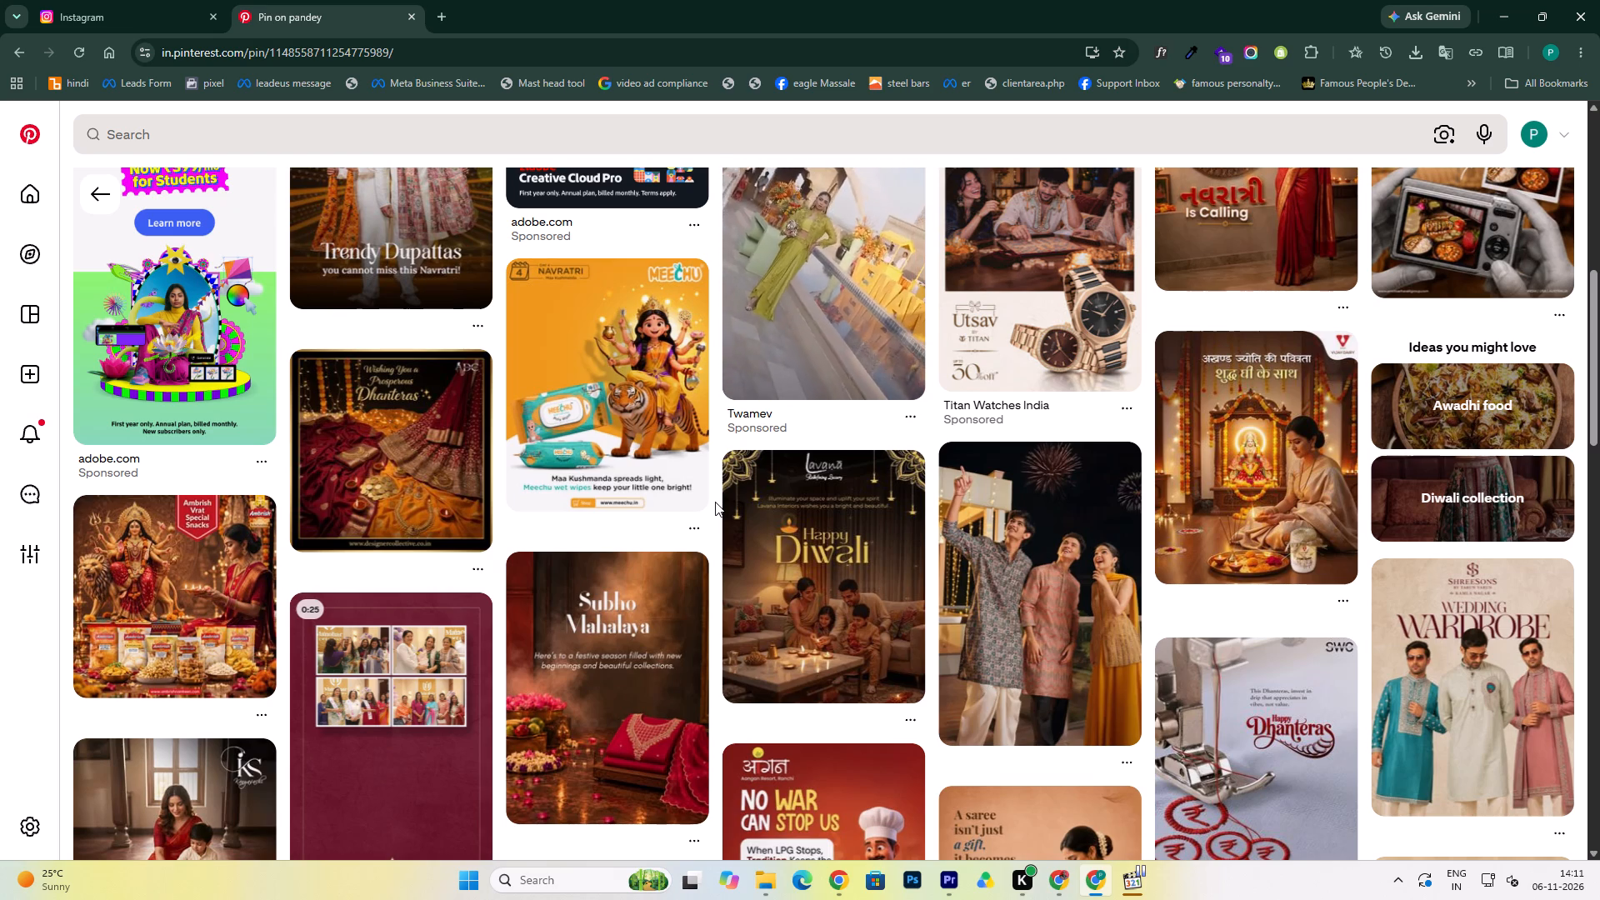
pyautogui.click(1453, 667)
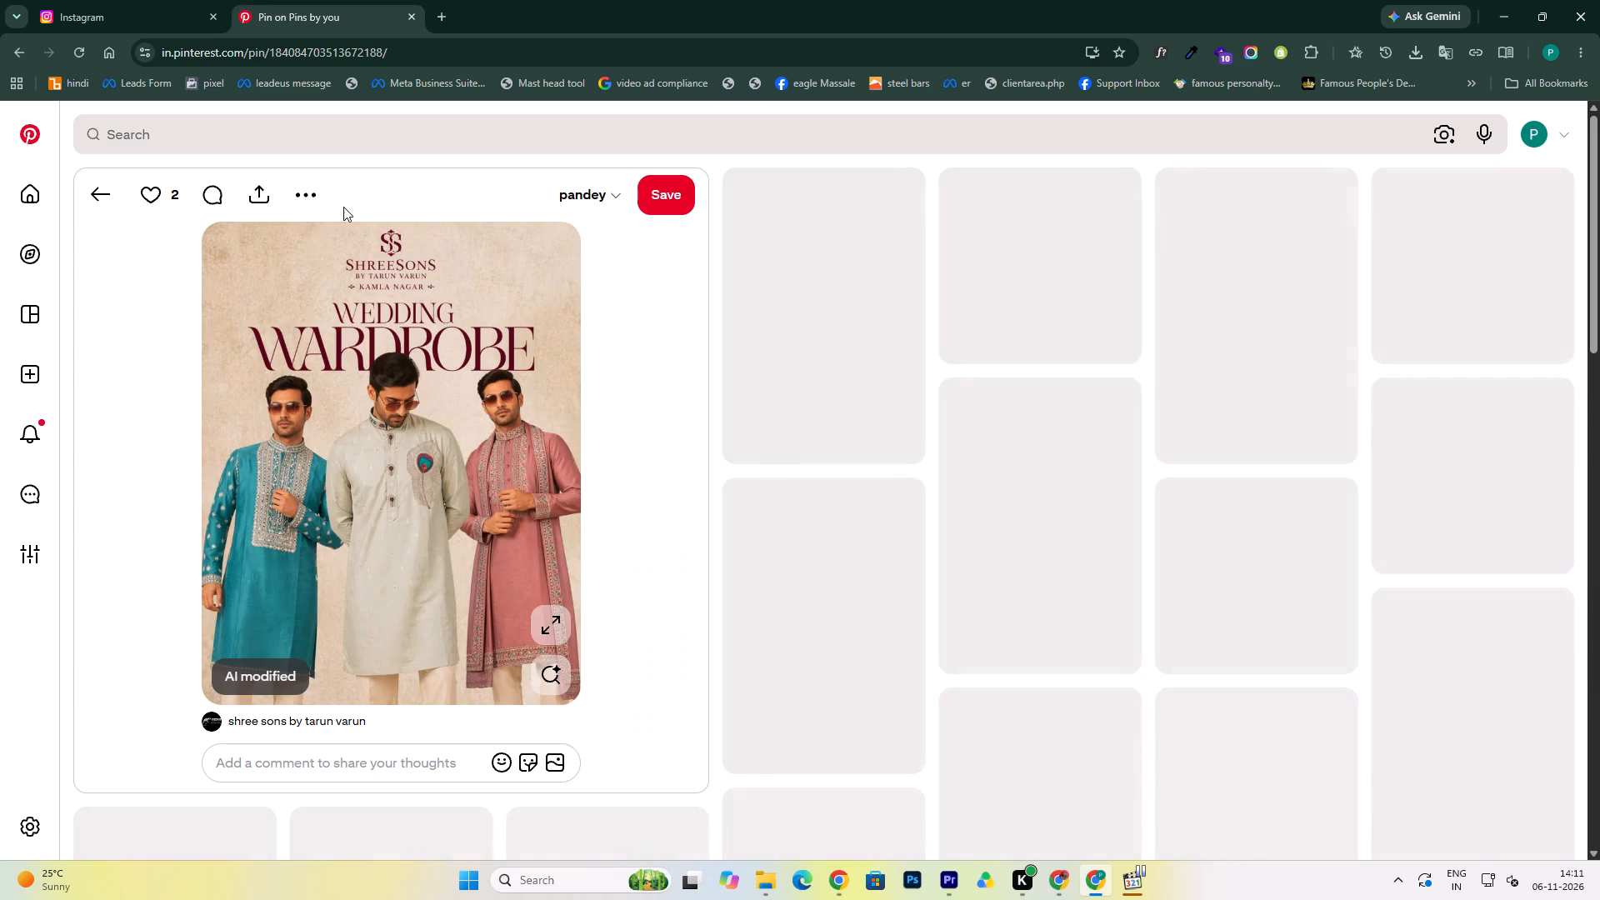
pyautogui.click(310, 194)
pyautogui.click(283, 321)
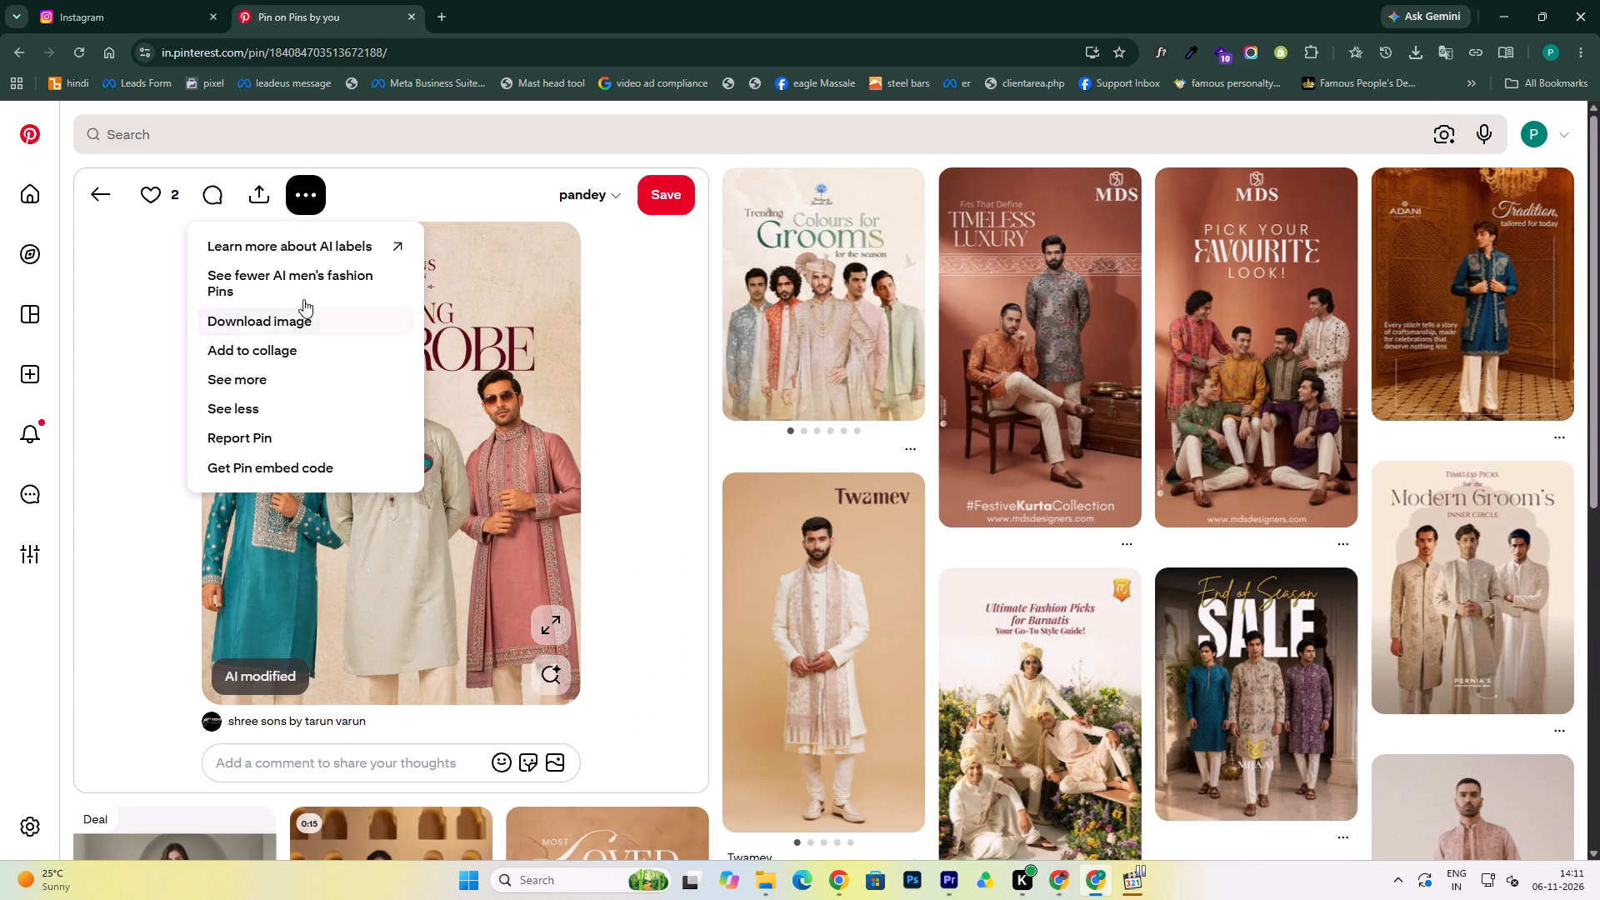
pyautogui.click(667, 202)
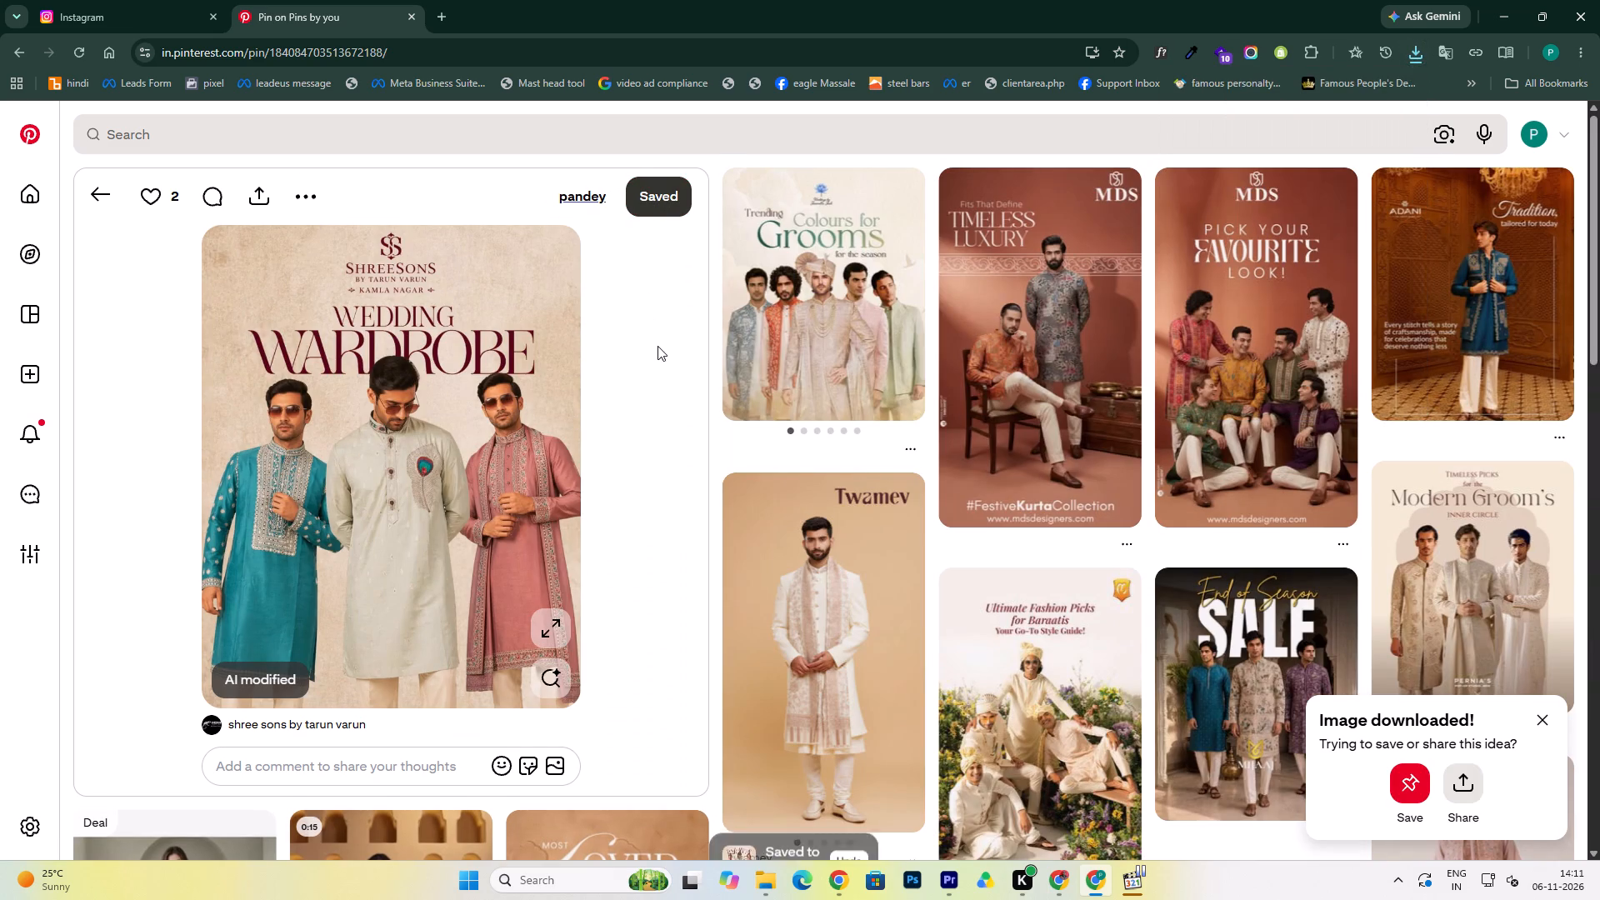
# Save the related "Trending Colours for Grooms" pin to the board "pandey".
pyautogui.click(894, 193)
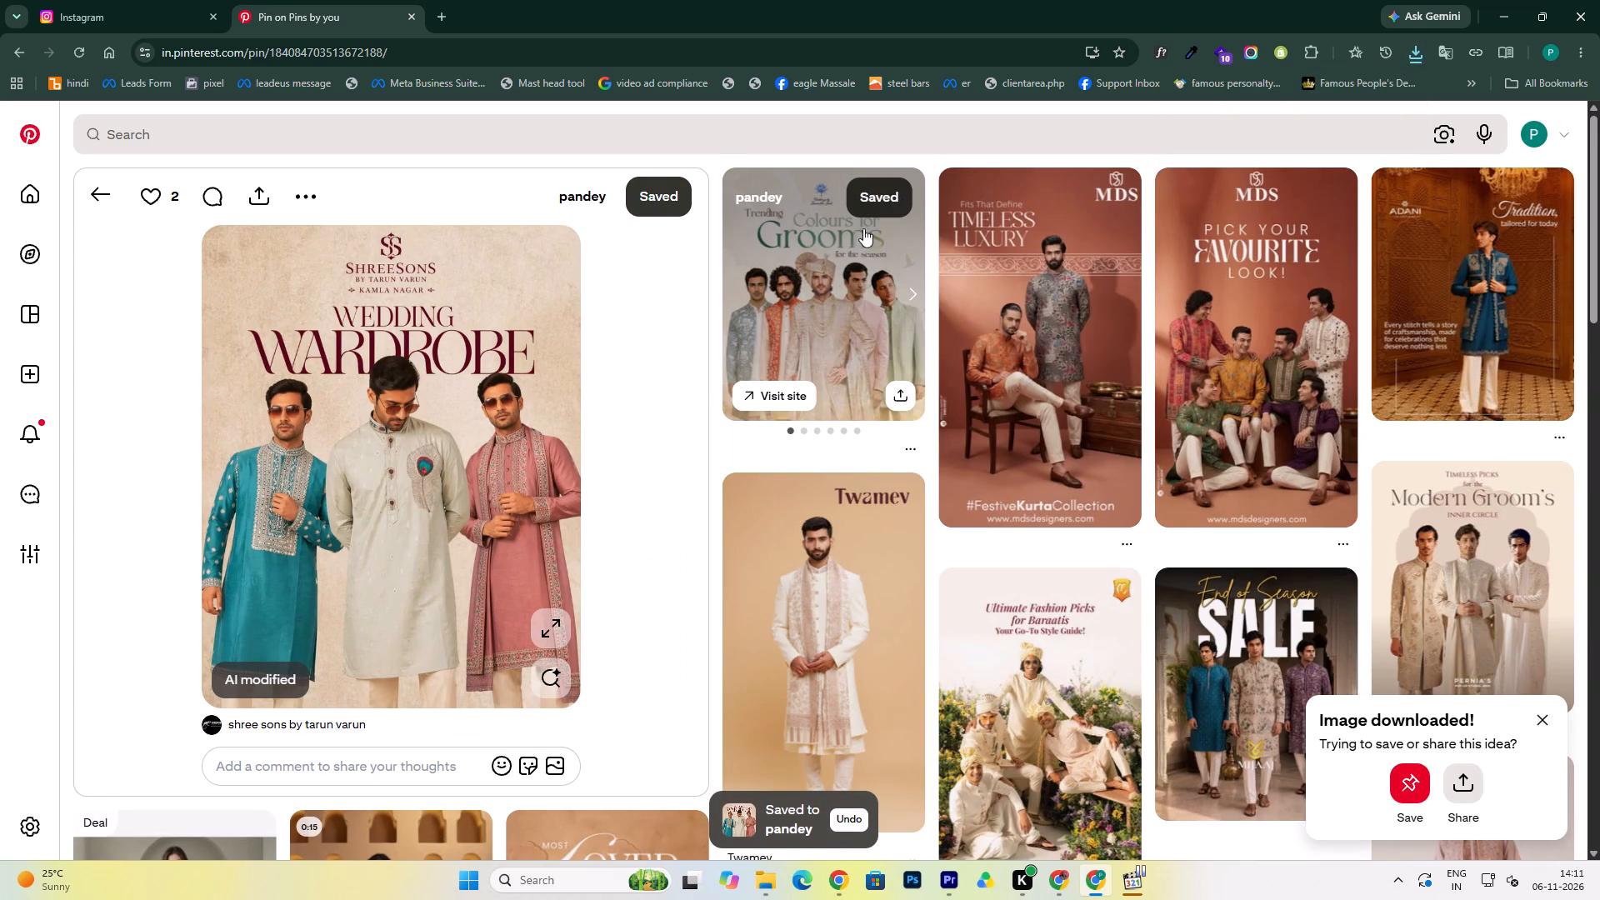
# Open the related MDS "Pick Your Favourite Look" kurta pin and save it to the board "pandey".
pyautogui.click(1252, 382)
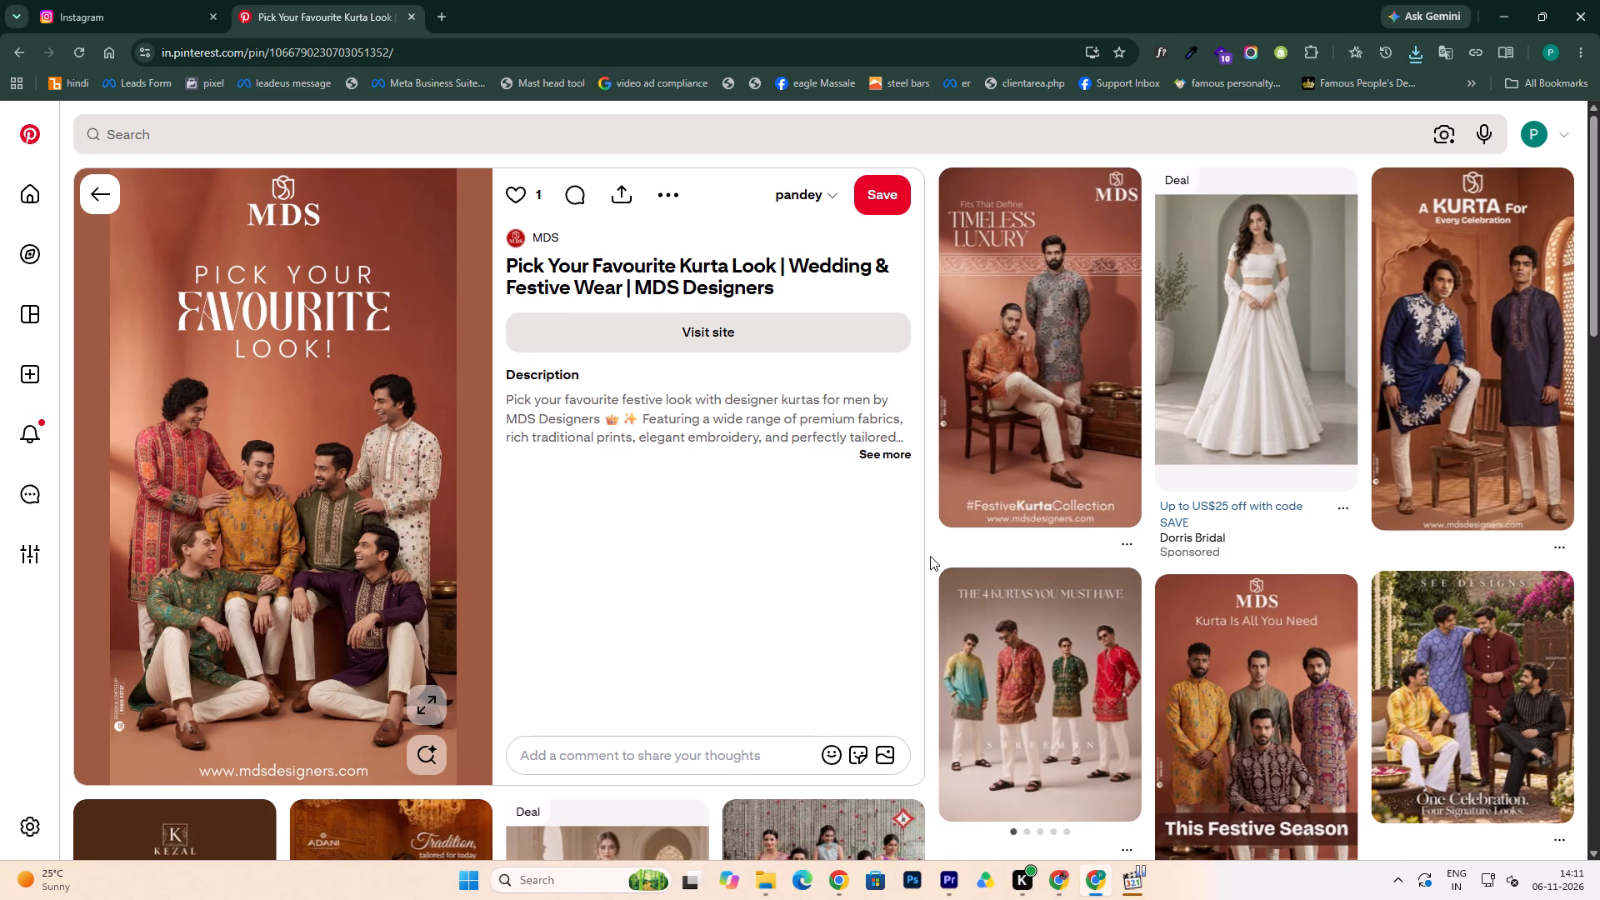
pyautogui.scroll(-1, 930, 556)
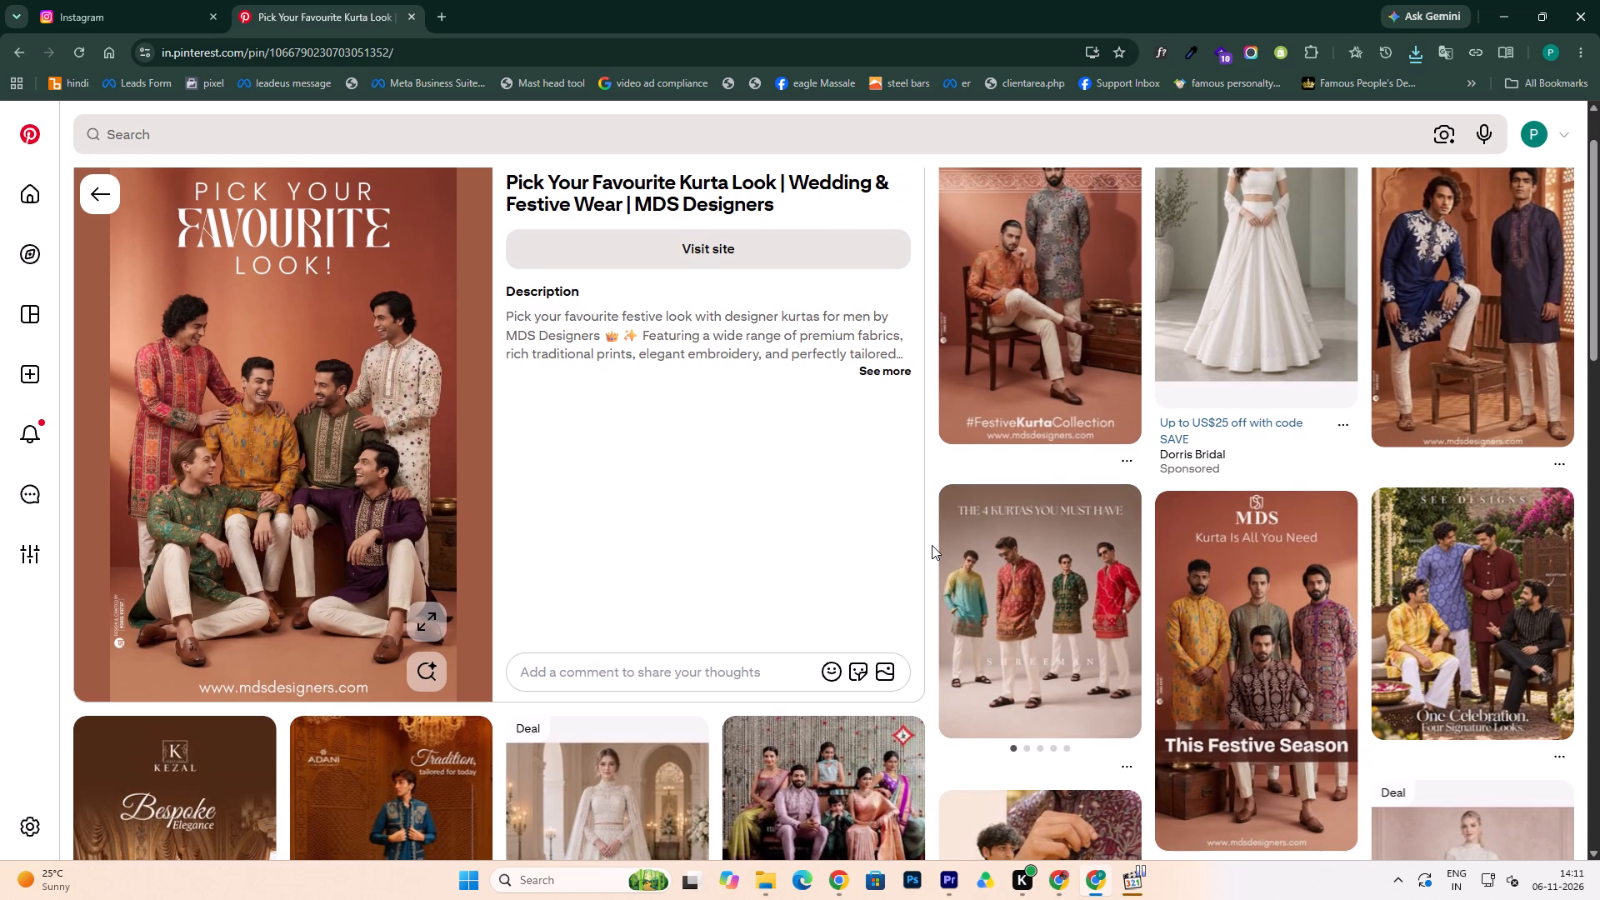
pyautogui.scroll(-2, 932, 543)
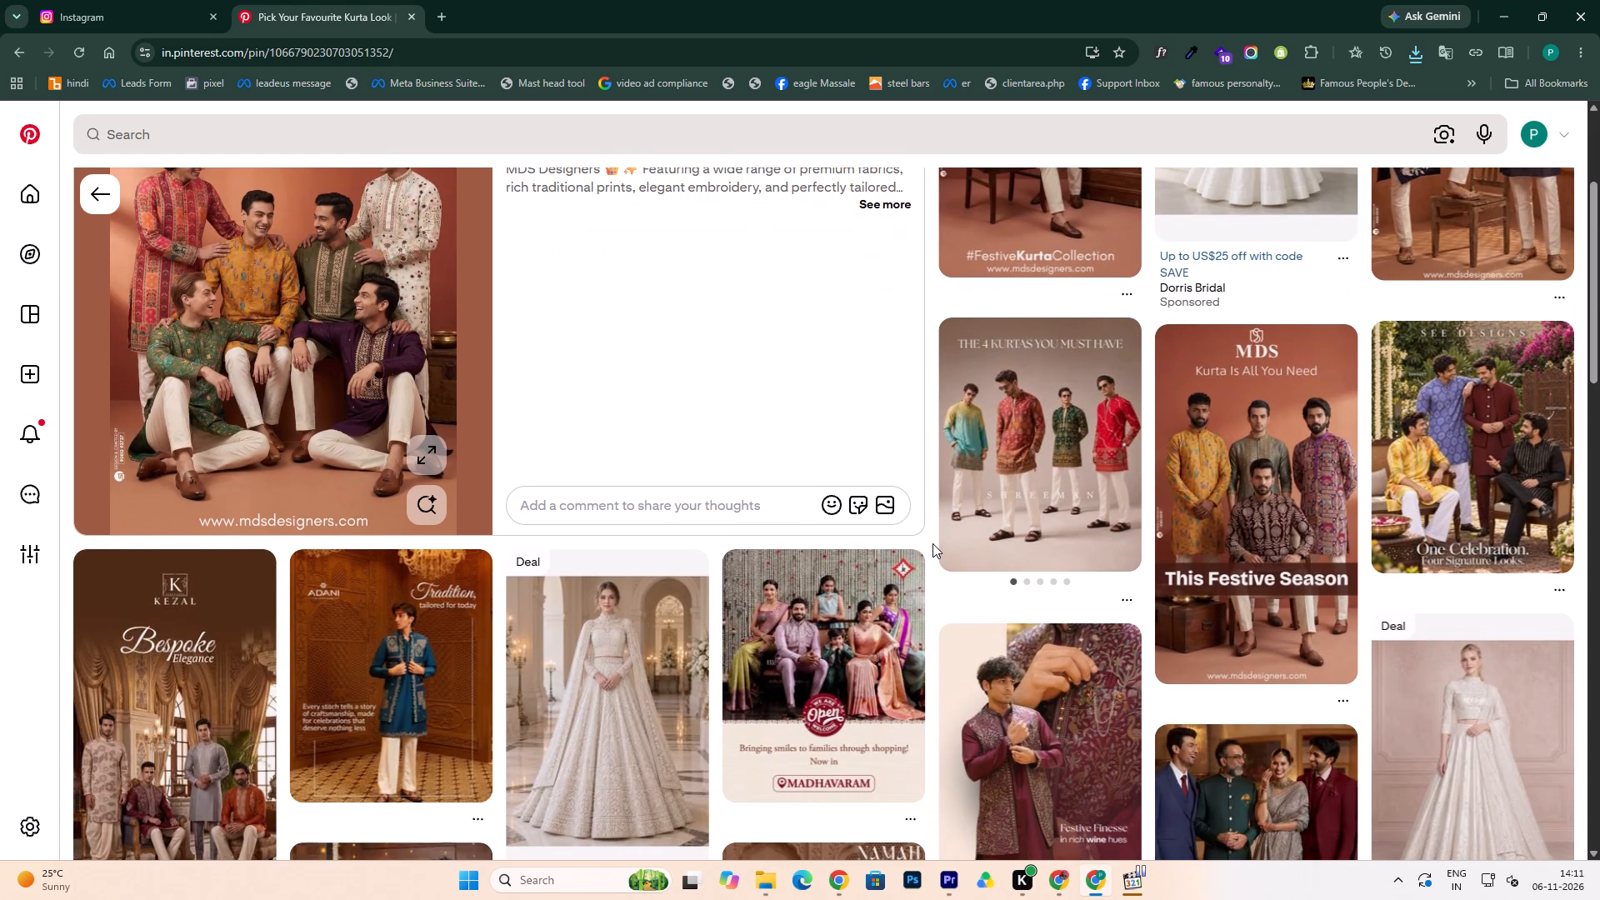
pyautogui.scroll(8, 659, 497)
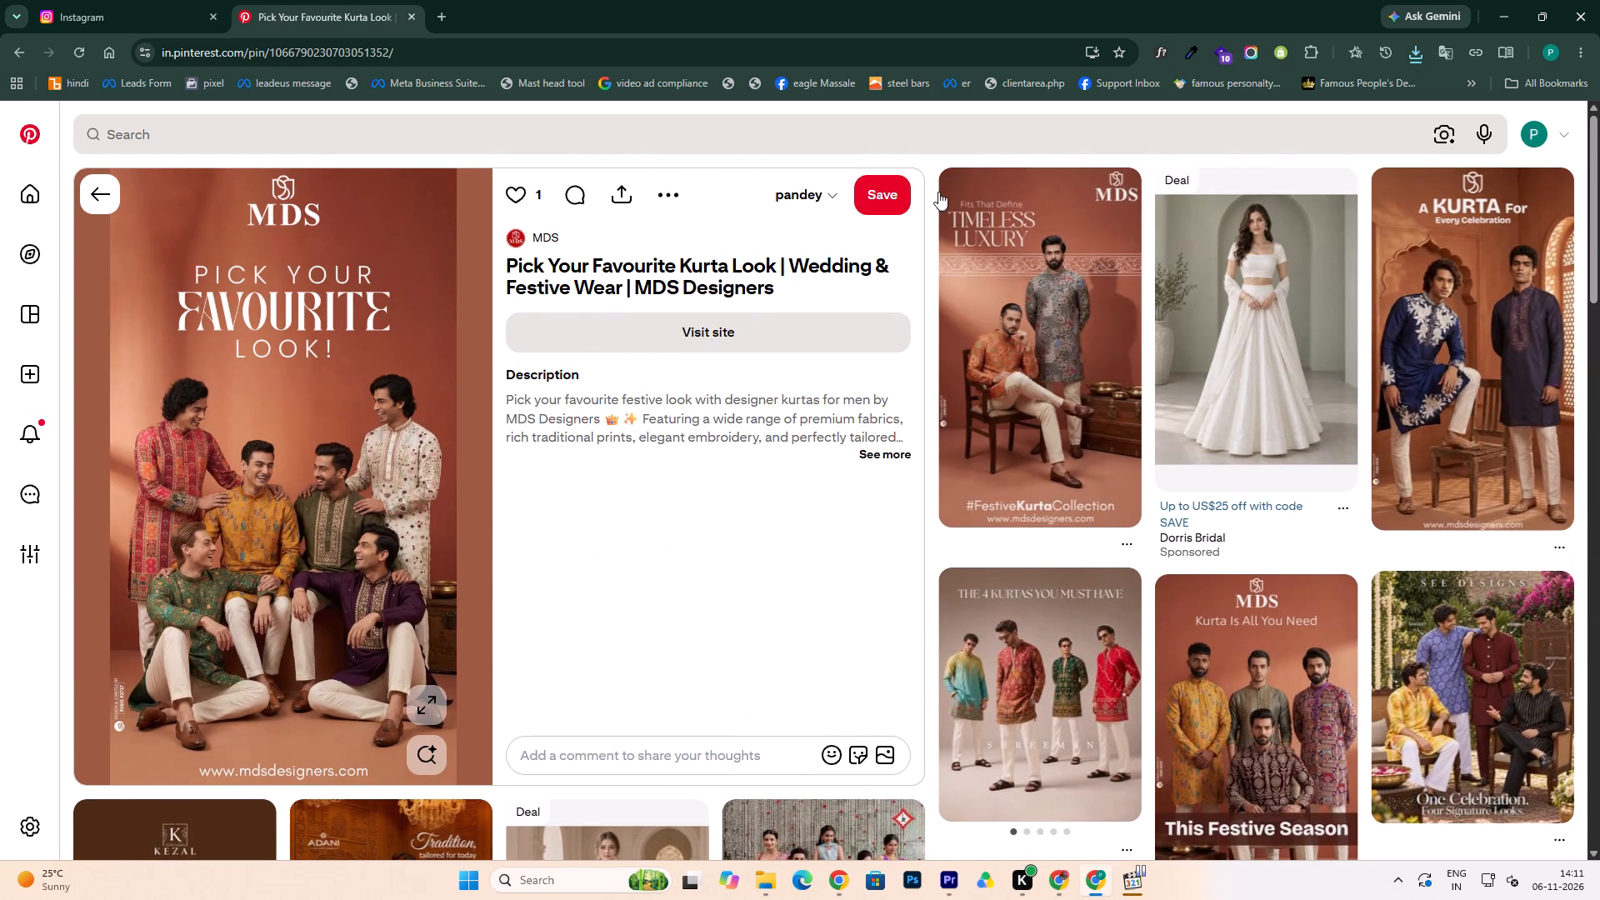
pyautogui.click(870, 201)
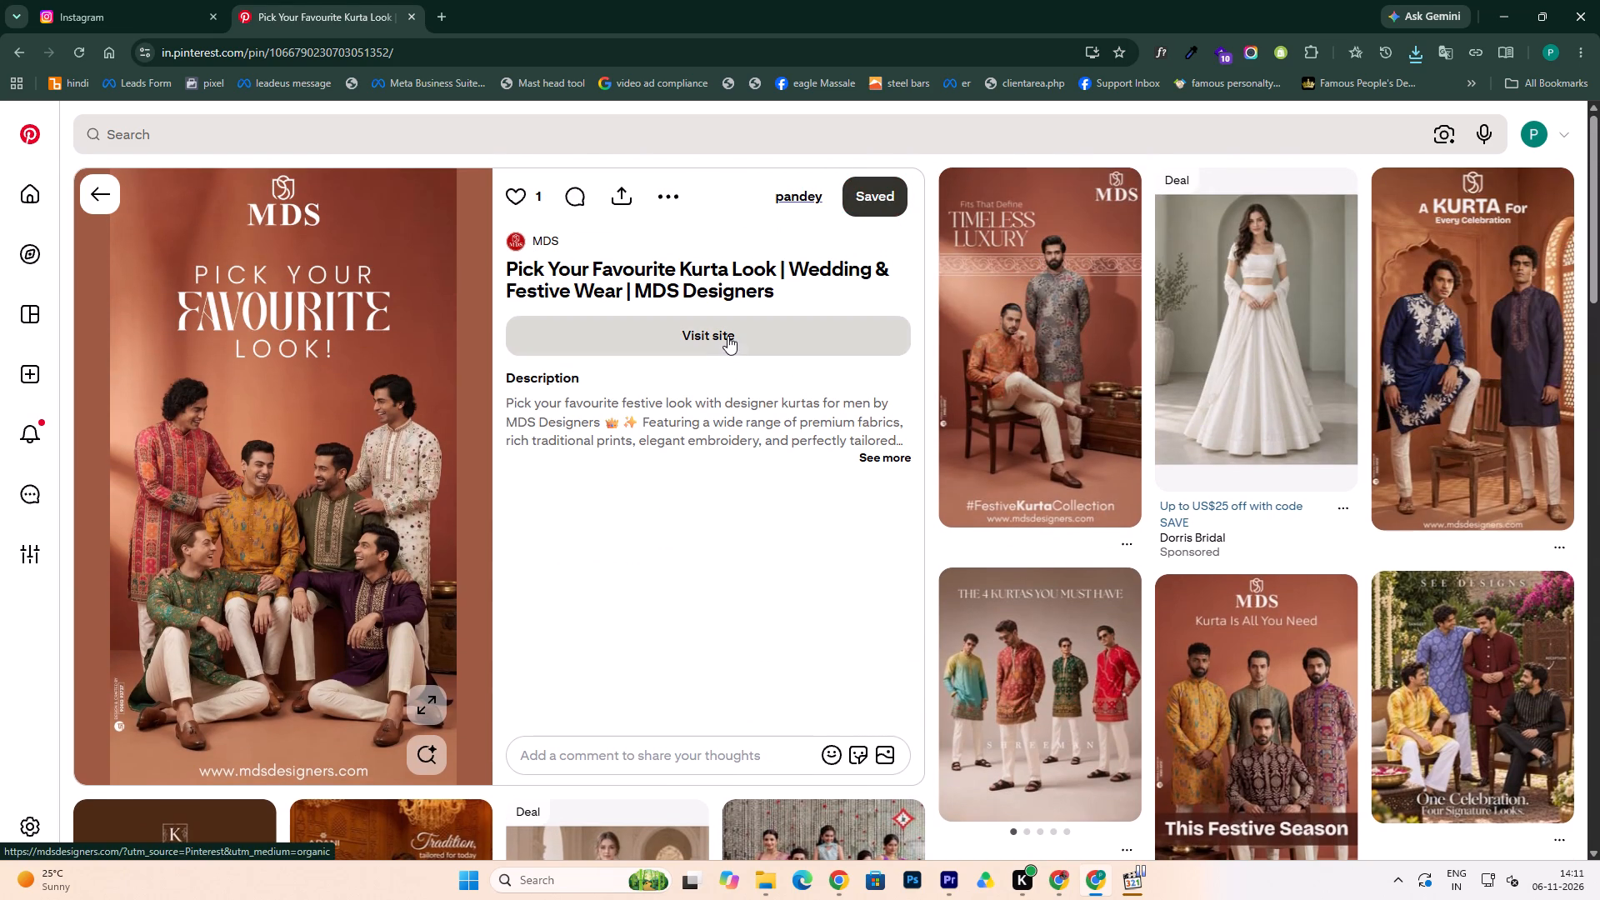
# Look through the related pins beneath the MDS kurta pin for more festive menswear design references.
pyautogui.scroll(-5, 762, 556)
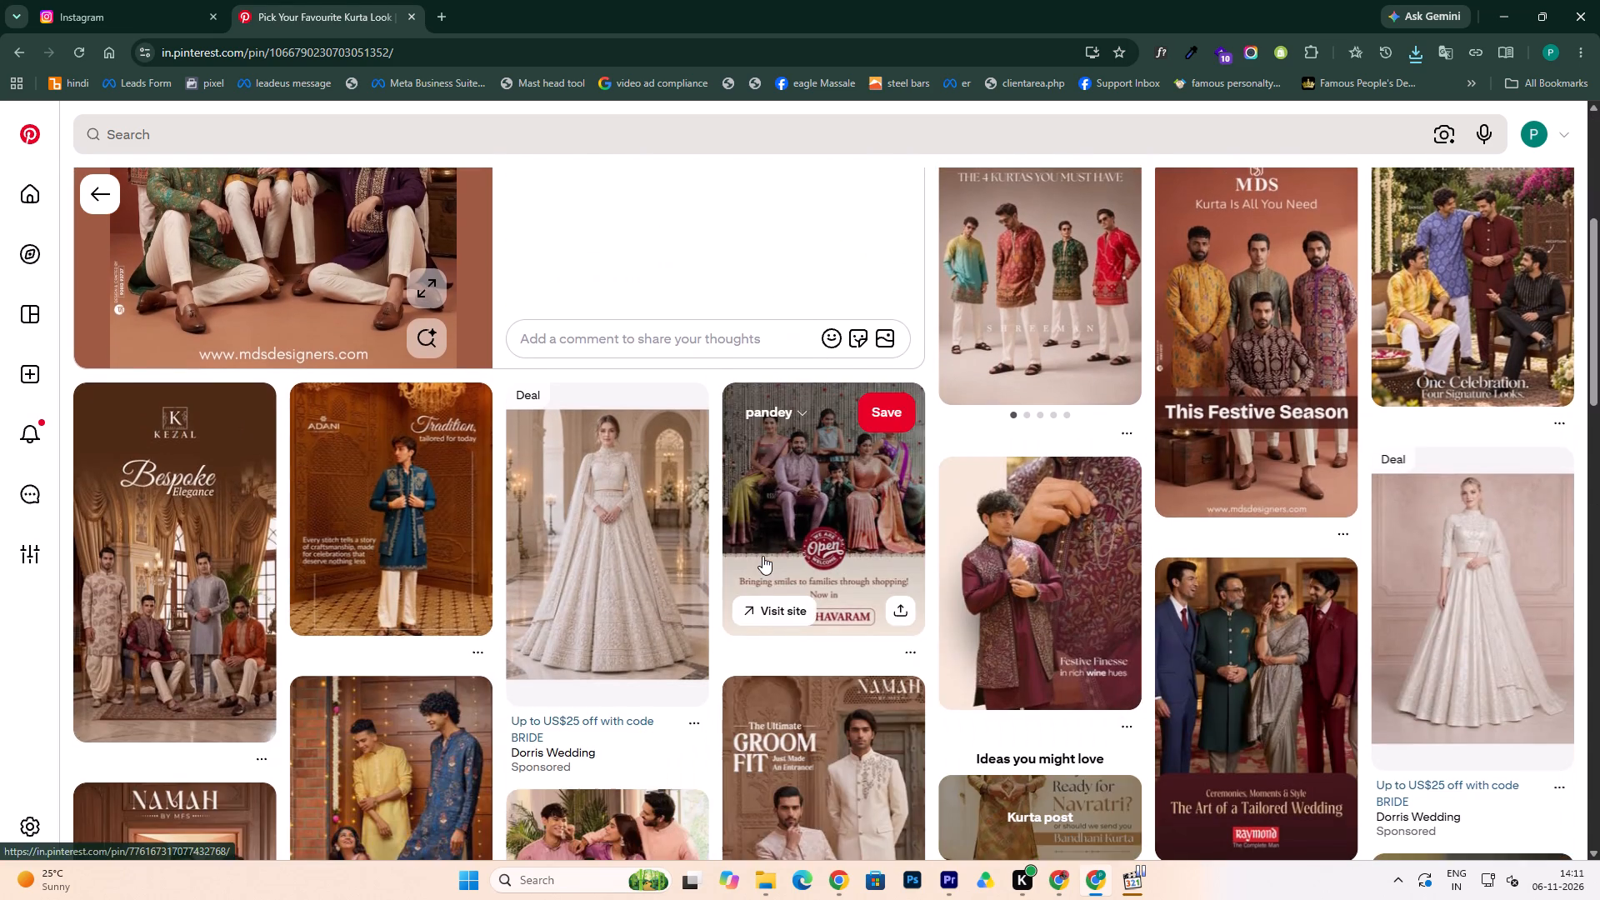
pyautogui.scroll(-7, 762, 556)
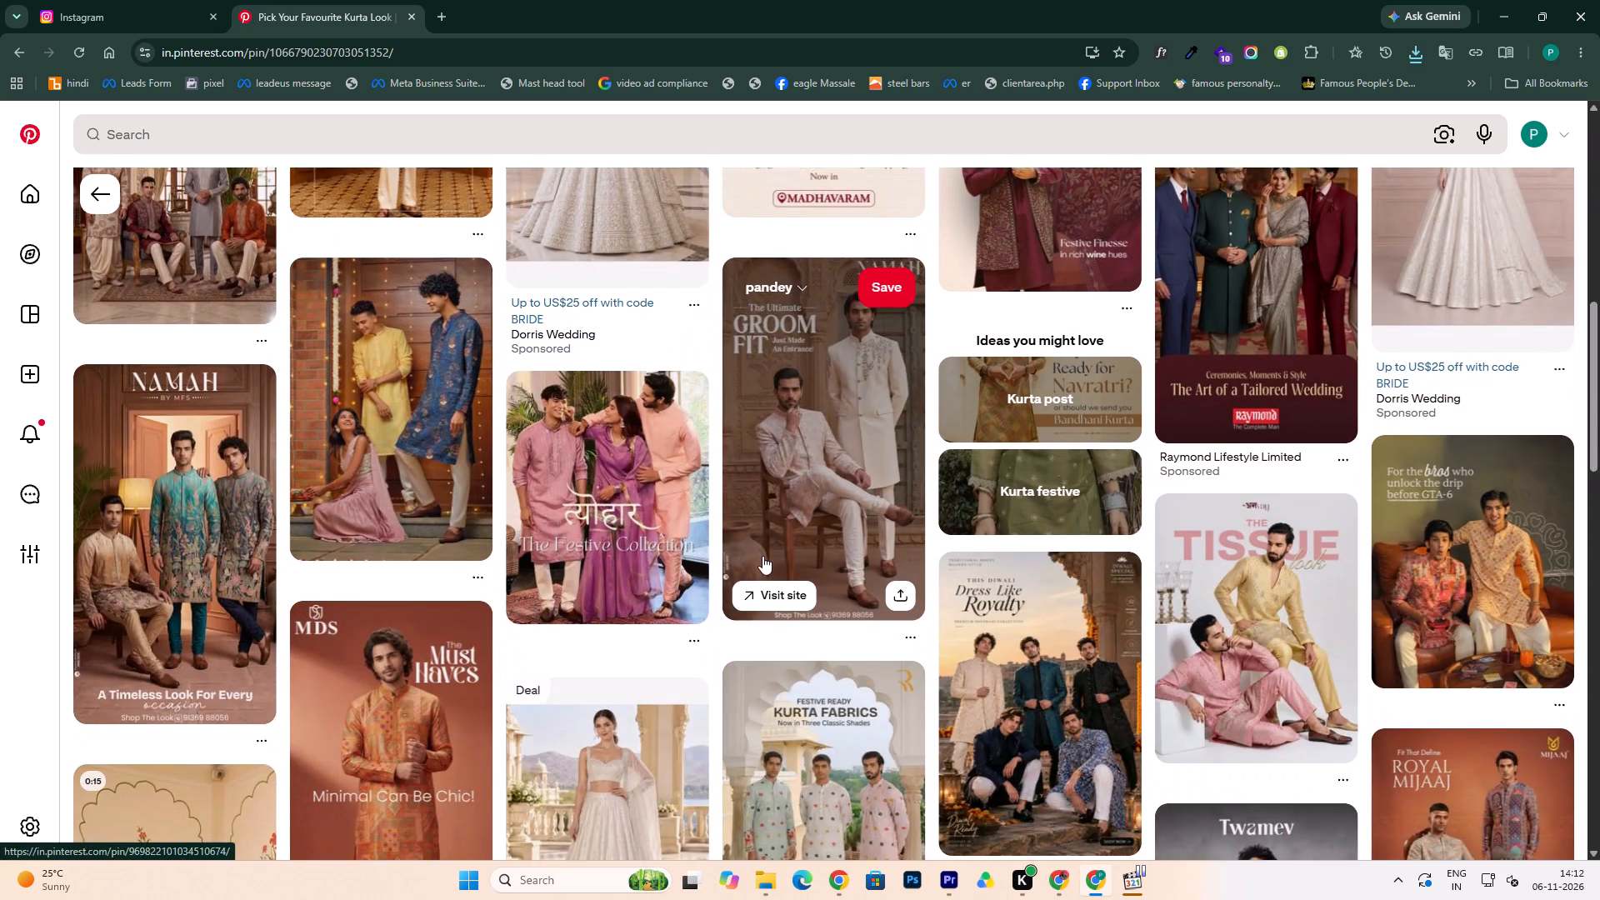
pyautogui.scroll(-9, 762, 556)
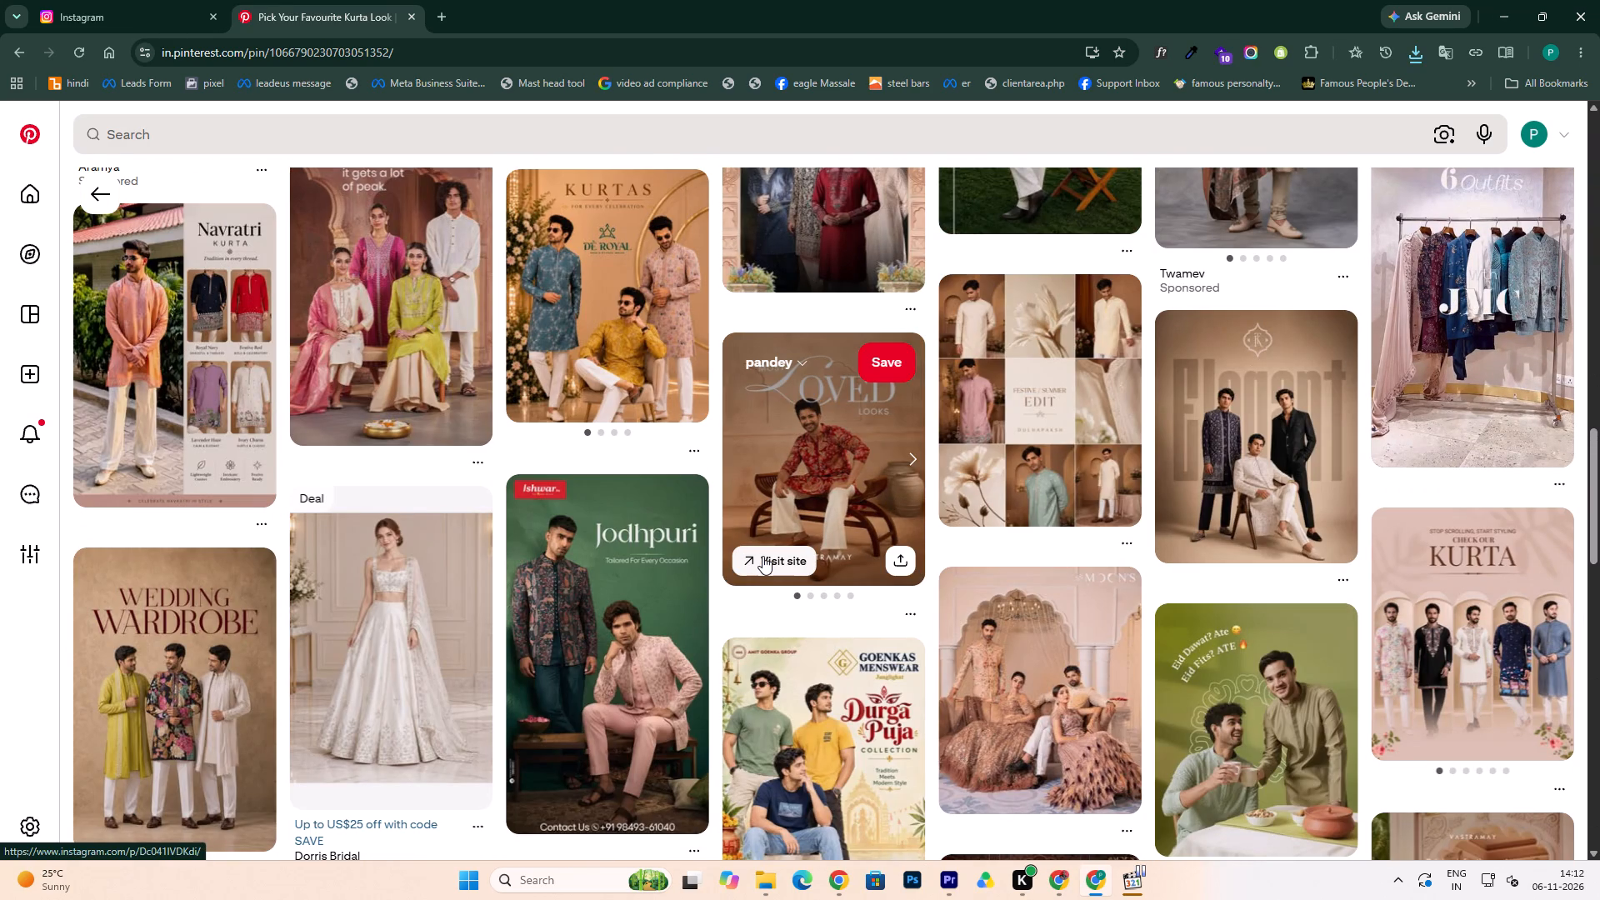
pyautogui.scroll(-6, 762, 556)
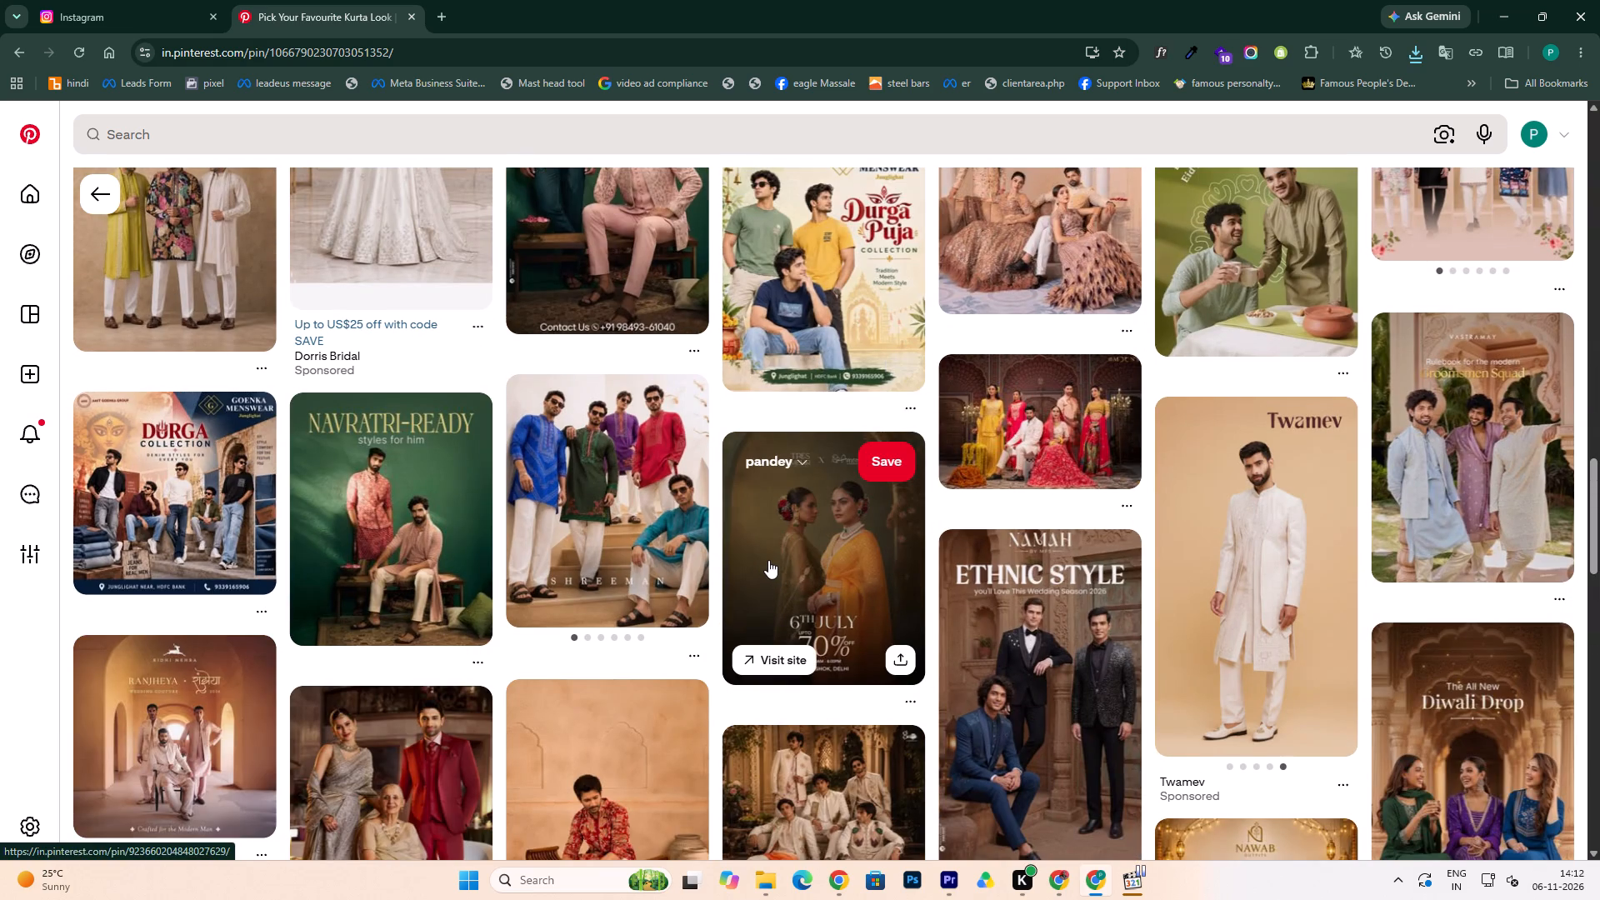
pyautogui.scroll(-5, 768, 560)
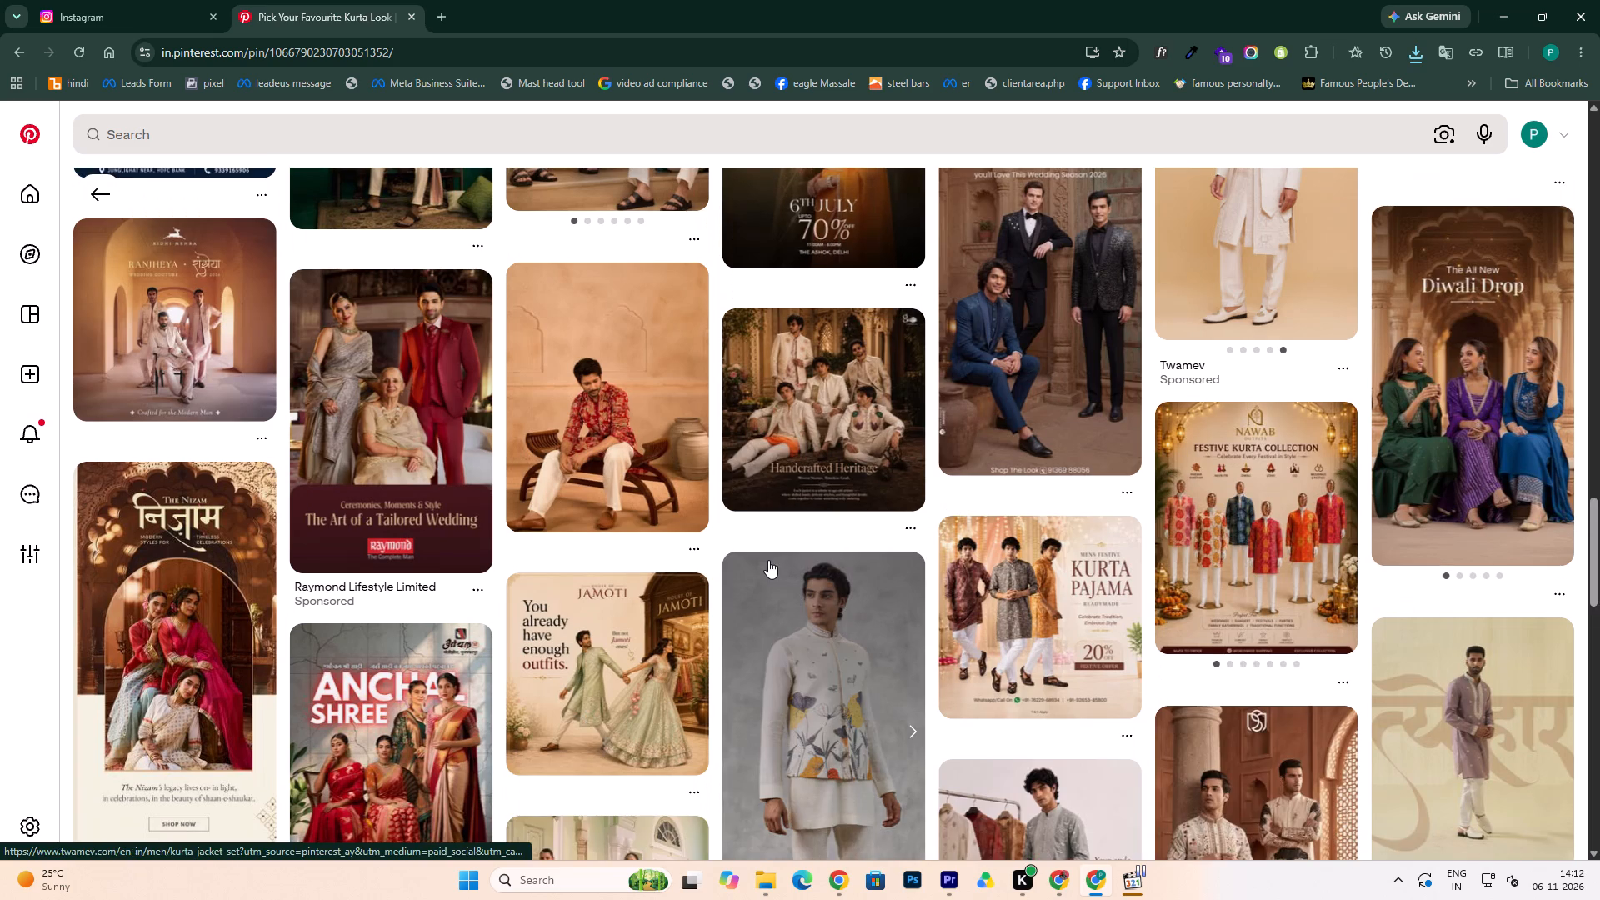
pyautogui.scroll(2, 768, 560)
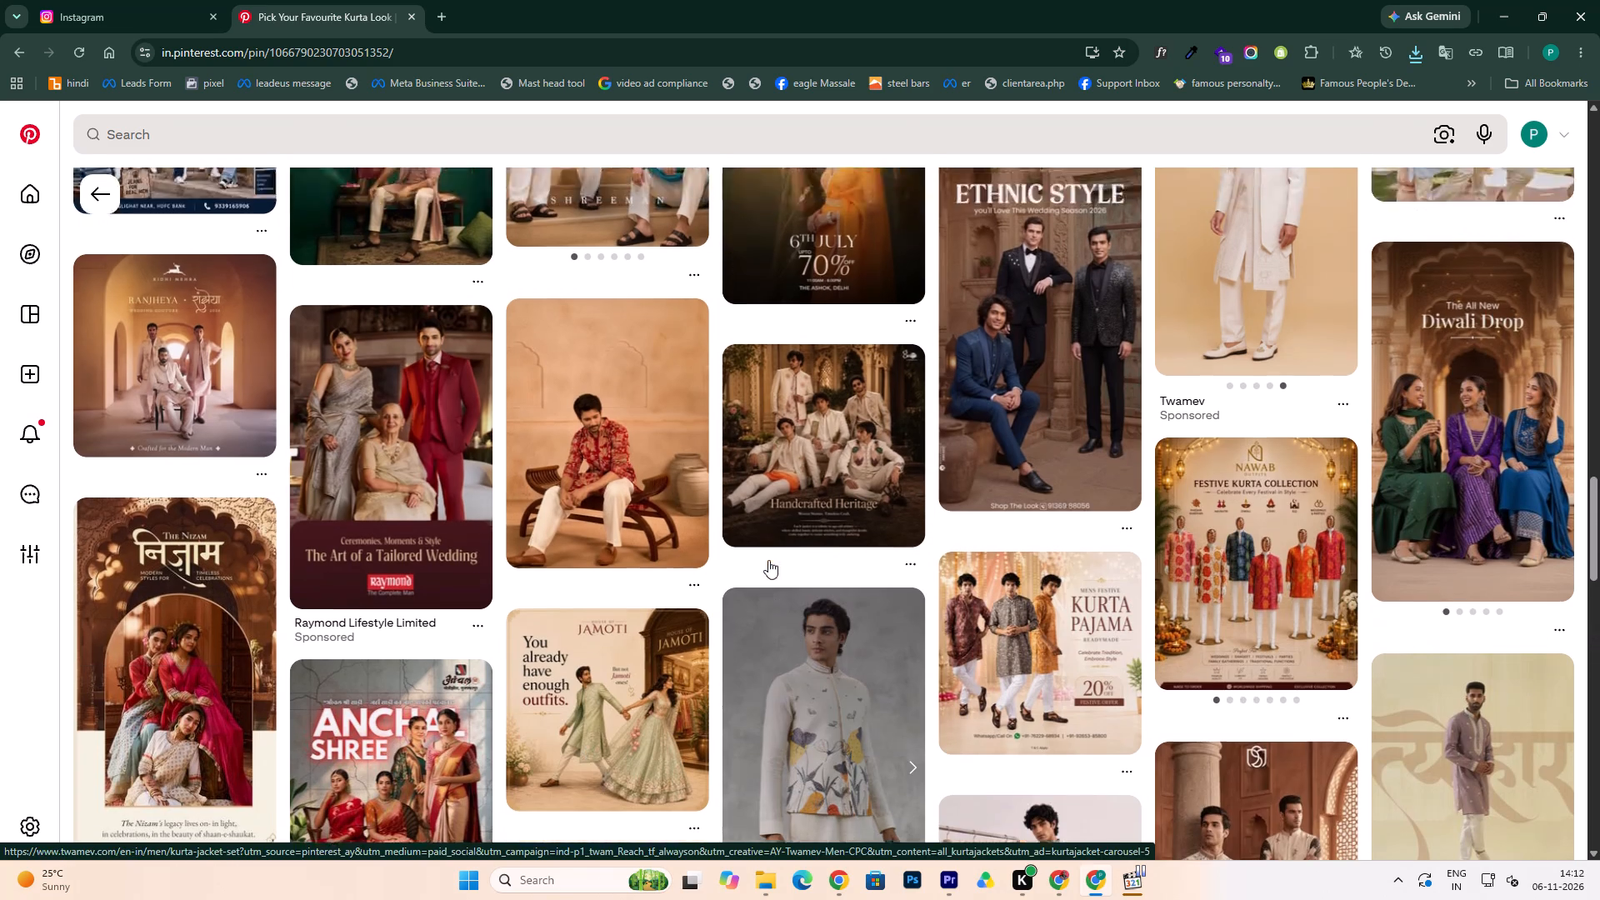
pyautogui.scroll(20, 768, 560)
pyautogui.scroll(13, 768, 560)
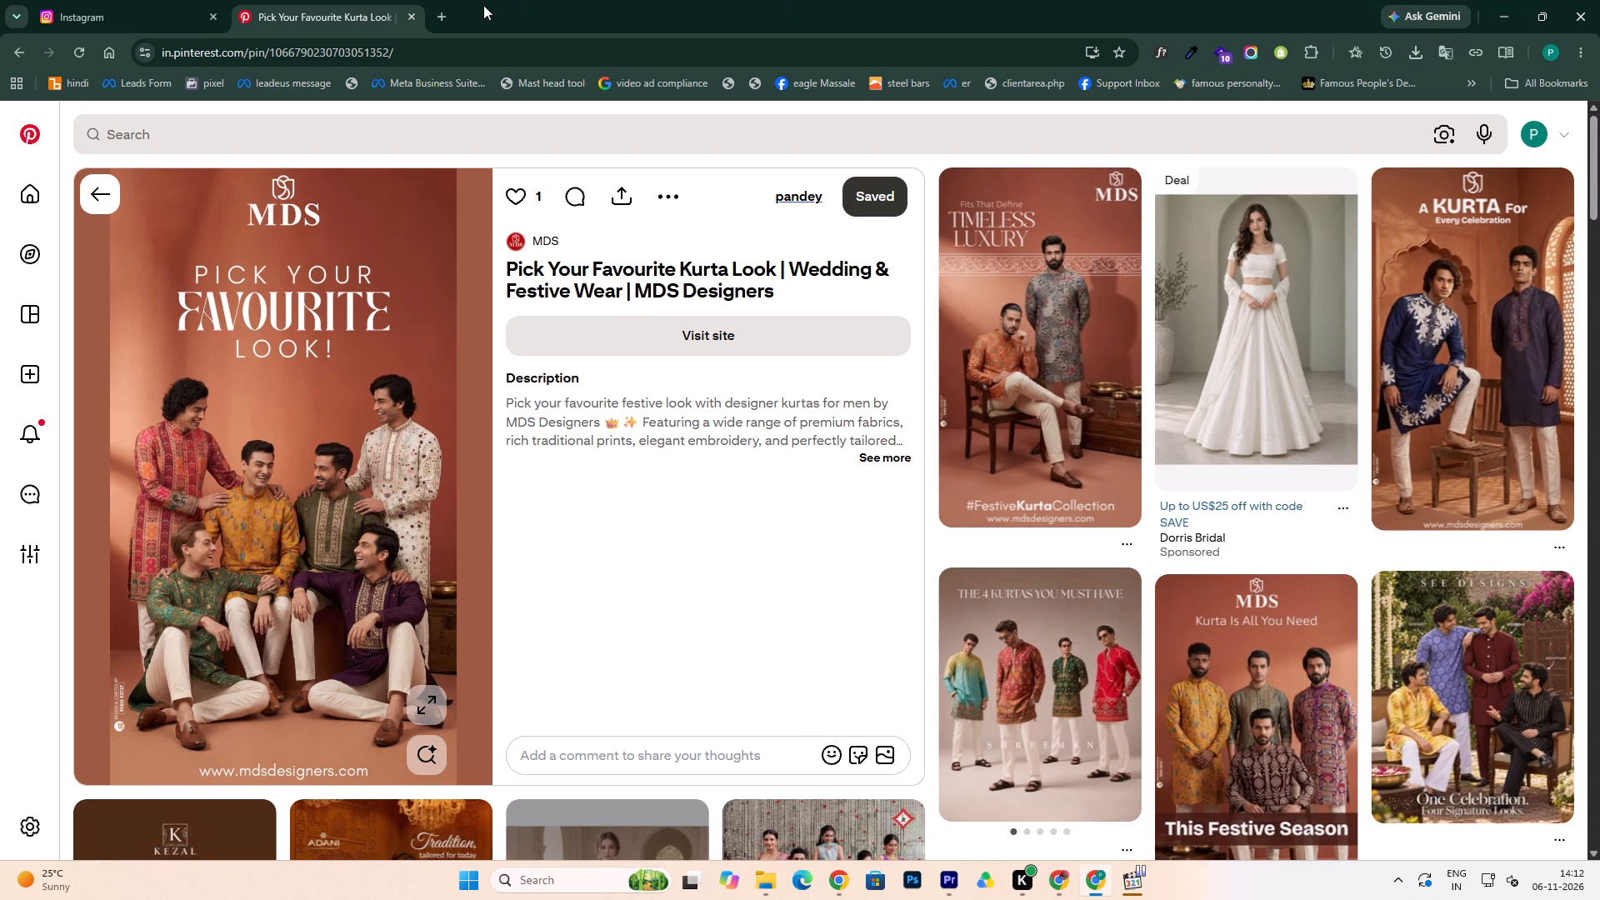
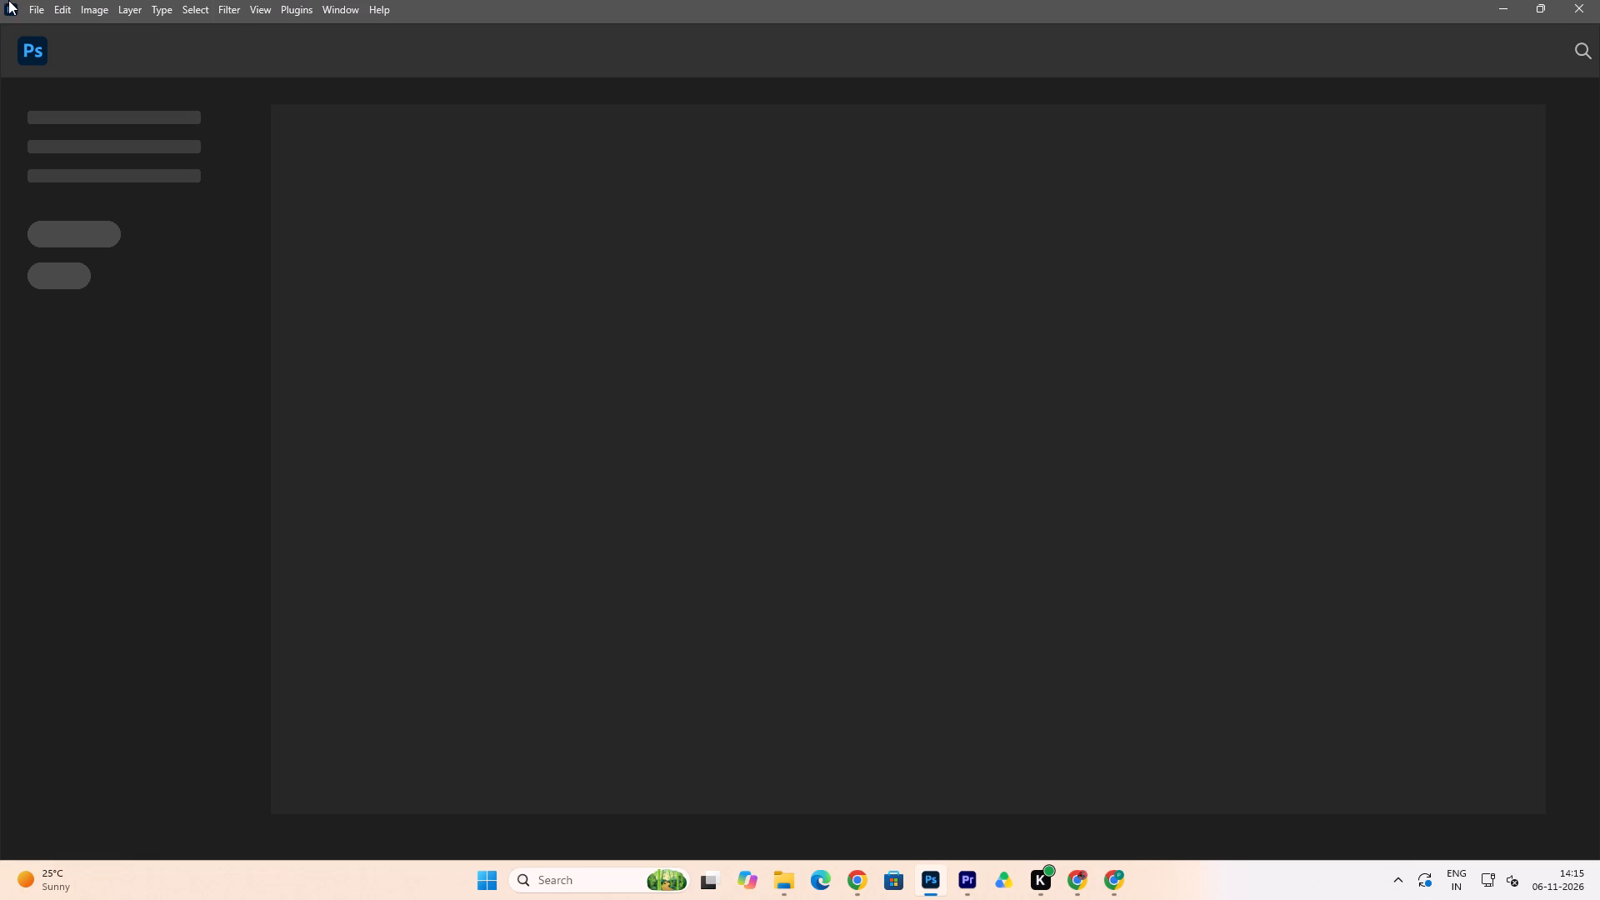
# In Photoshop, create a new 1080 x 1350 px document at 300 ppi with a white background.
pyautogui.click(30, 8)
pyautogui.click(50, 30)
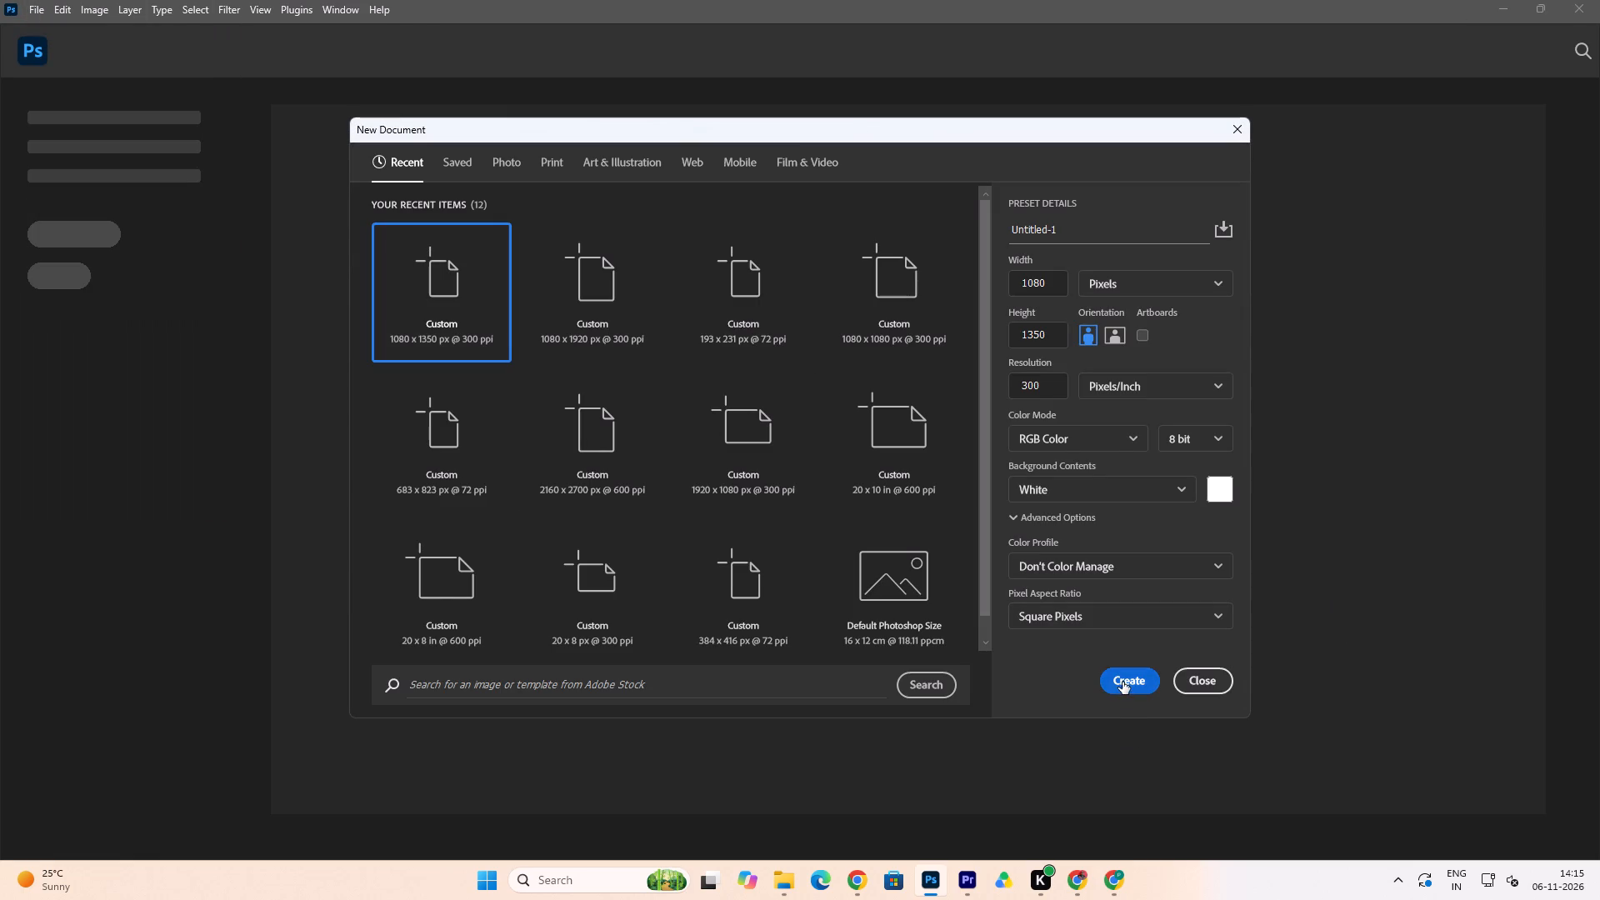
pyautogui.click(1122, 682)
# Place the image "Geetanjali Diwali Menswear Celebration (1)" from the Downloads folder onto the canvas at full canvas size.
pyautogui.click(789, 883)
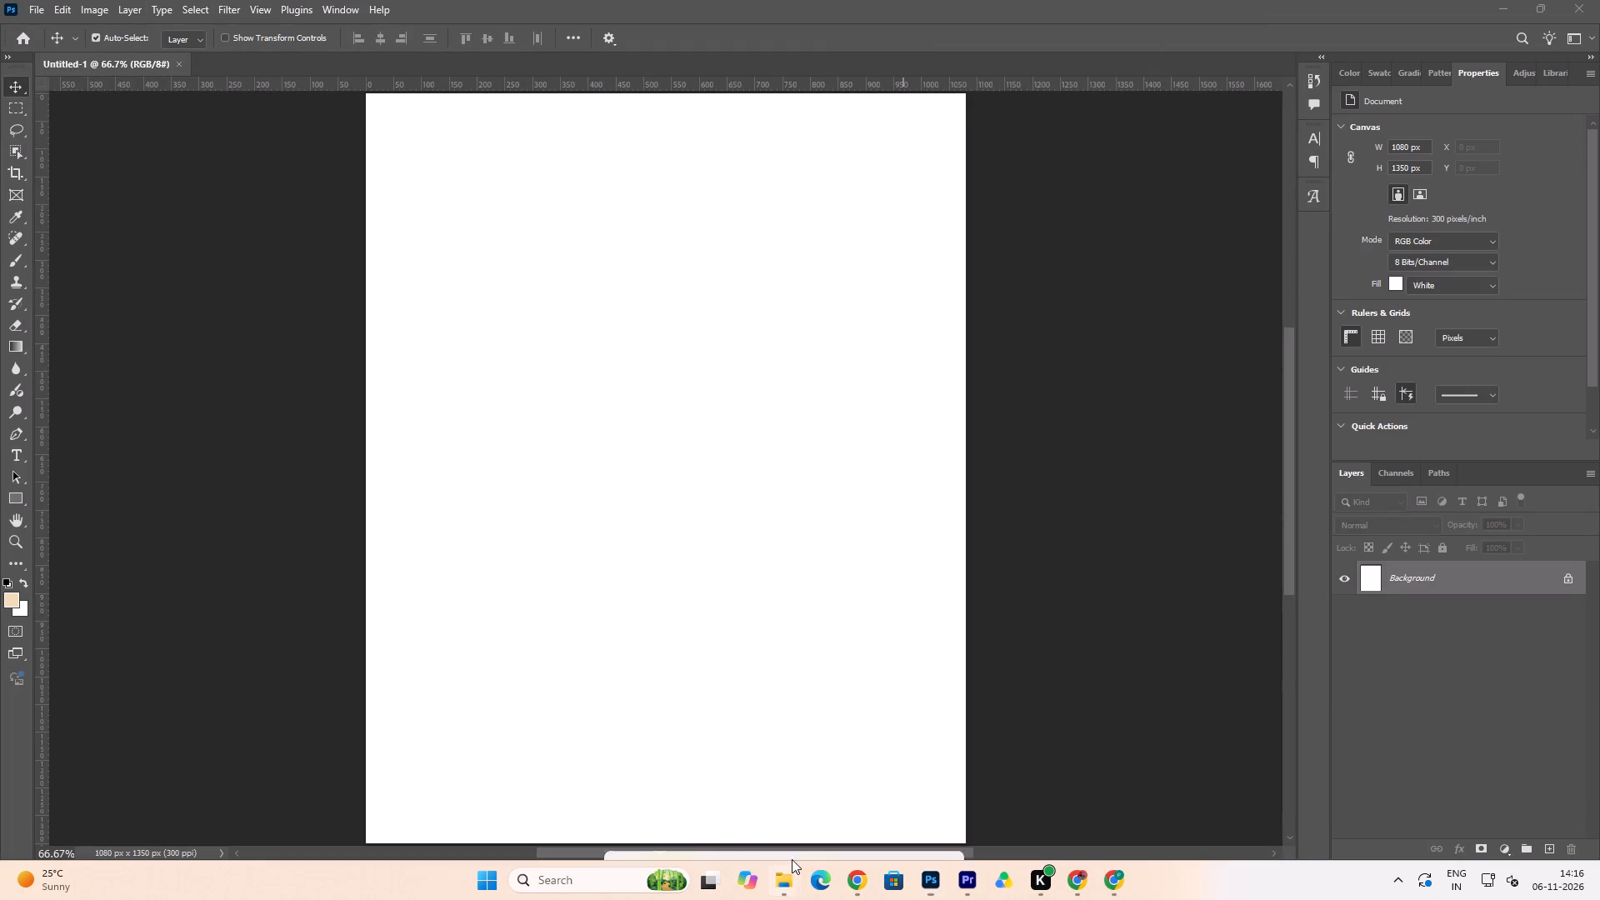
pyautogui.click(750, 802)
pyautogui.click(89, 272)
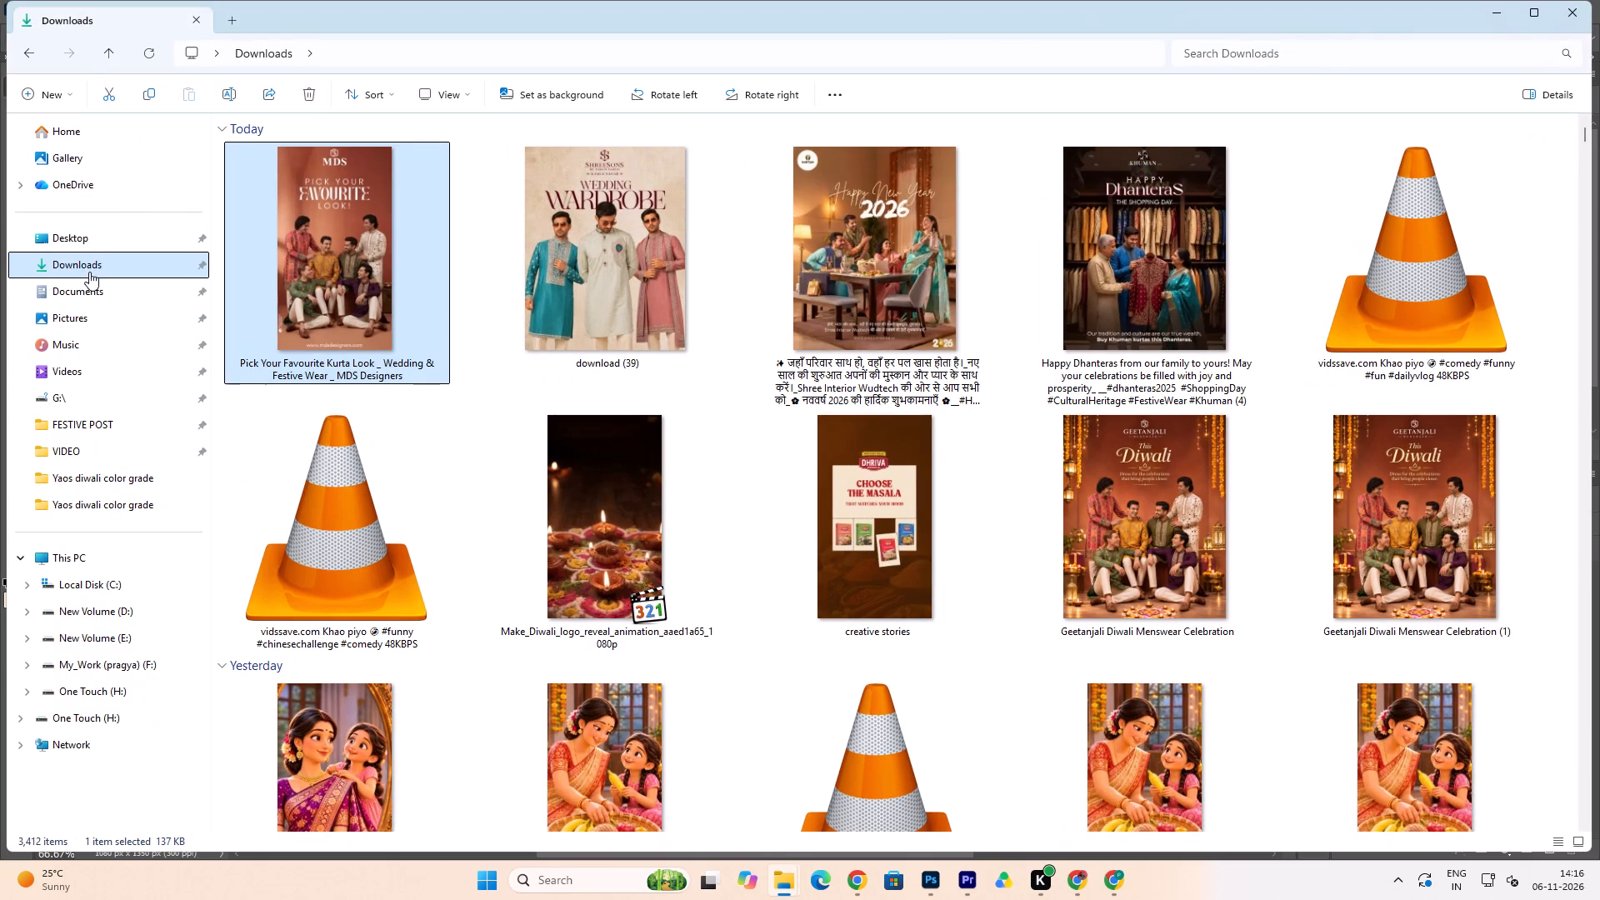
pyautogui.click(355, 252)
pyautogui.moveTo(332, 197); pyautogui.dragTo(931, 849)
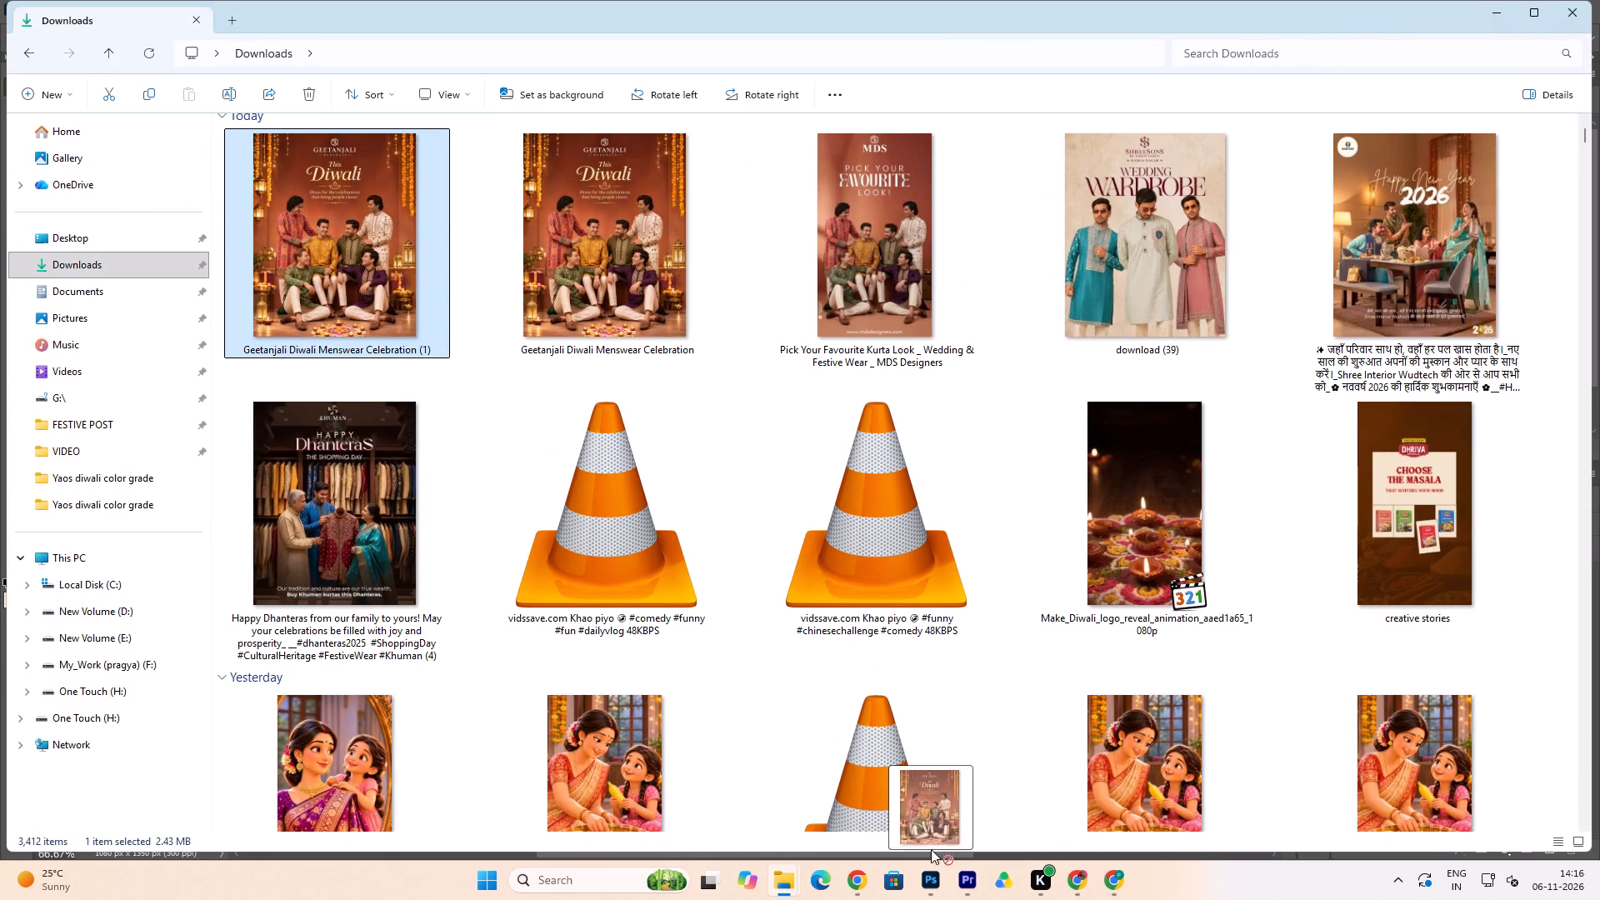
pyautogui.moveTo(931, 849); pyautogui.dragTo(757, 557)
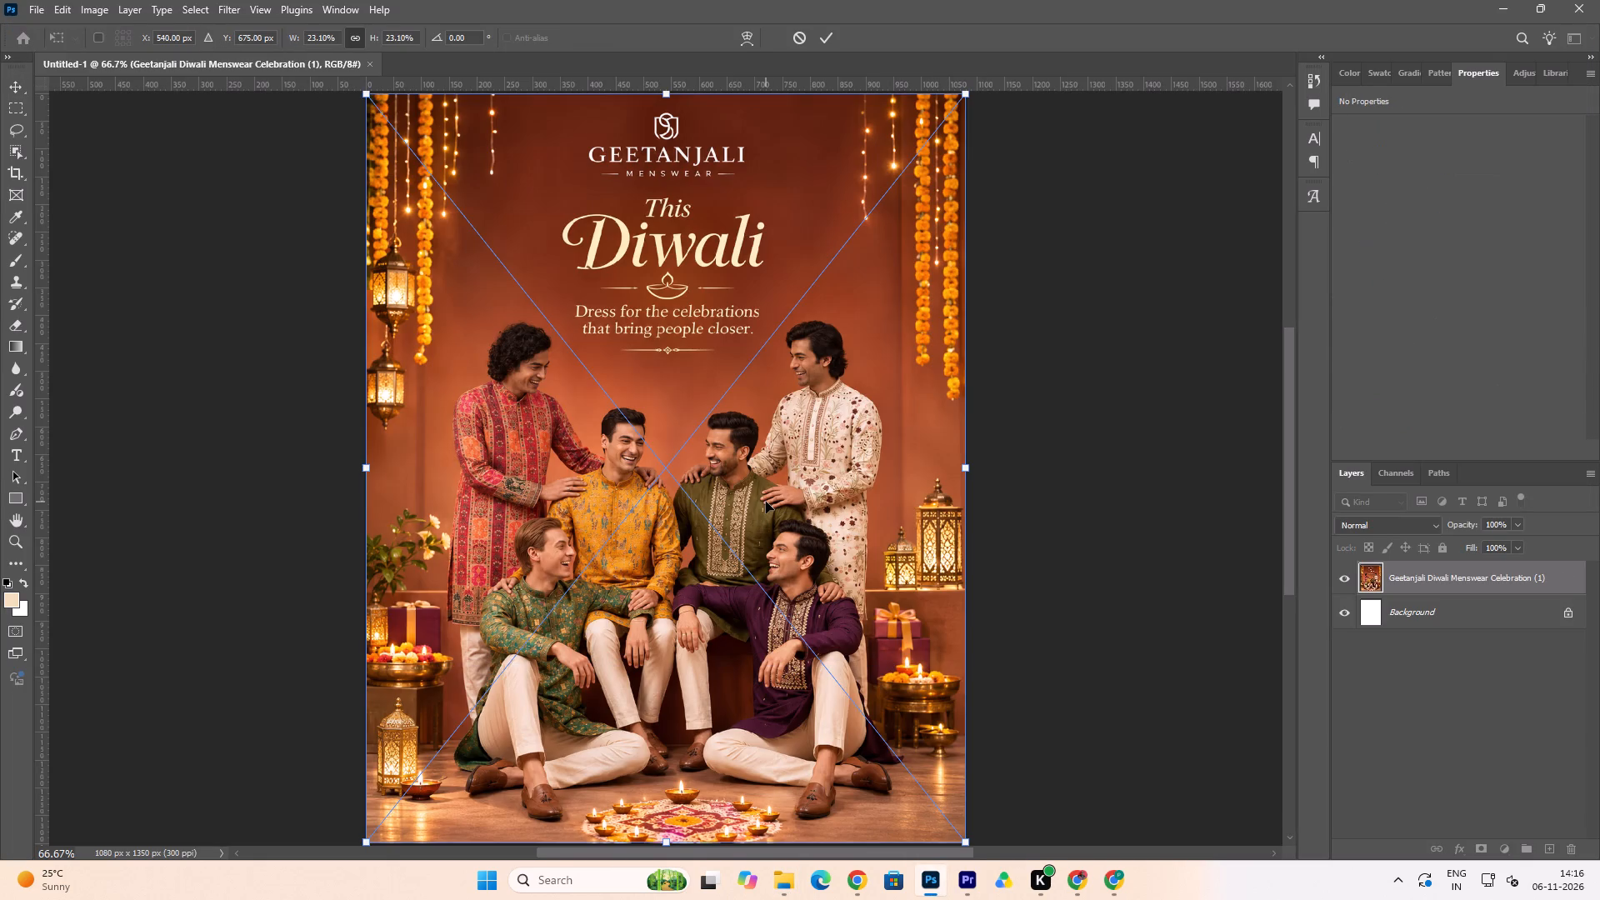
pyautogui.click(821, 35)
# Draw a rectangular selection of about 404 x 146 px around the GEETANJALI MENSWEAR logo above the headline.
pyautogui.click(17, 103)
pyautogui.moveTo(557, 103); pyautogui.dragTo(689, 119)
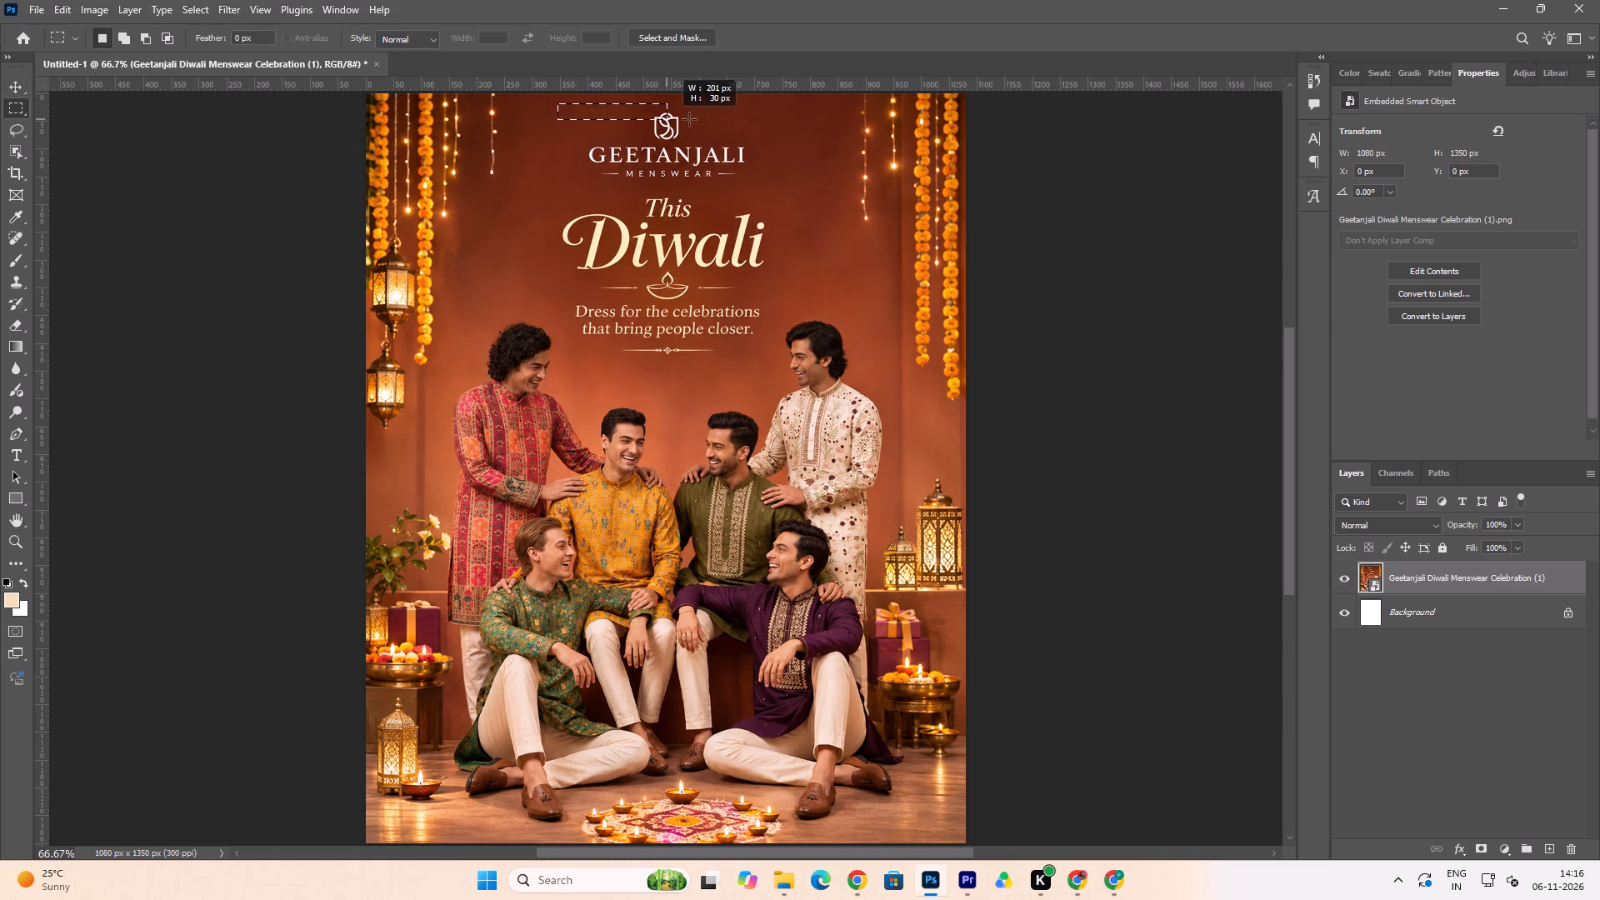
pyautogui.moveTo(689, 119); pyautogui.dragTo(781, 183)
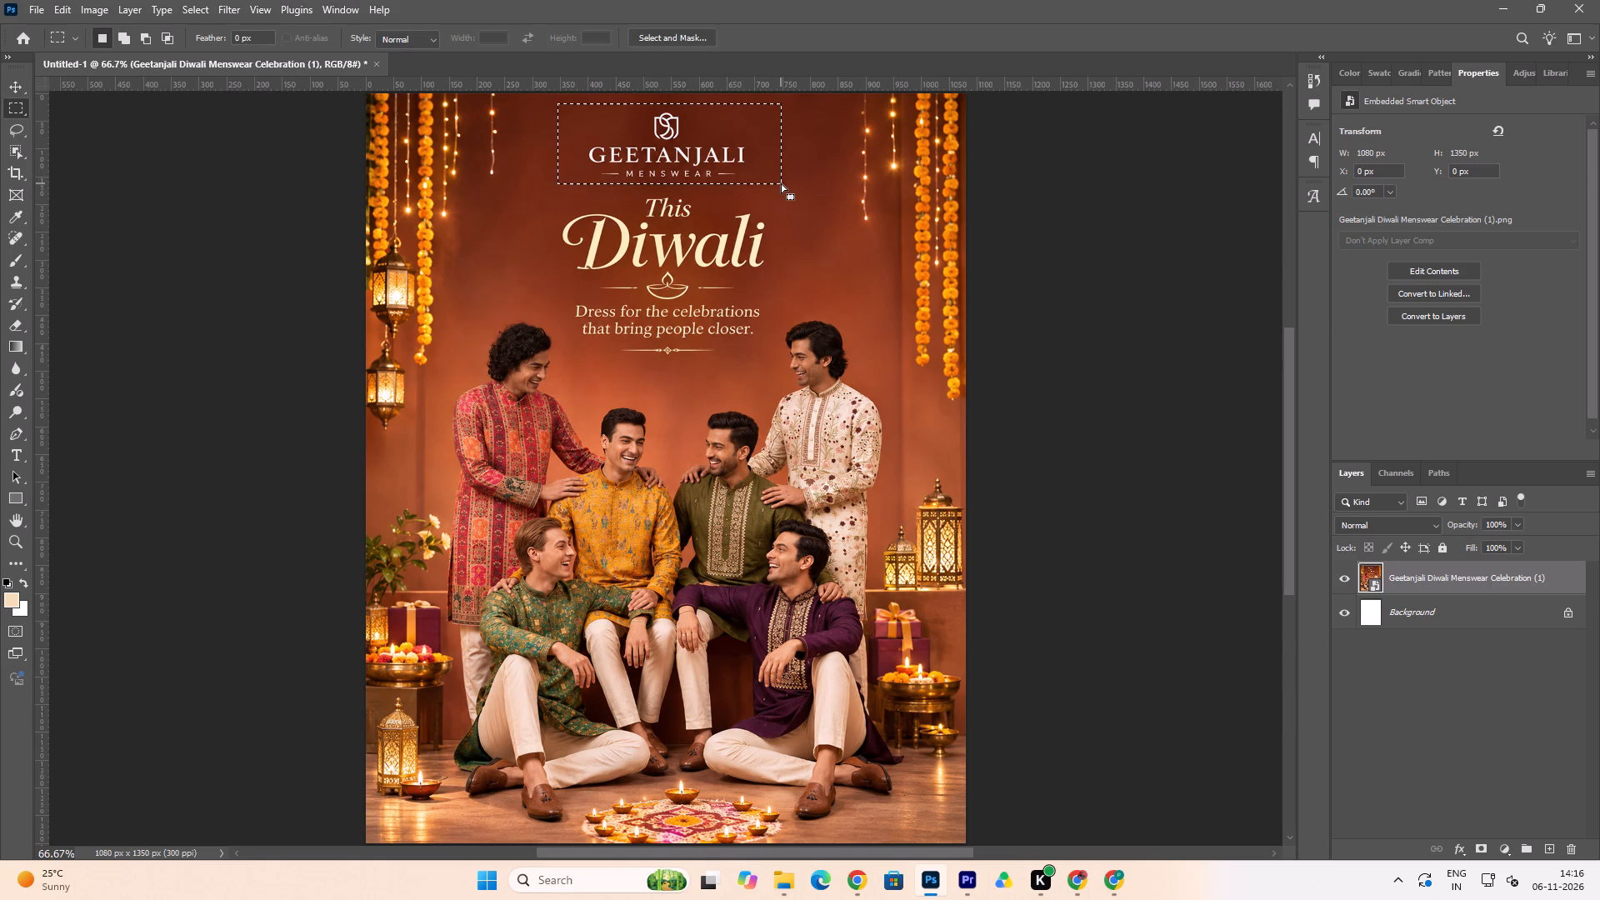
pyautogui.rightClick(726, 153)
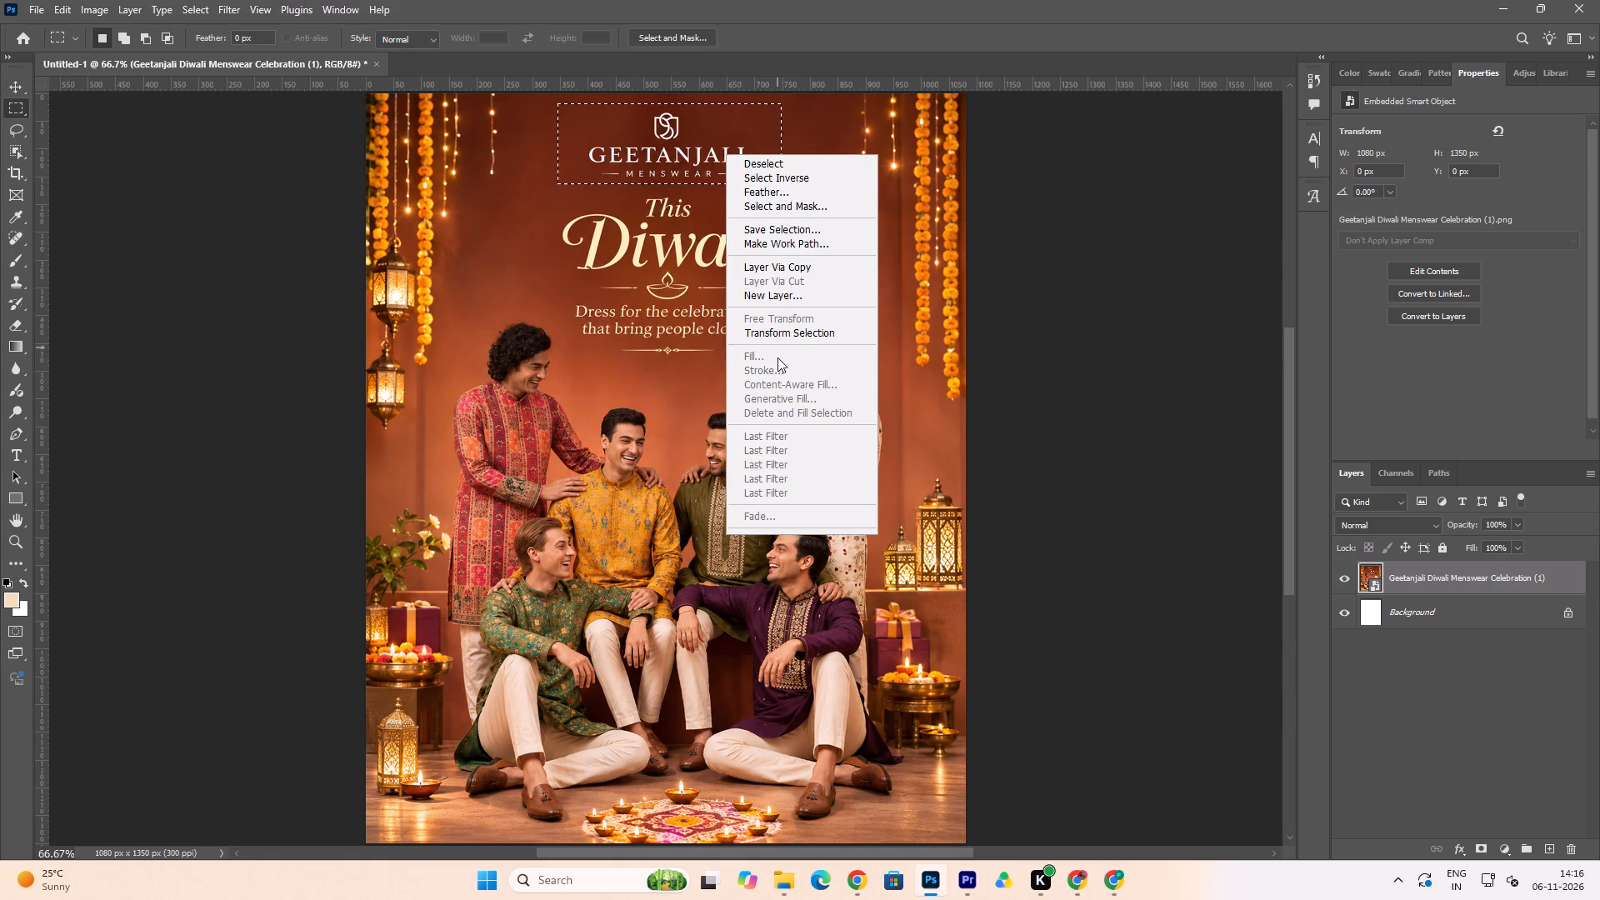
pyautogui.click(959, 208)
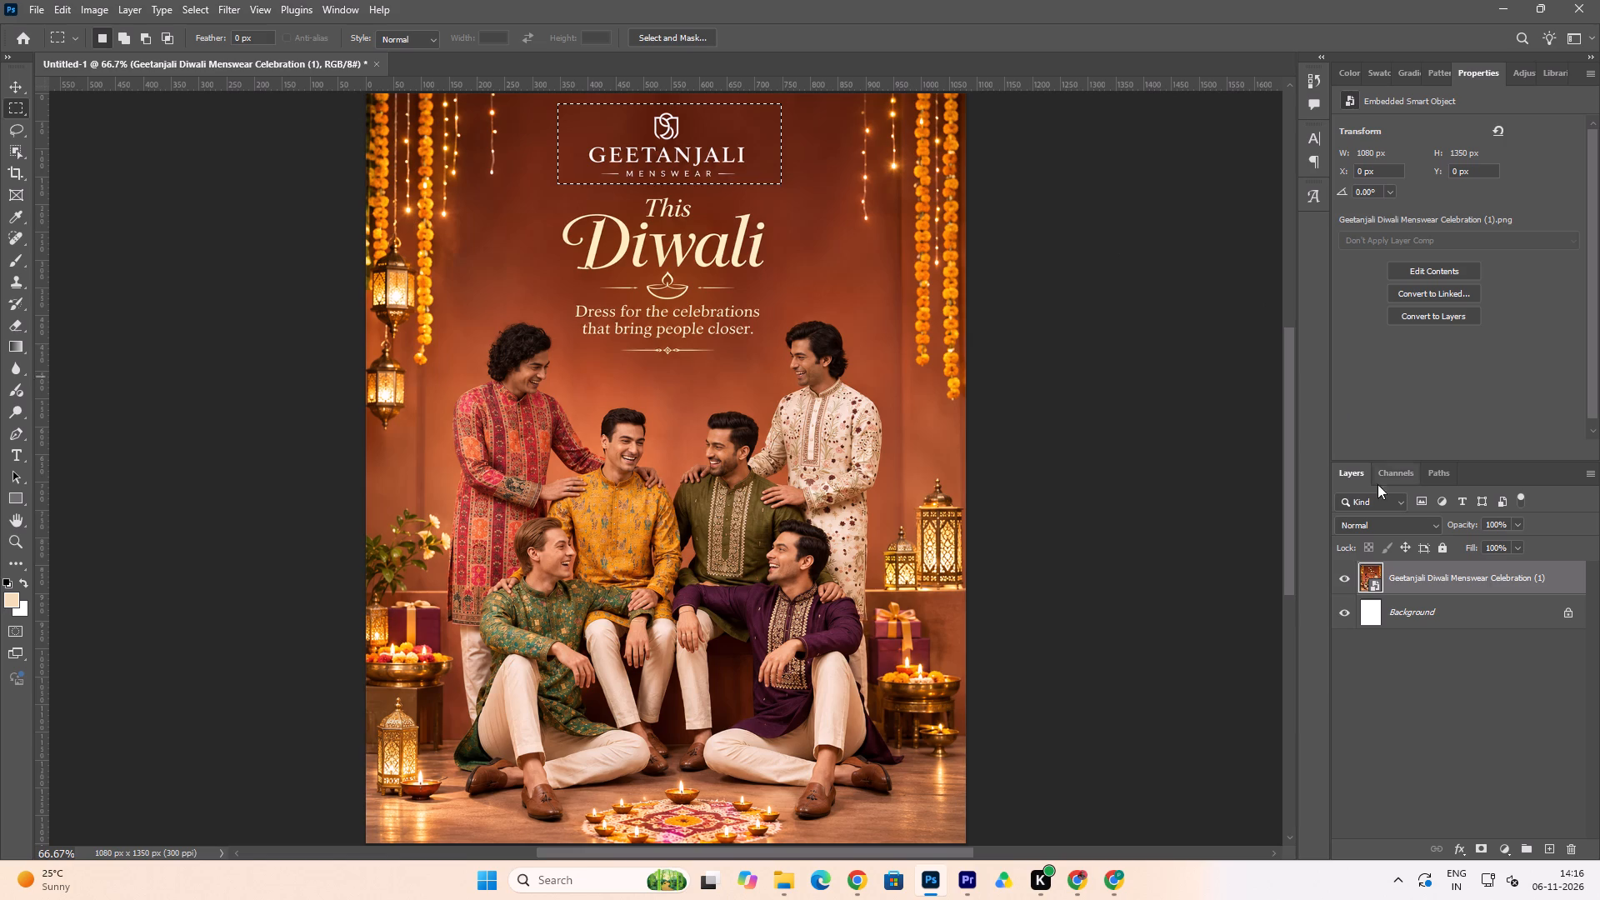
# Rasterize the "Geetanjali Diwali Menswear Celebration (1)" layer.
pyautogui.click(1409, 577)
pyautogui.rightClick(1409, 577)
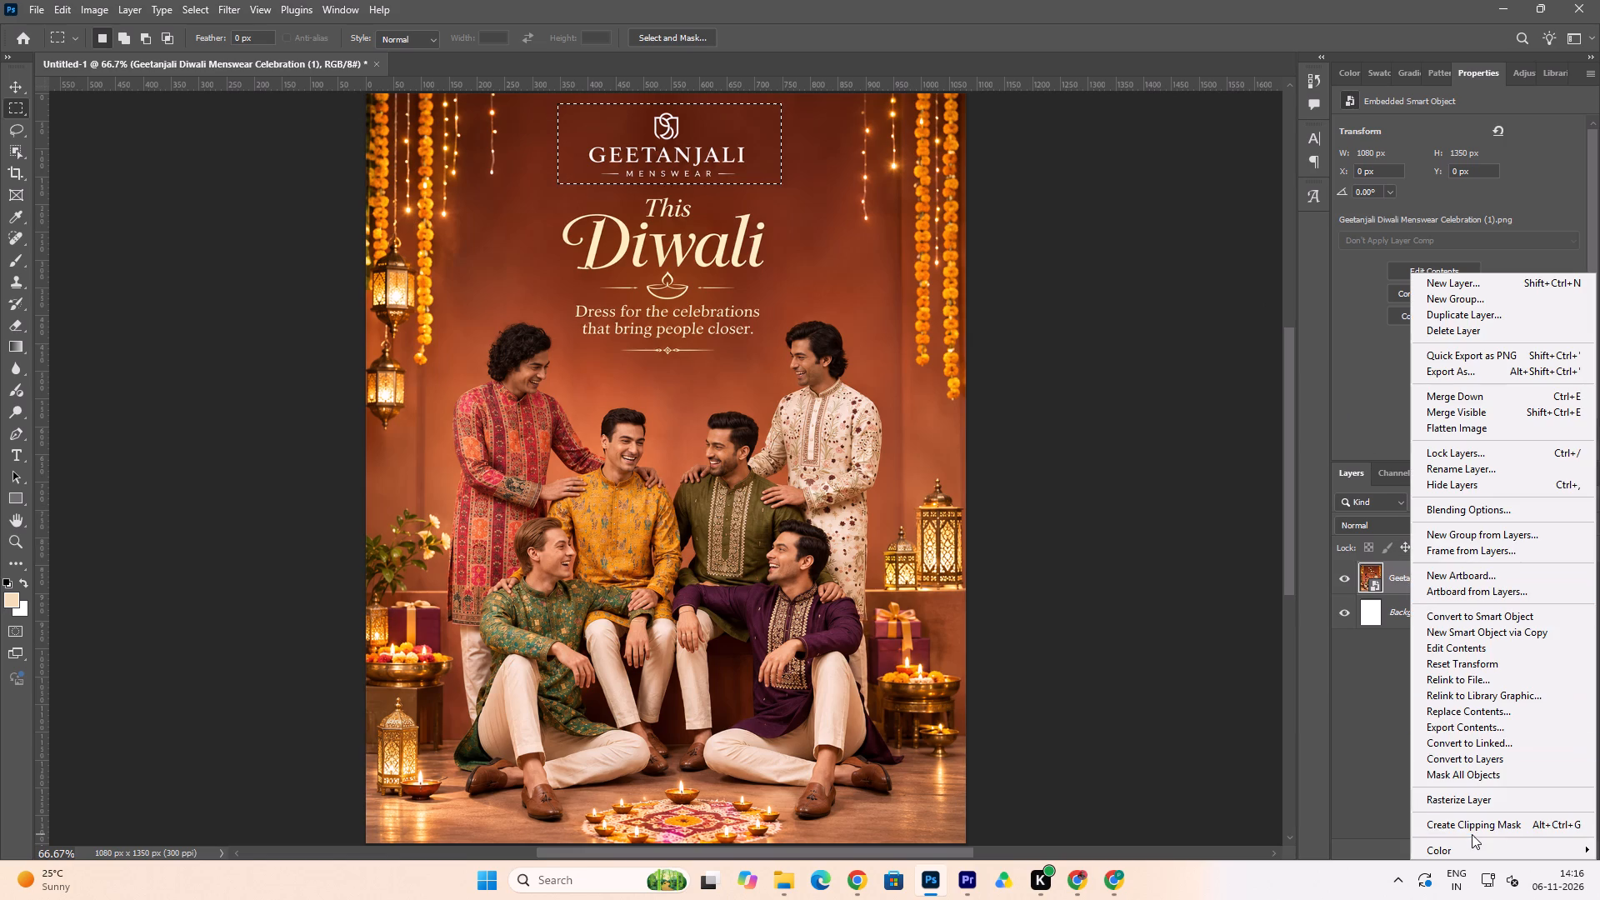
pyautogui.click(1466, 800)
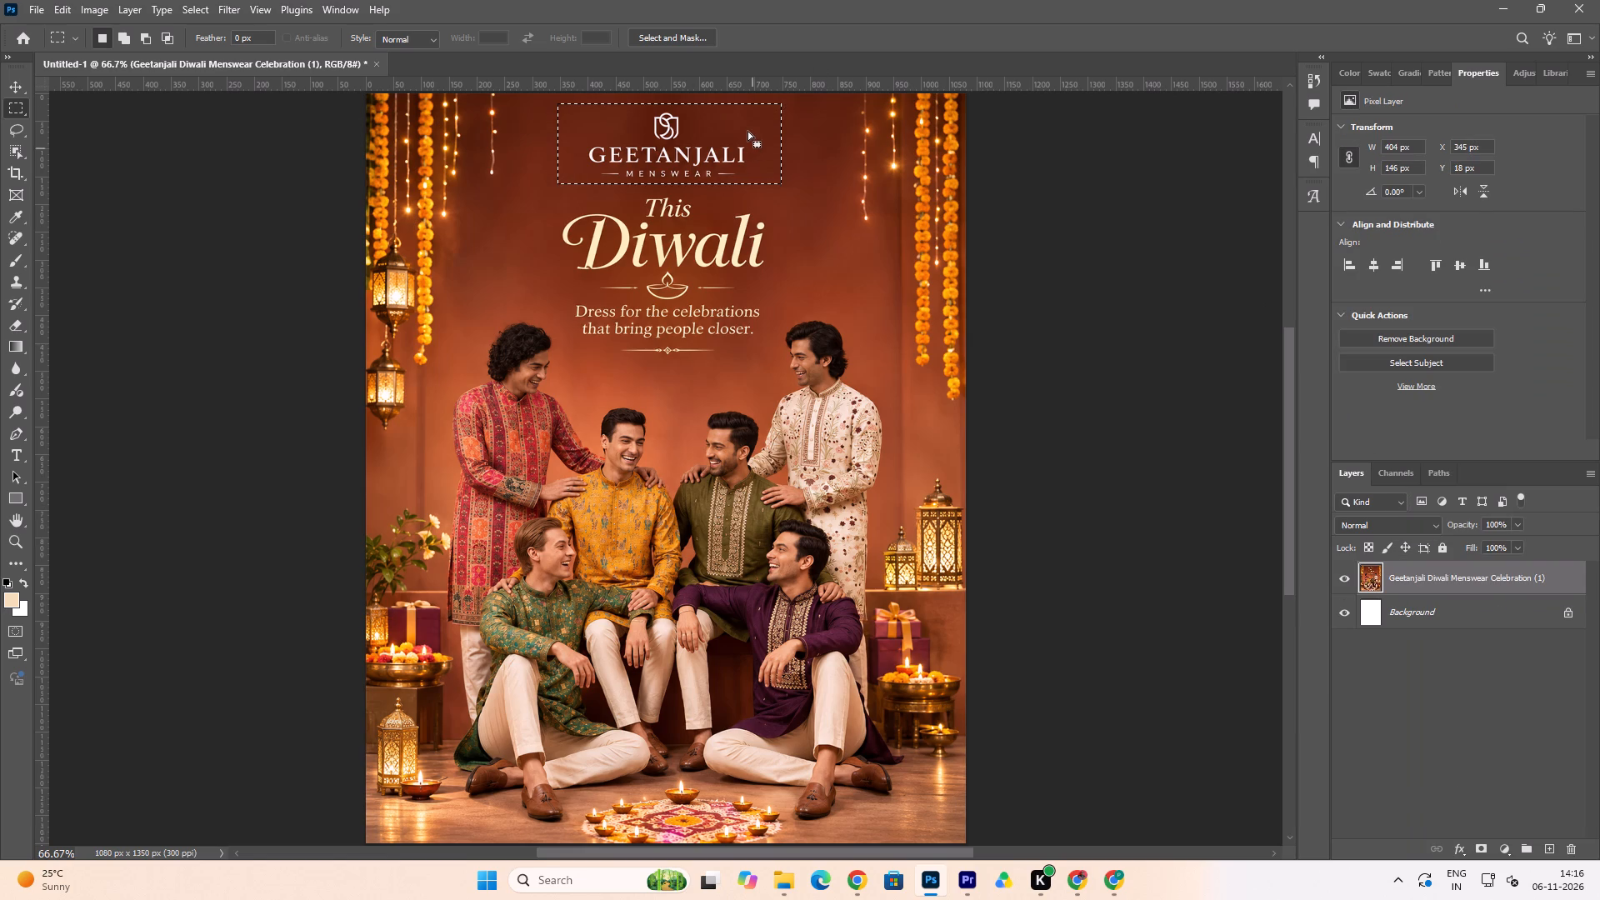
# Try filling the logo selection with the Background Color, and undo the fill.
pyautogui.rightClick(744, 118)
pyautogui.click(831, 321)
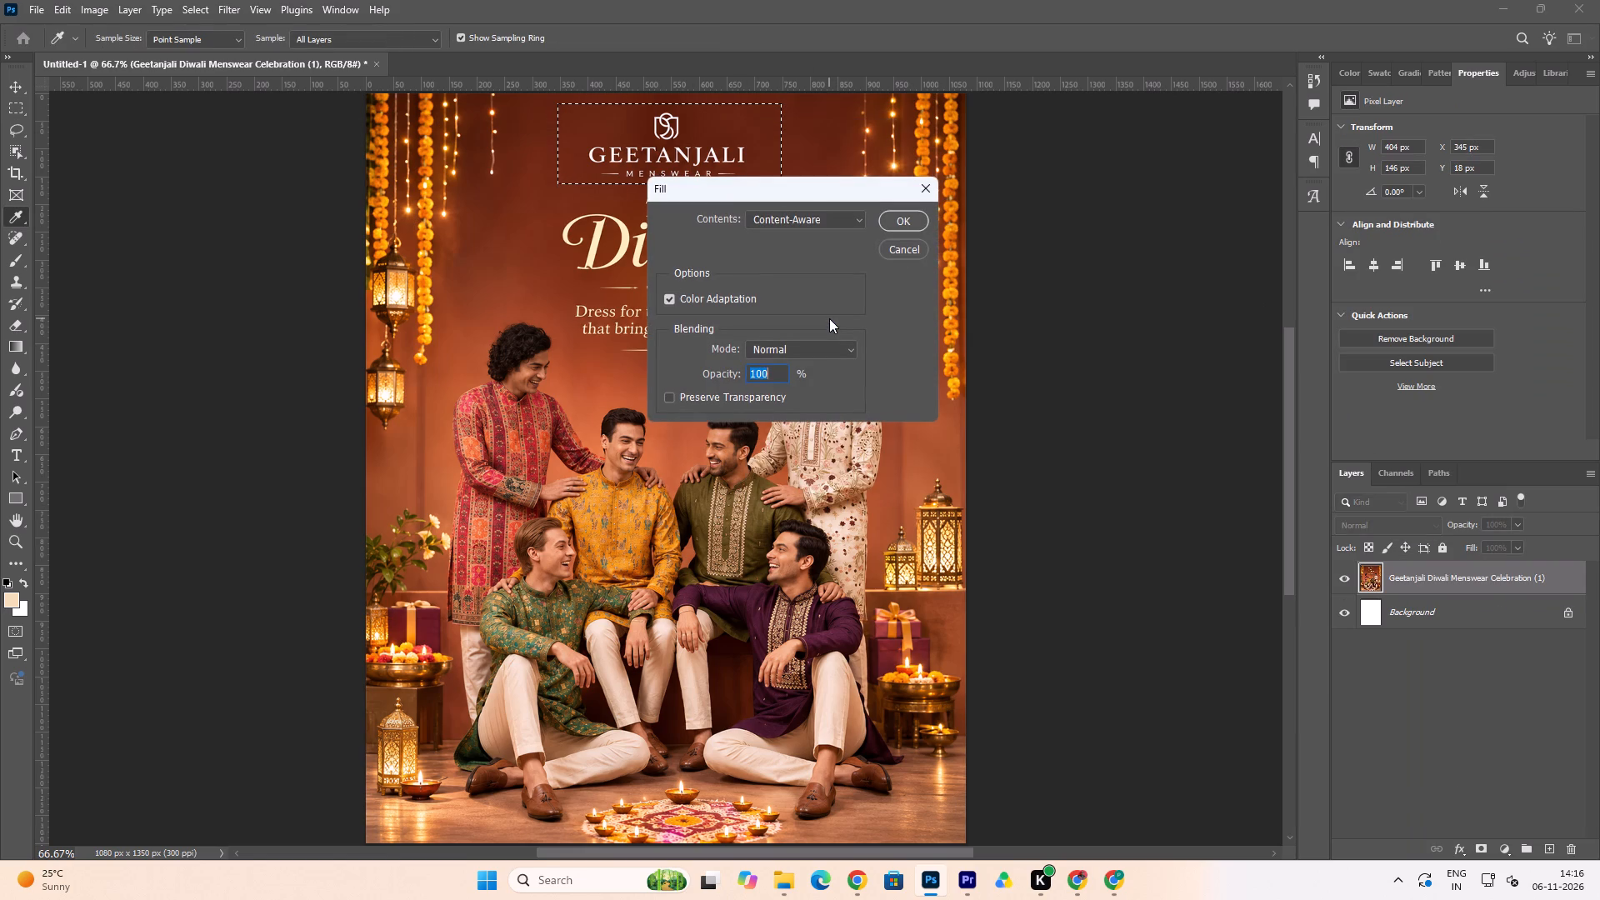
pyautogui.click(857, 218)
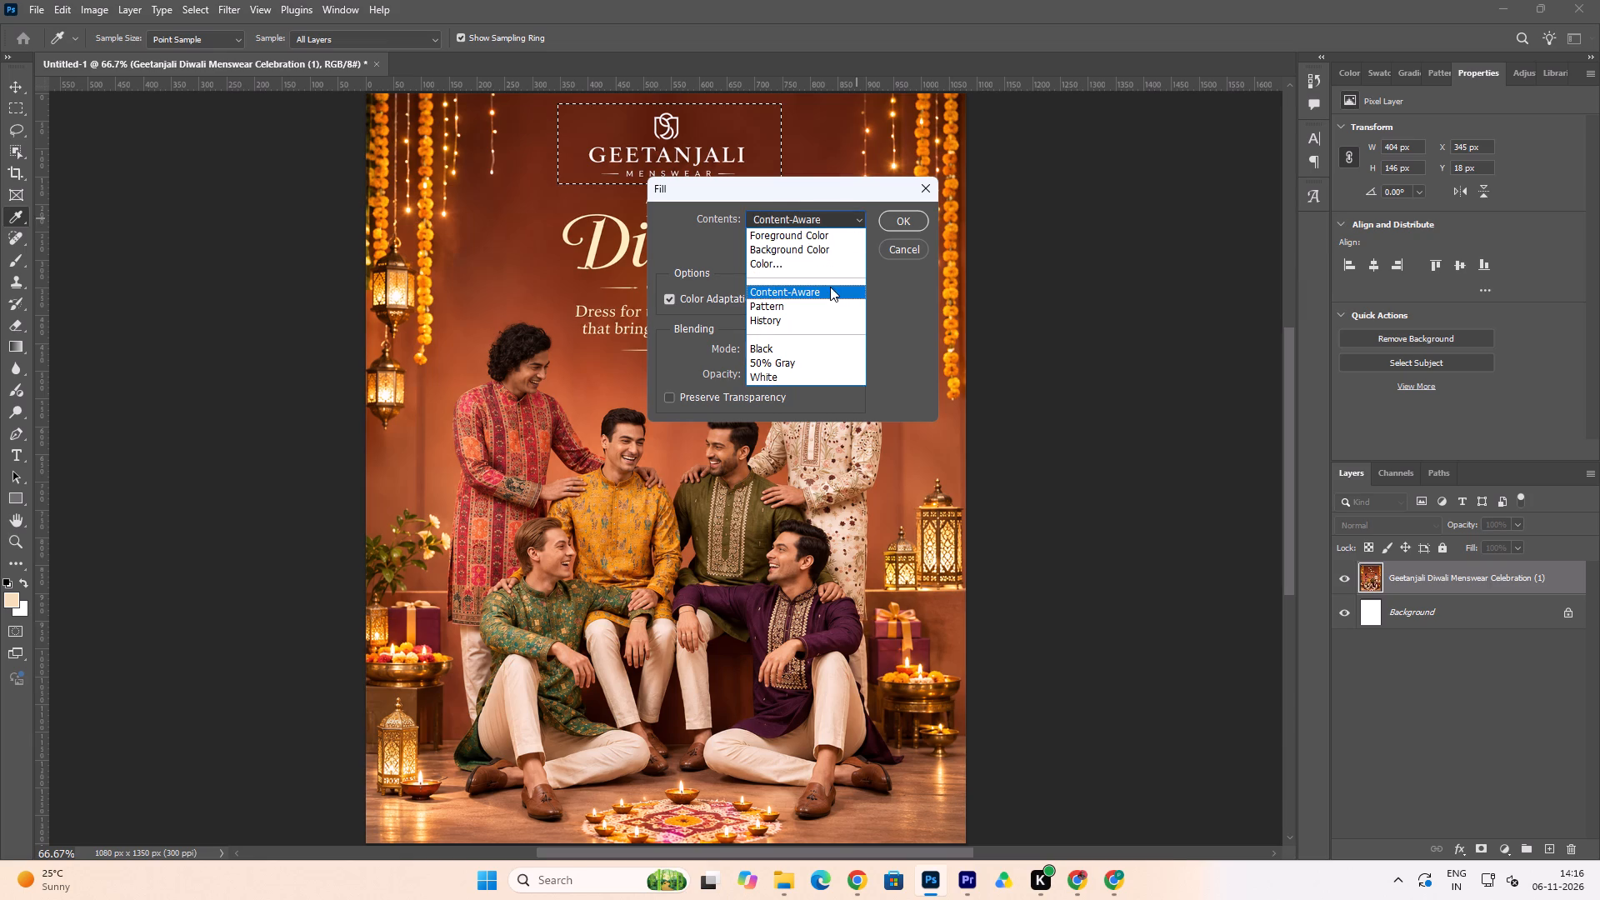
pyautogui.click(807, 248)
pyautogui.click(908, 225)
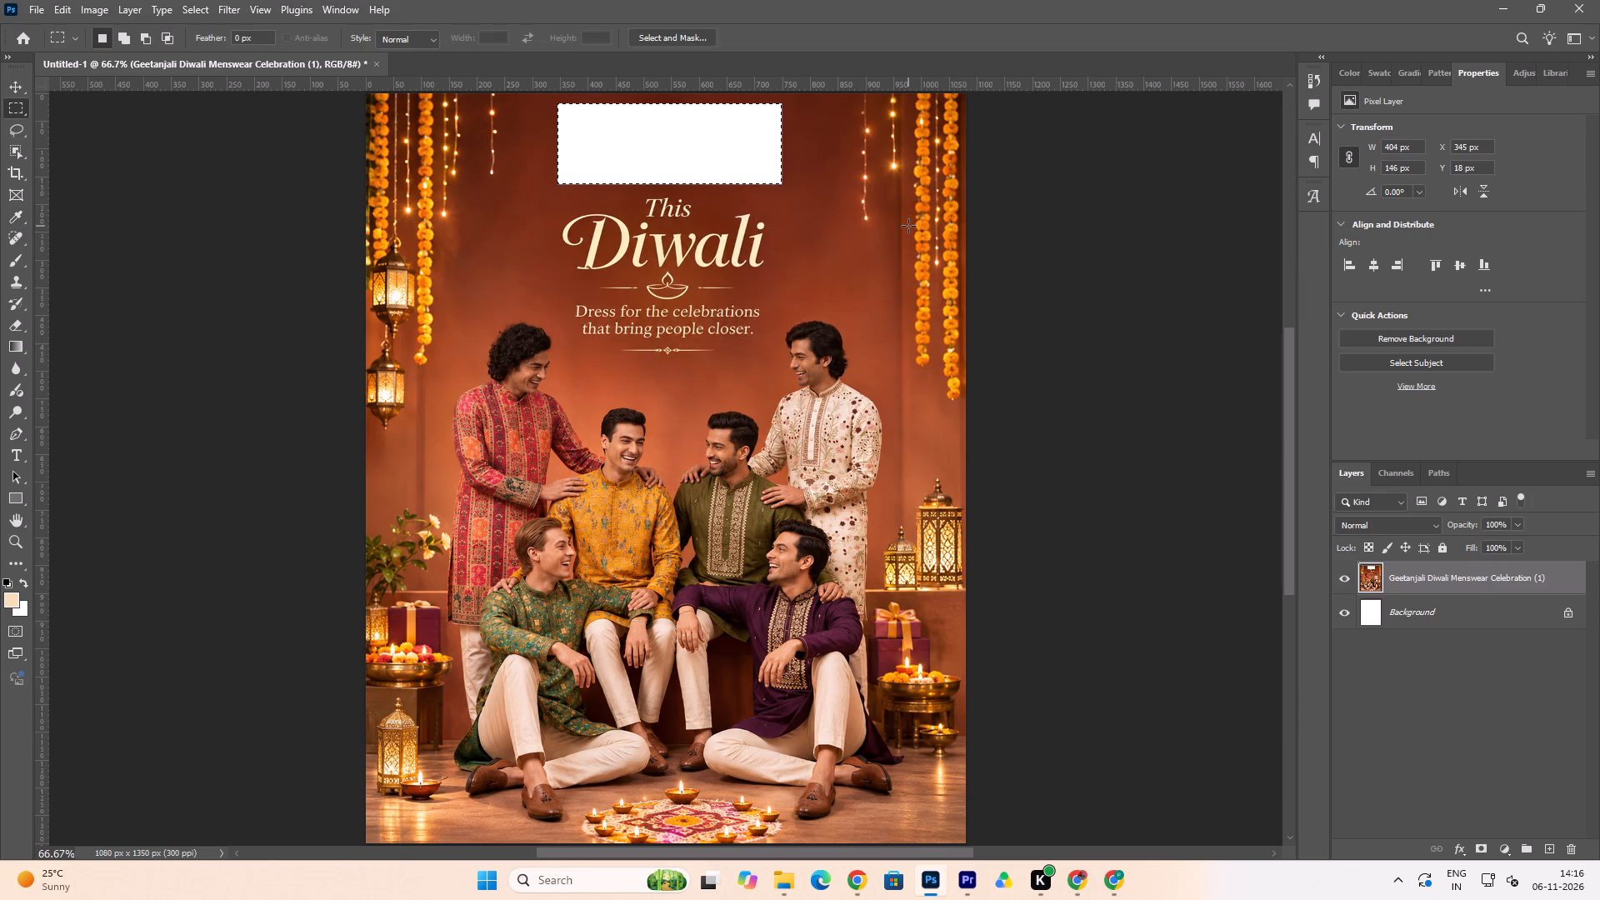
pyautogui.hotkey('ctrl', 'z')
# Remove the GEETANJALI MENSWEAR logo by filling the selection with Content-Aware contents, and deselect the area.
pyautogui.rightClick(766, 140)
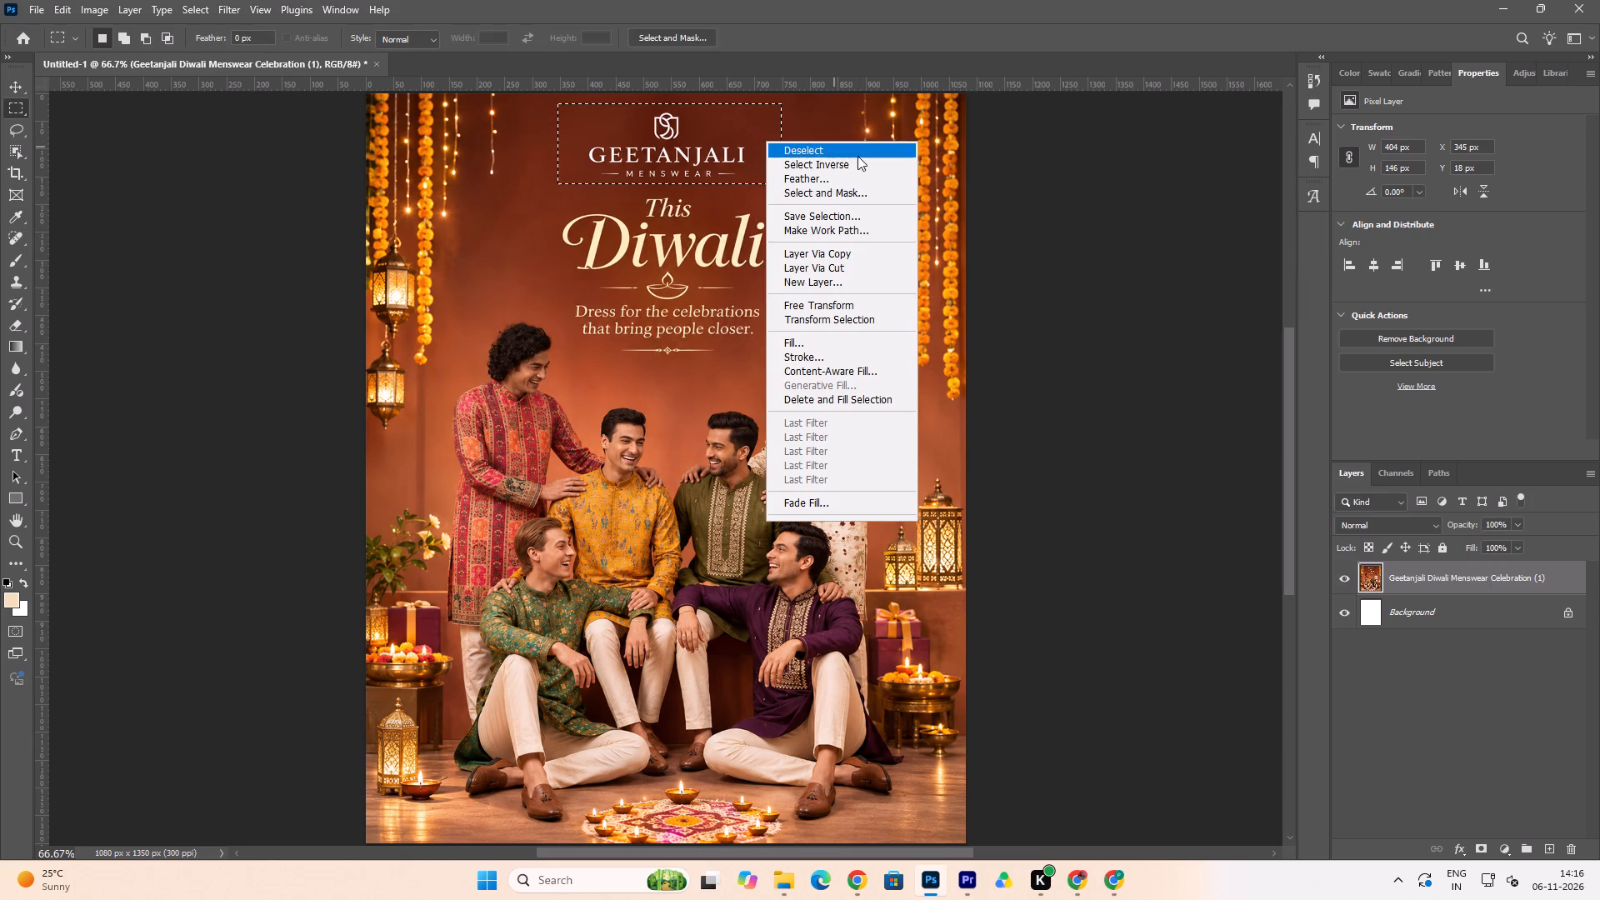
pyautogui.click(840, 342)
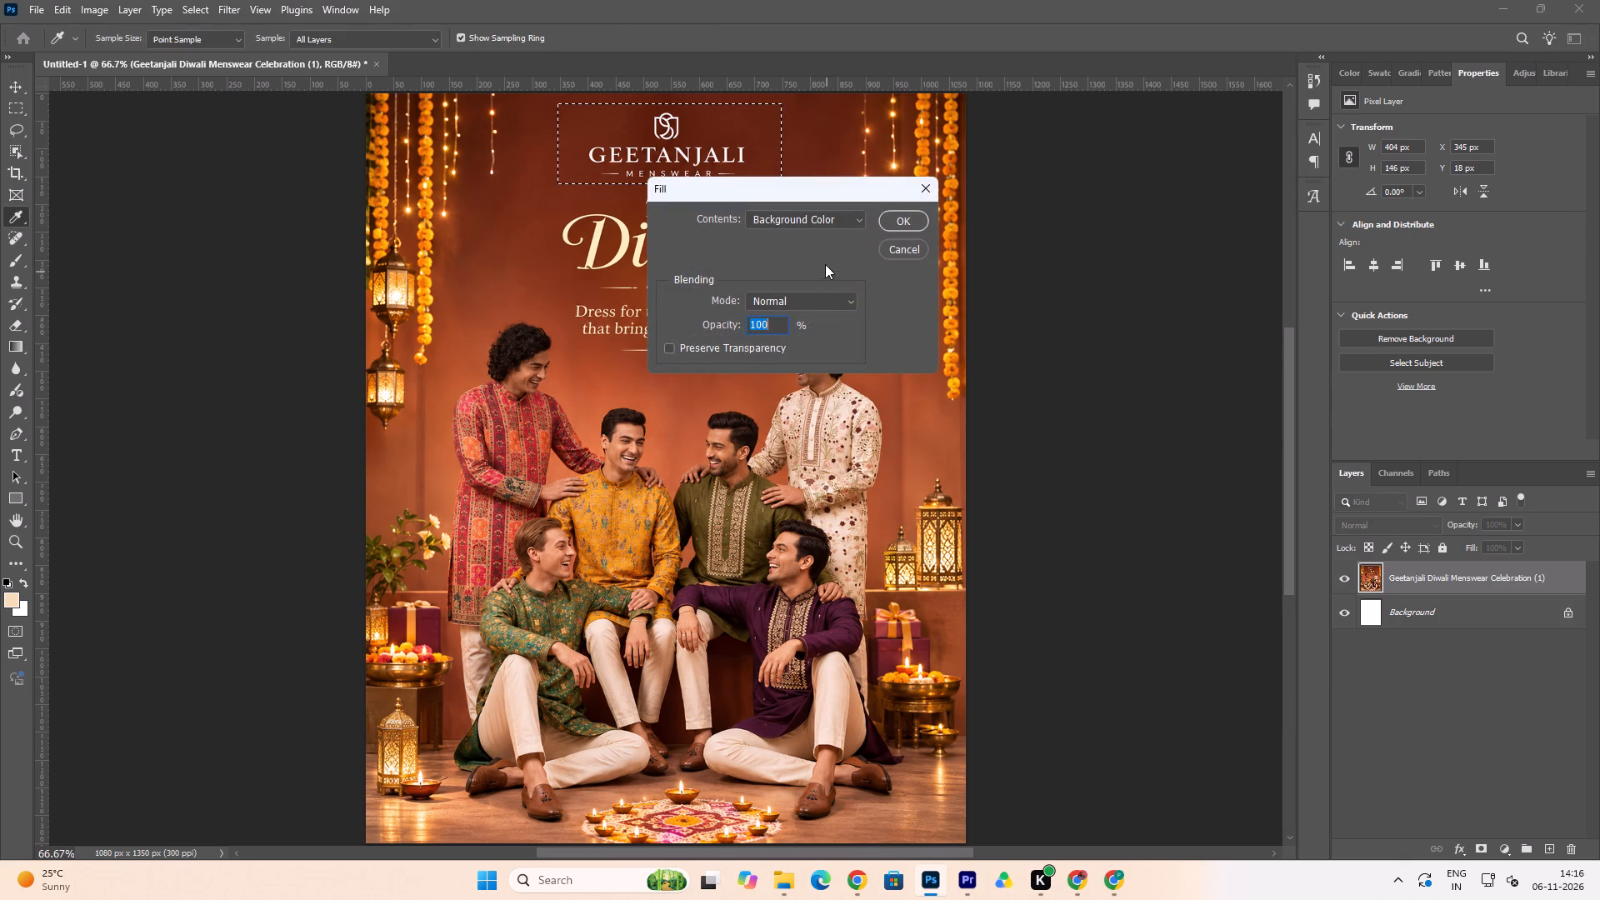
pyautogui.click(849, 217)
pyautogui.click(827, 290)
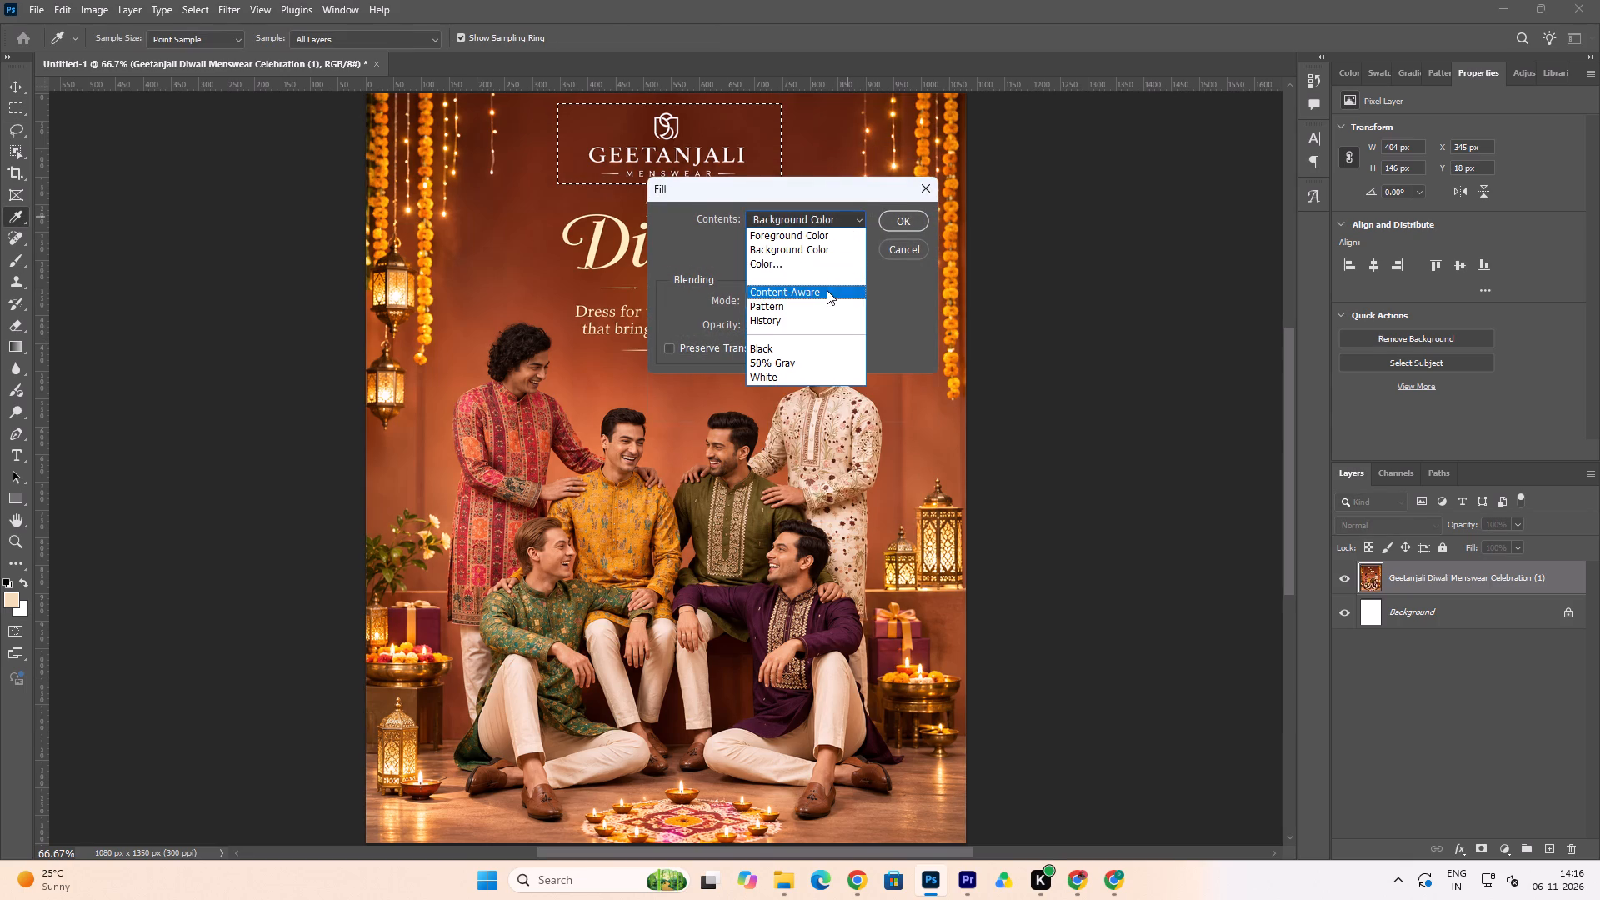
pyautogui.click(905, 217)
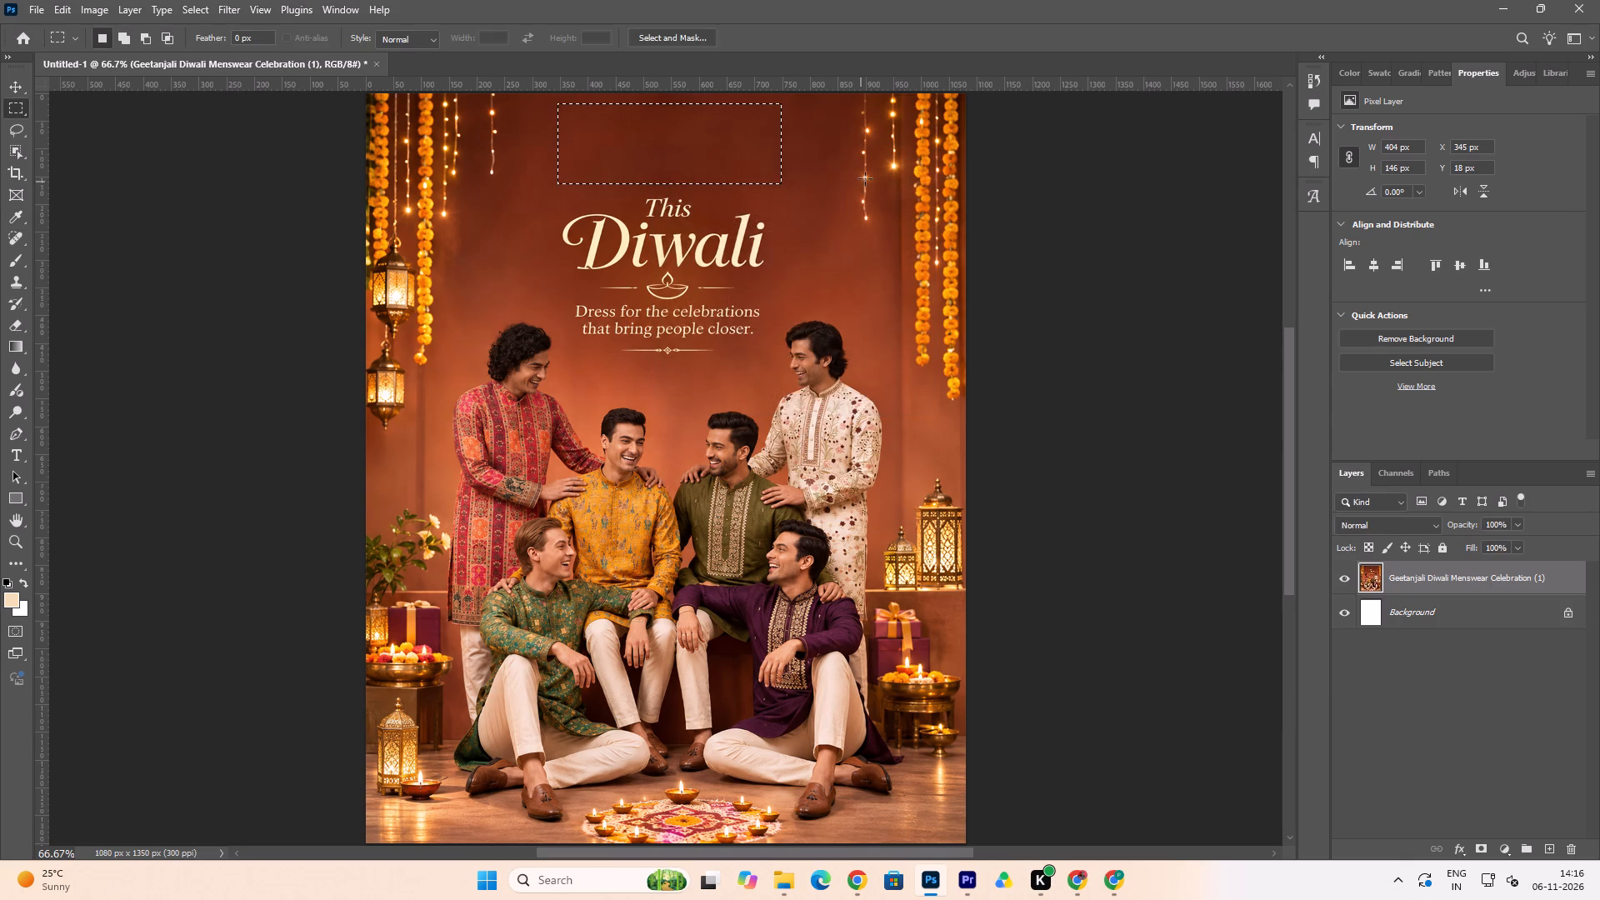
pyautogui.click(21, 82)
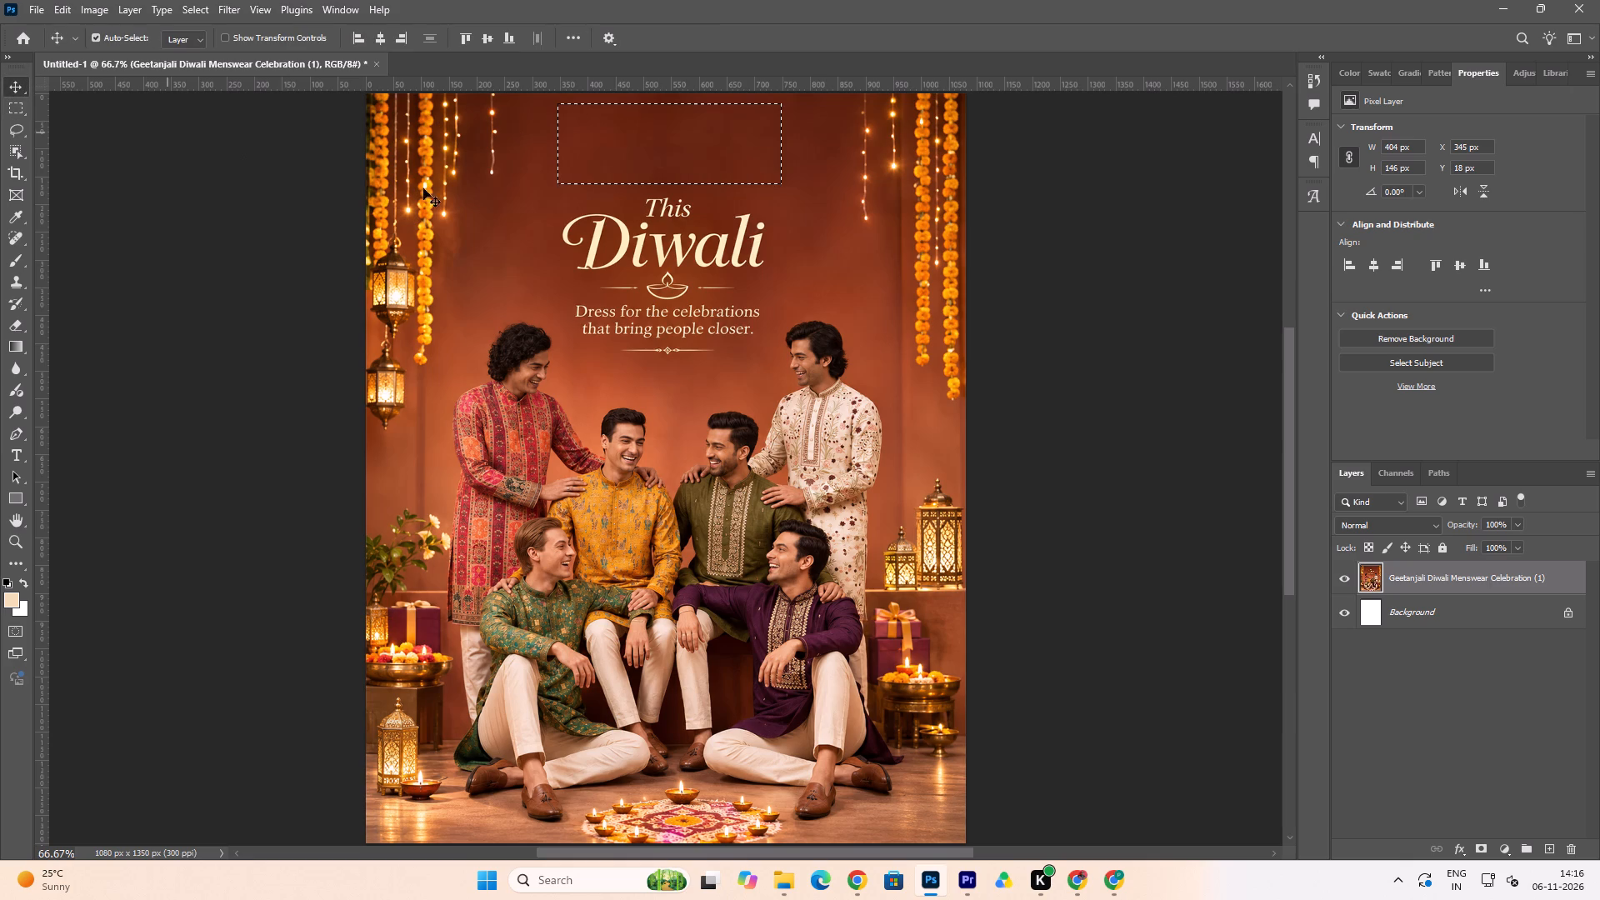
pyautogui.click(882, 240)
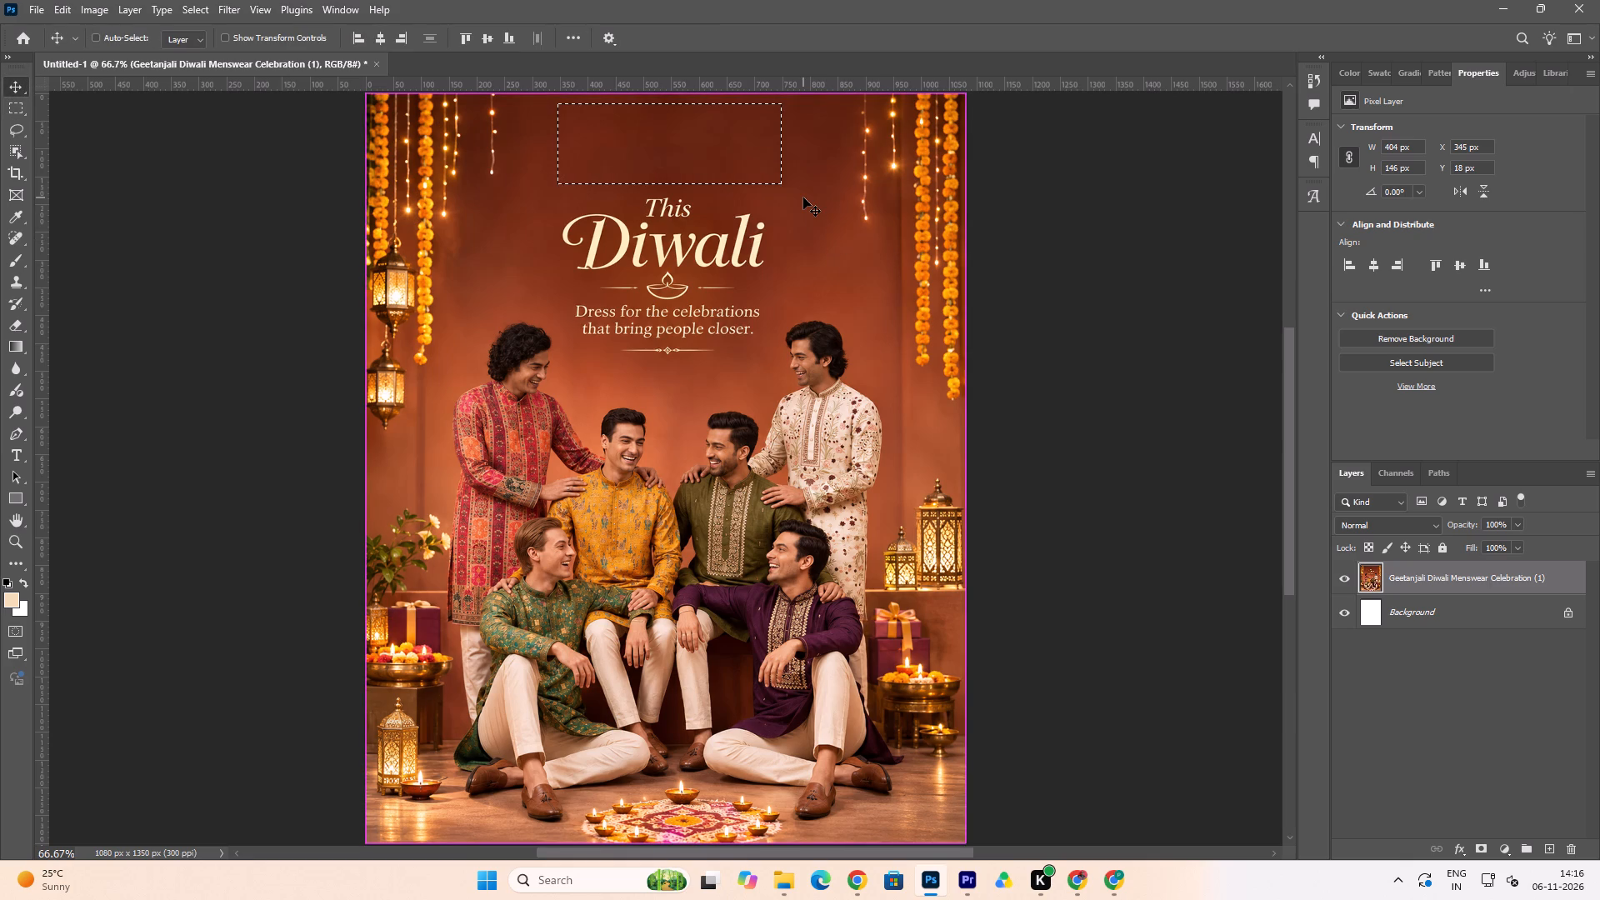
pyautogui.hotkey('ctrl', 'd')
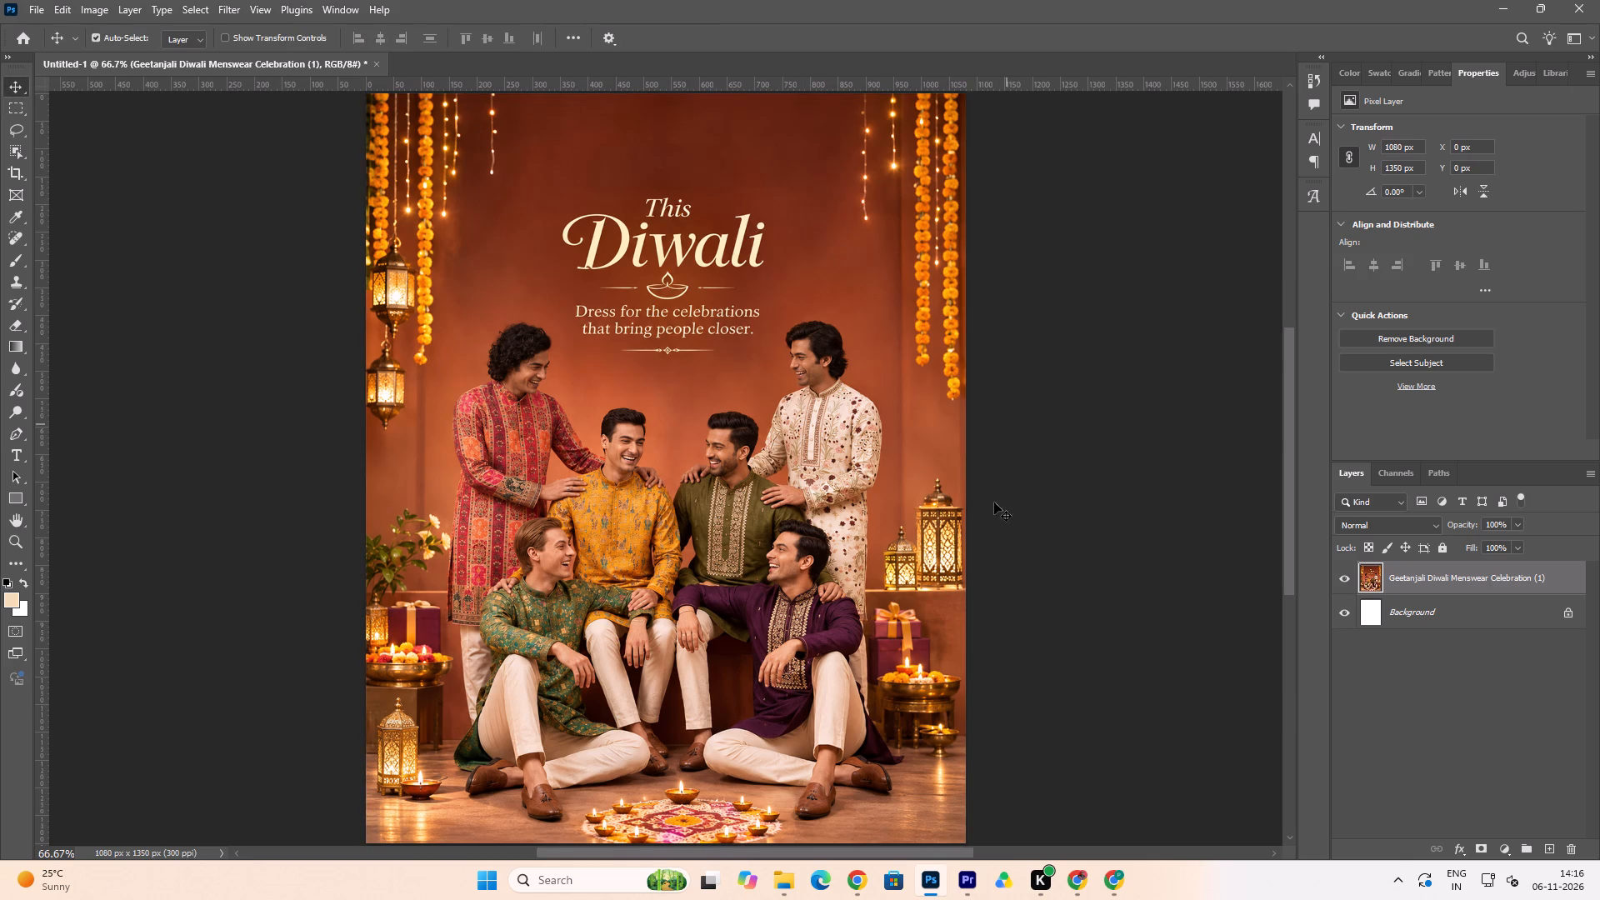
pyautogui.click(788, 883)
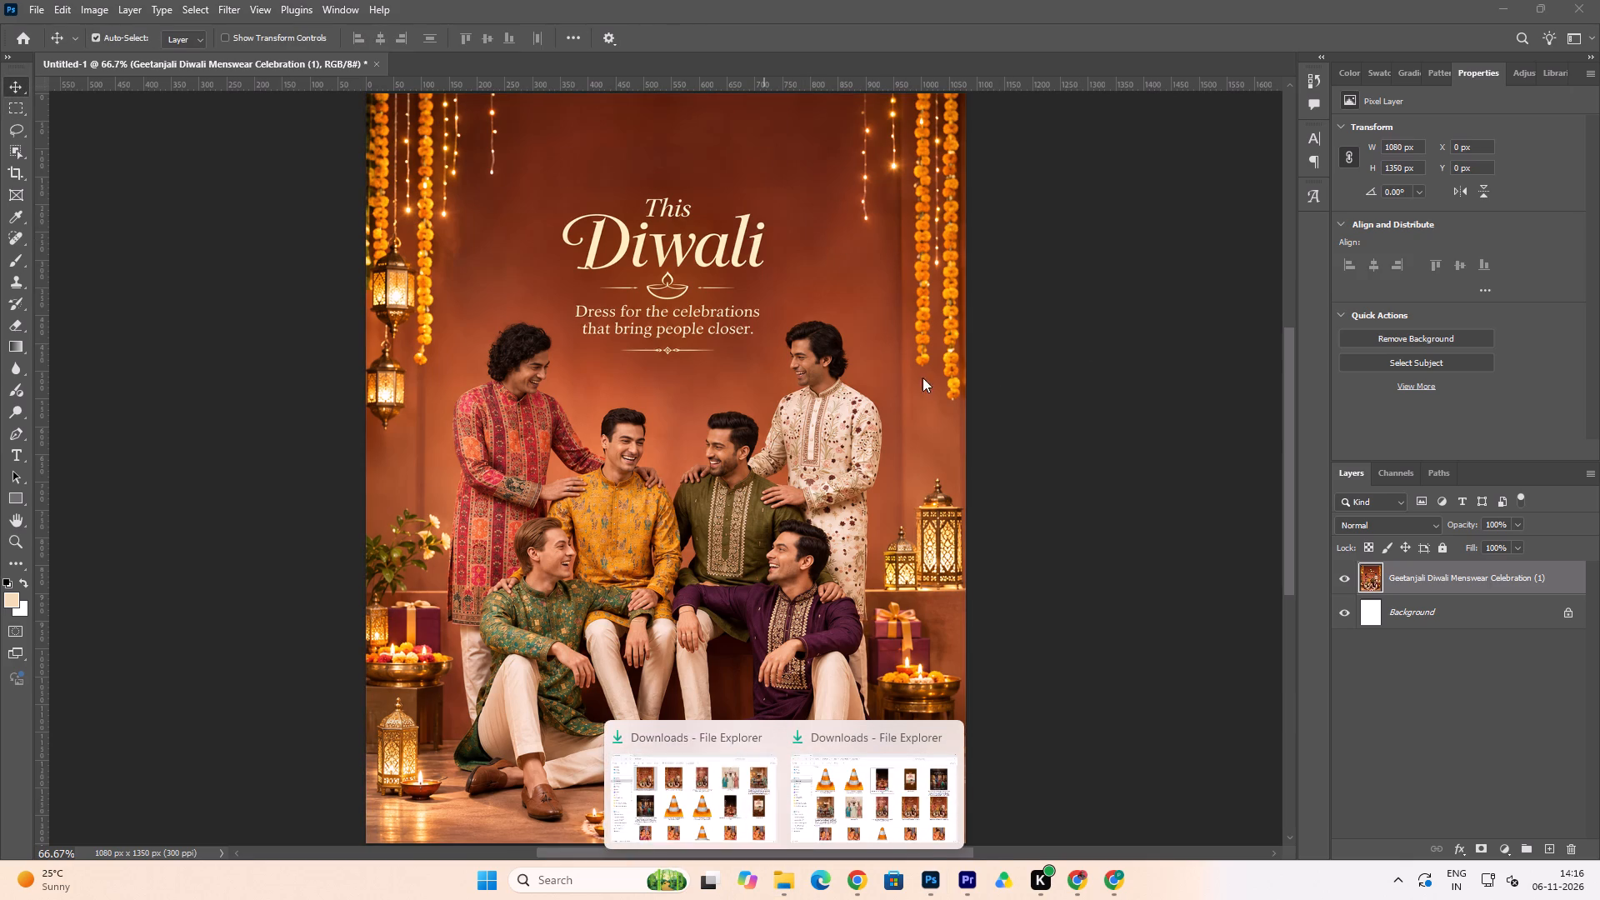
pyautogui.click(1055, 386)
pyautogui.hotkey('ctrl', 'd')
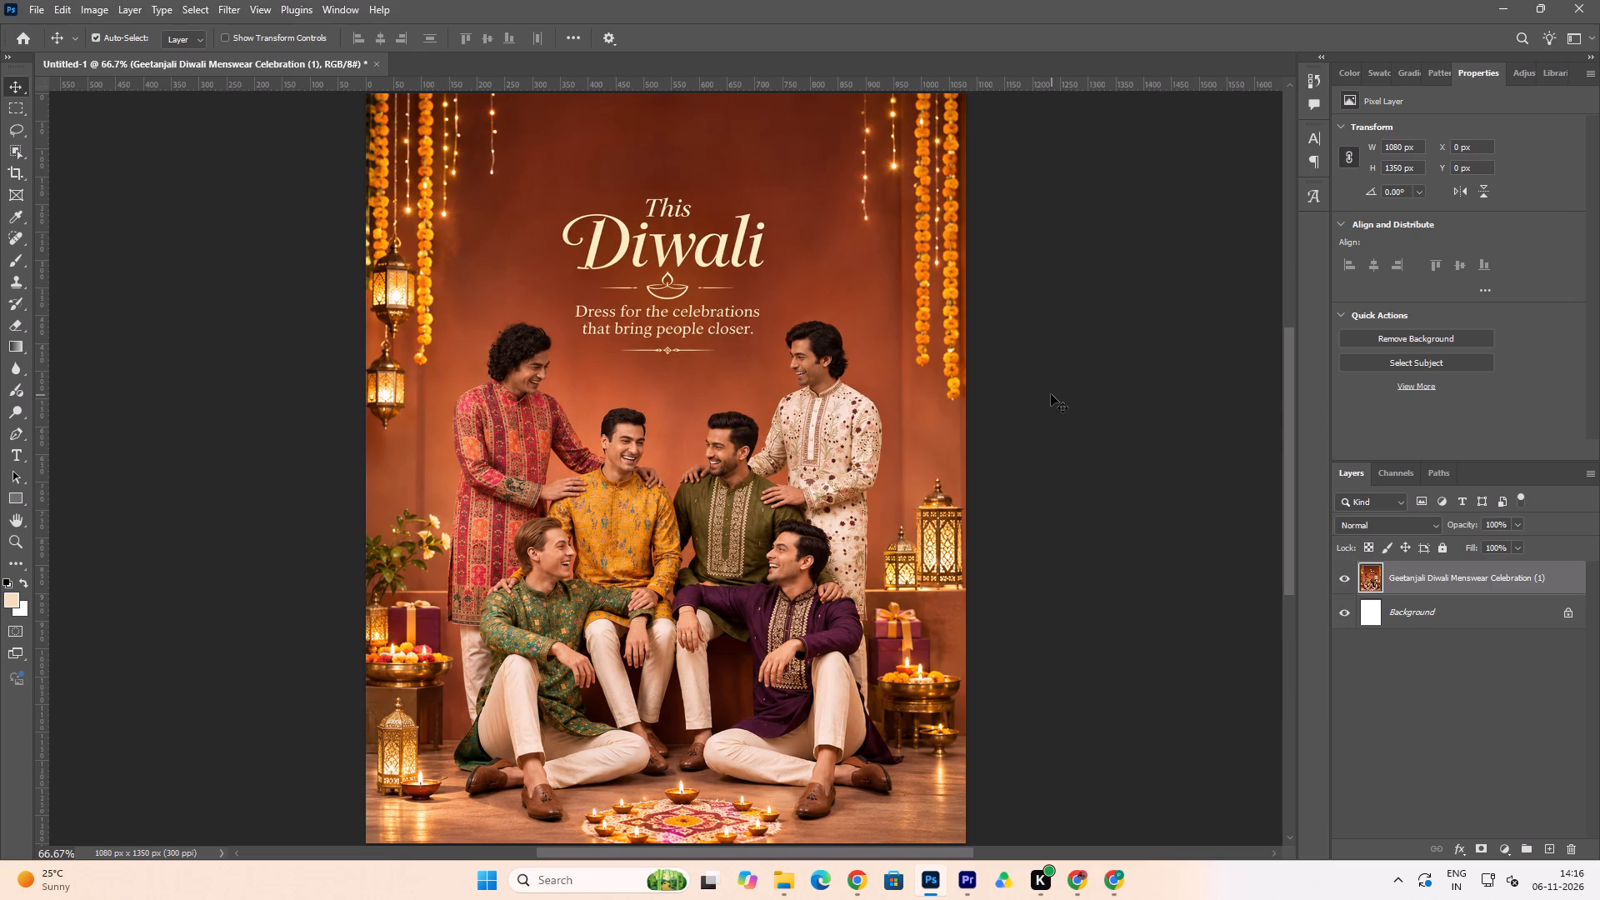
# Save the document as a Photoshop file named "Diwali" in the Geetanjali > FESTIVE POST folder on the My_Work (F:) drive.
pyautogui.hotkey('ctrl', 's')
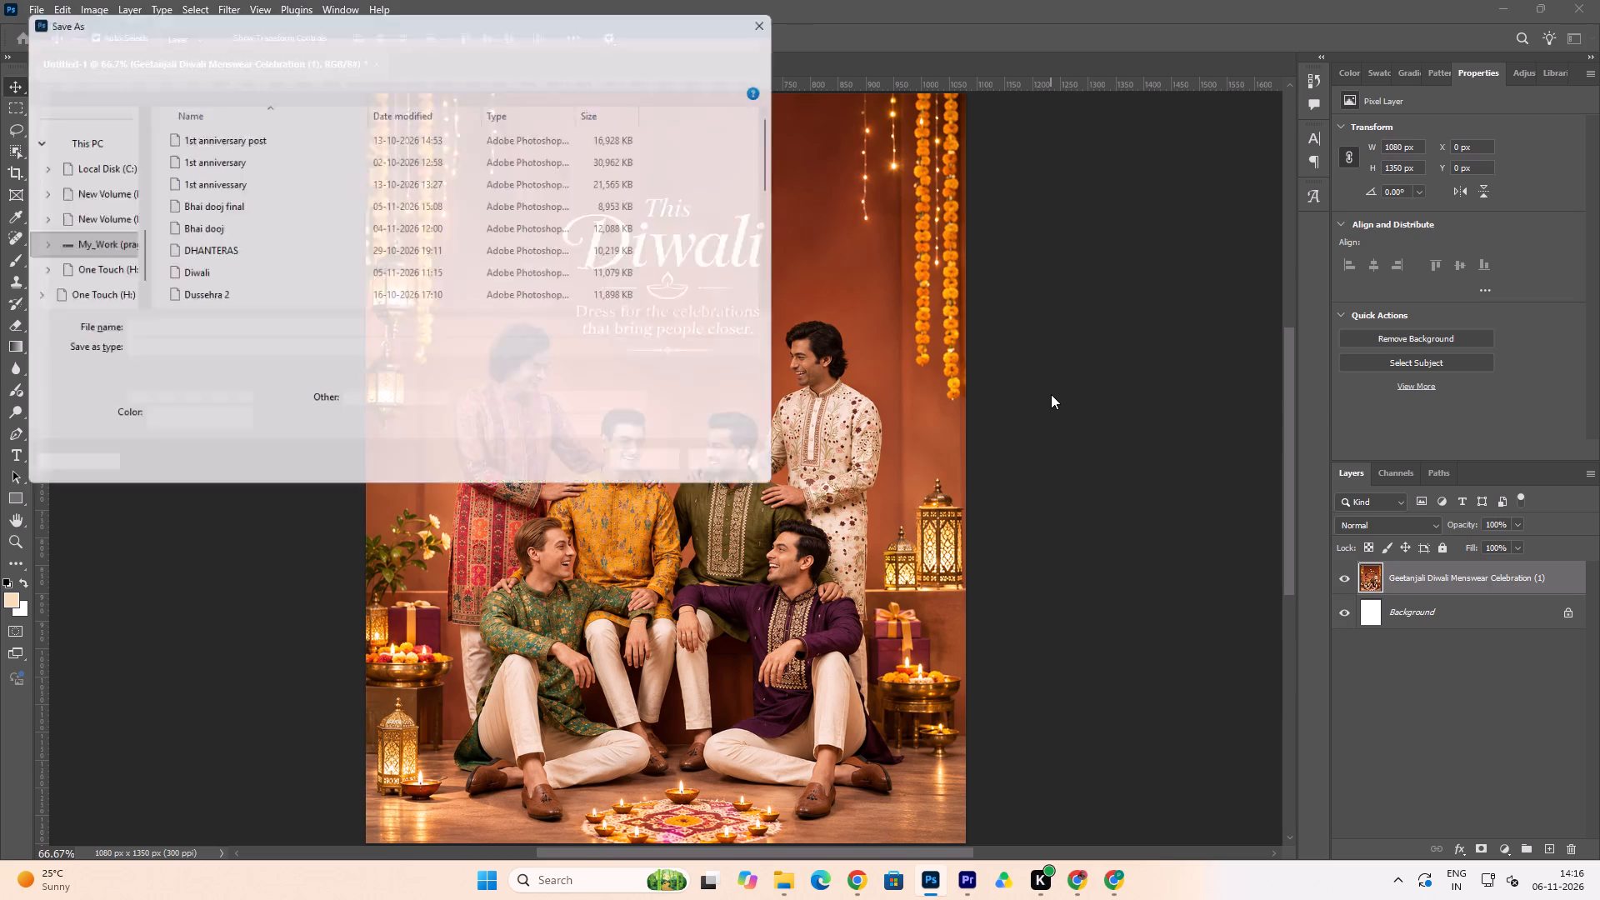
pyautogui.press('BackSpace')
pyautogui.press('BackSpace')
pyautogui.press('BackSpace')
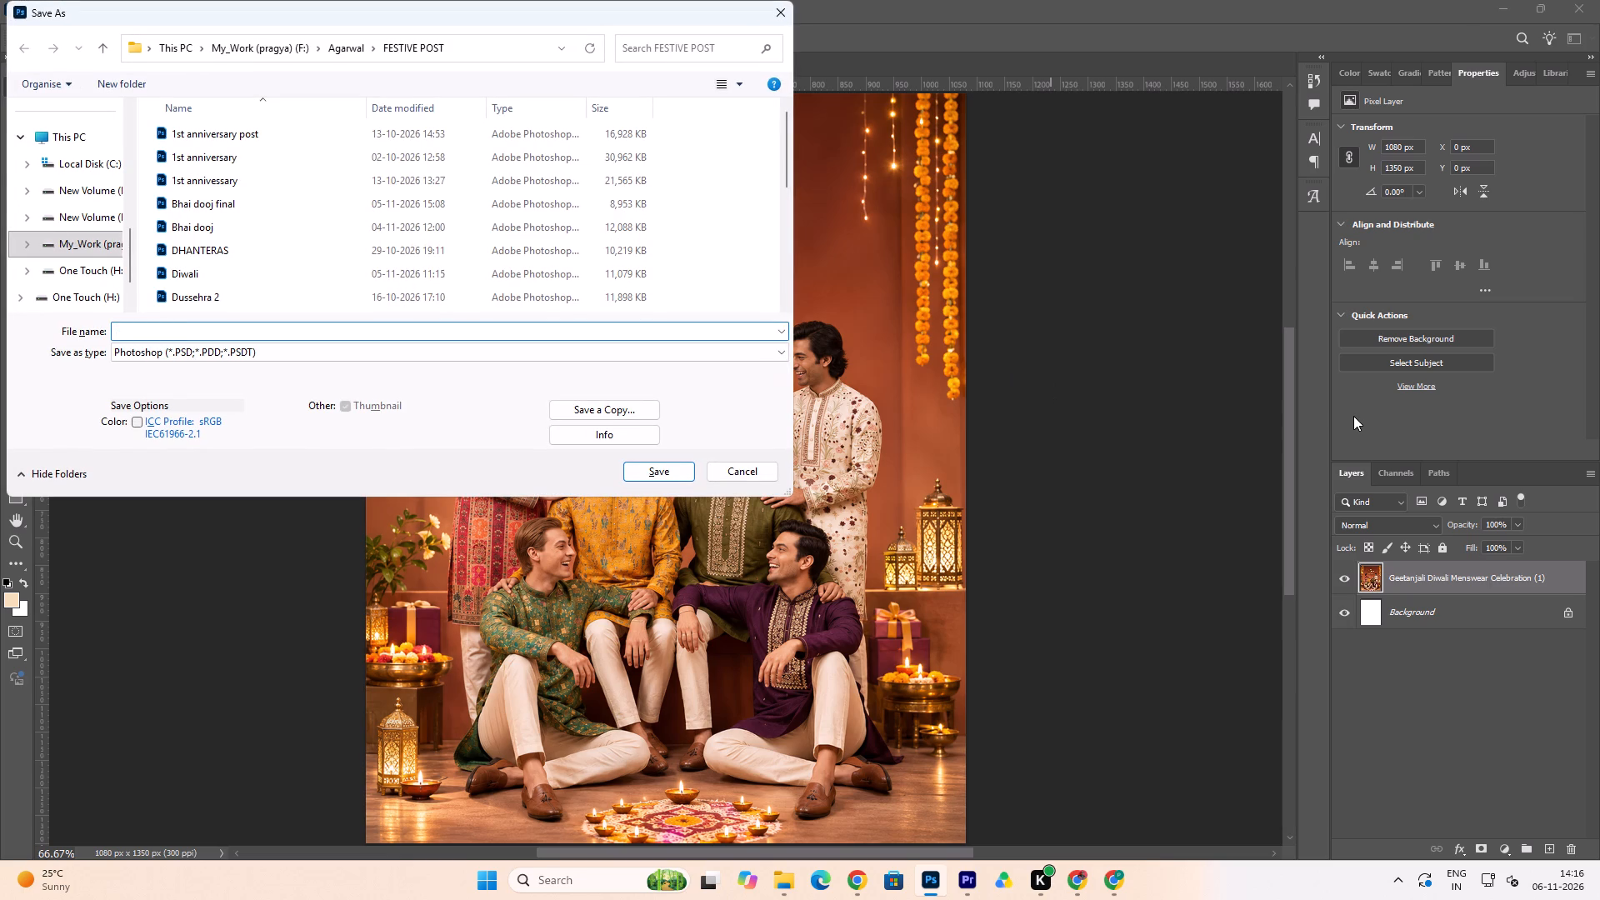
pyautogui.write('diwali')
pyautogui.press('BackSpace')
pyautogui.press('BackSpace')
pyautogui.press('BackSpace')
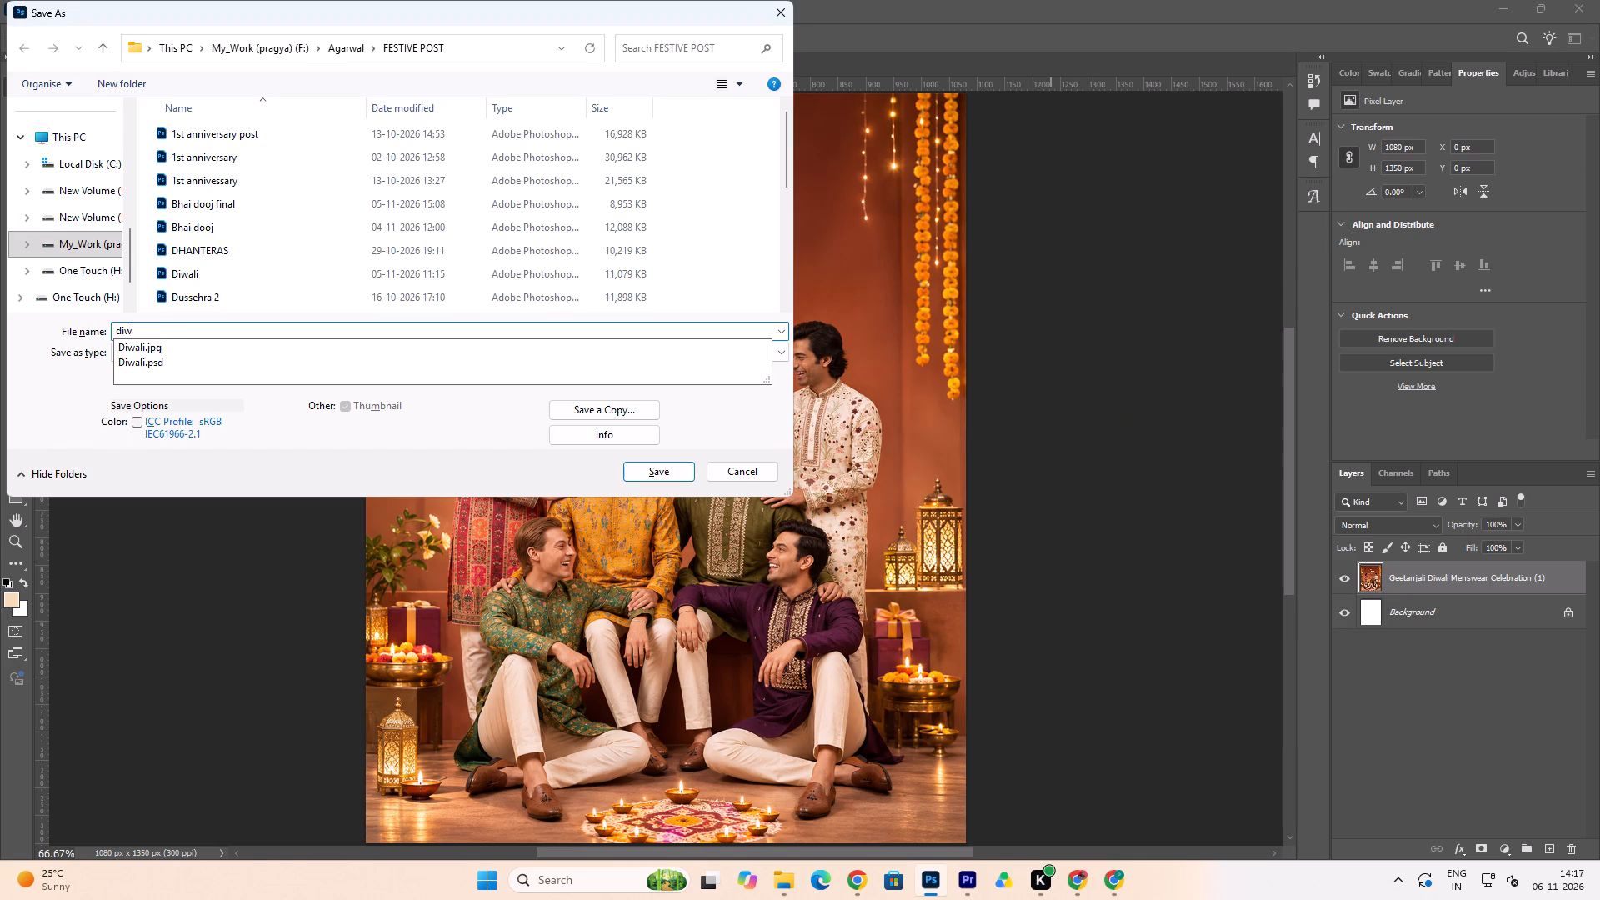
pyautogui.press('BackSpace')
pyautogui.press('BackSpace')
pyautogui.press('BackSpace')
pyautogui.press('BackSpace')
pyautogui.press('BackSpace')
pyautogui.press('d')
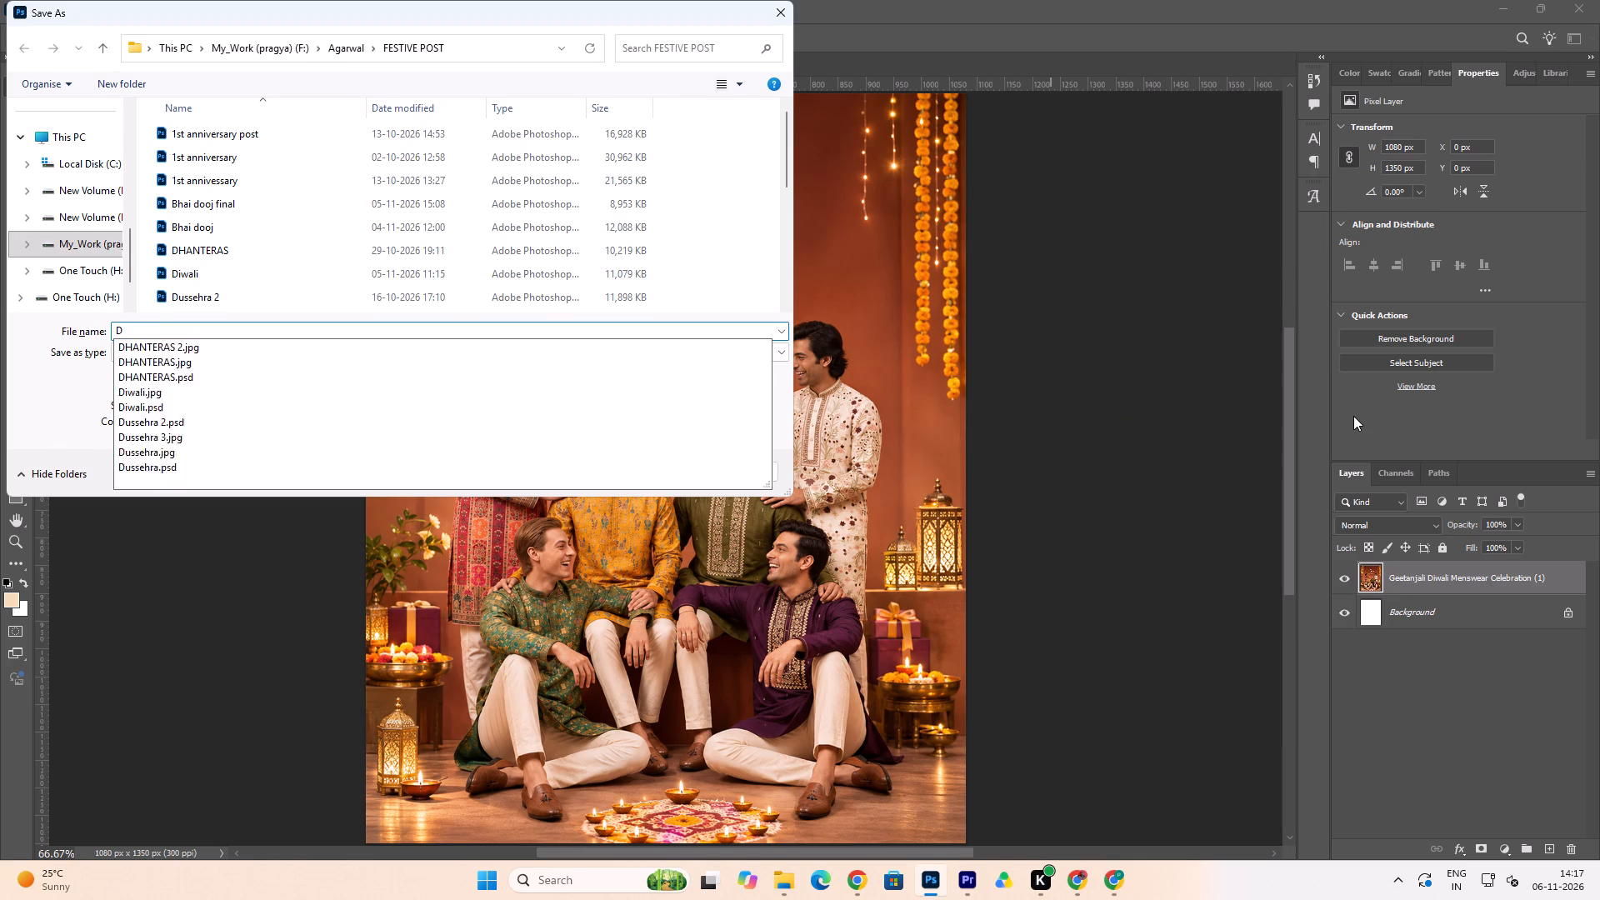
pyautogui.press('i')
pyautogui.write('wali post')
pyautogui.press('space')
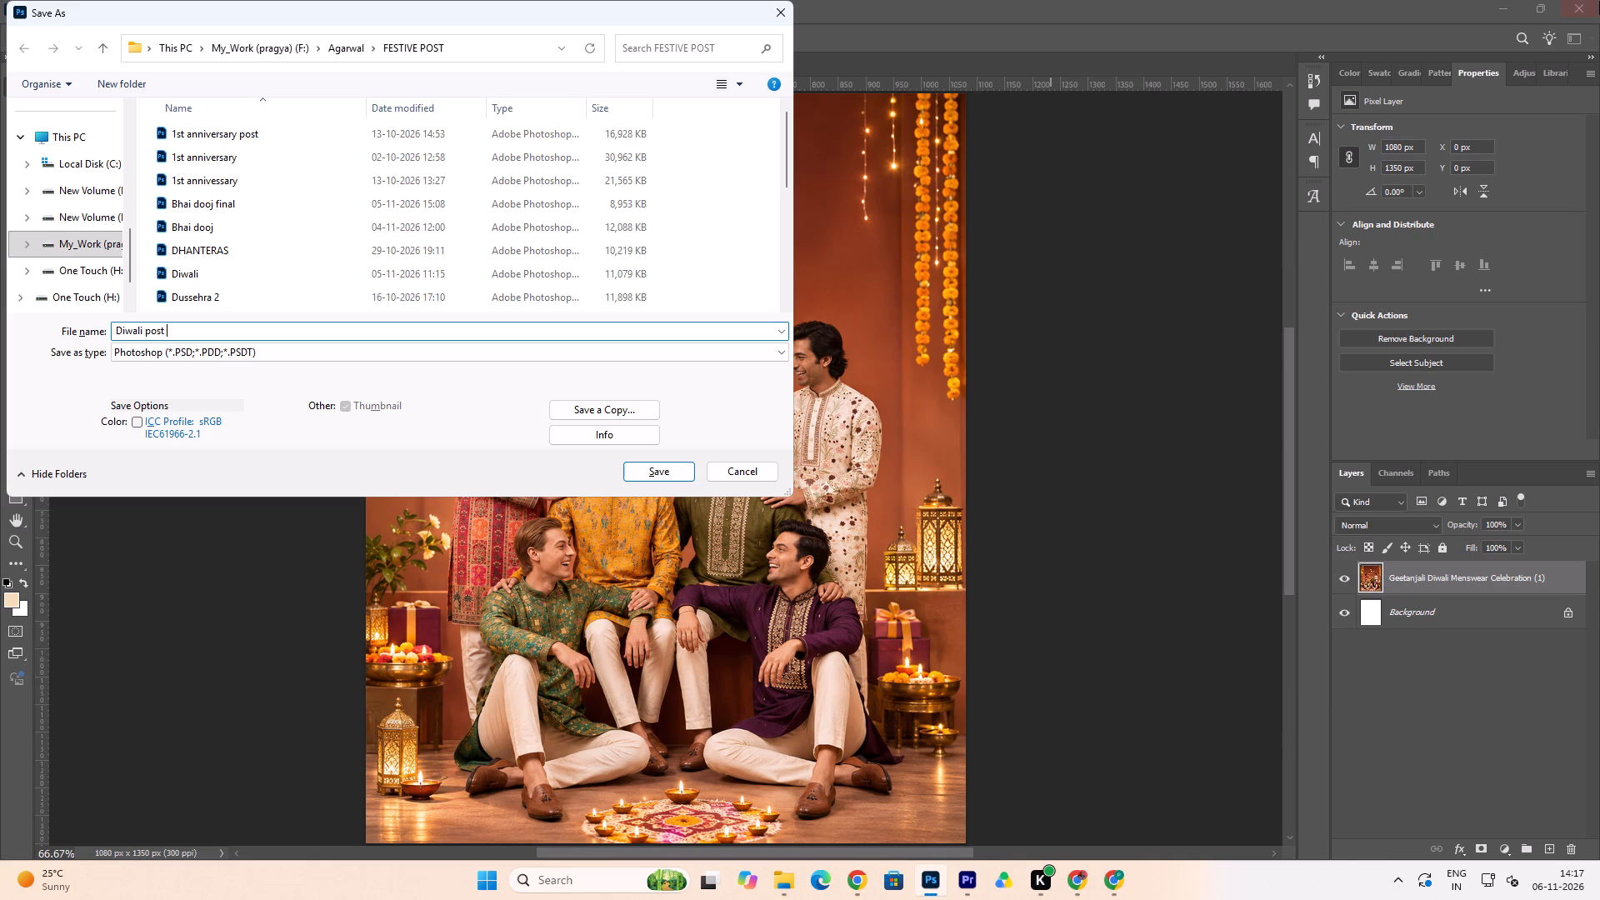
pyautogui.press('BackSpace')
pyautogui.press('BackSpace')
pyautogui.press('BackSpace')
pyautogui.press('BackSpace')
pyautogui.press('BackSpace')
pyautogui.click(92, 239)
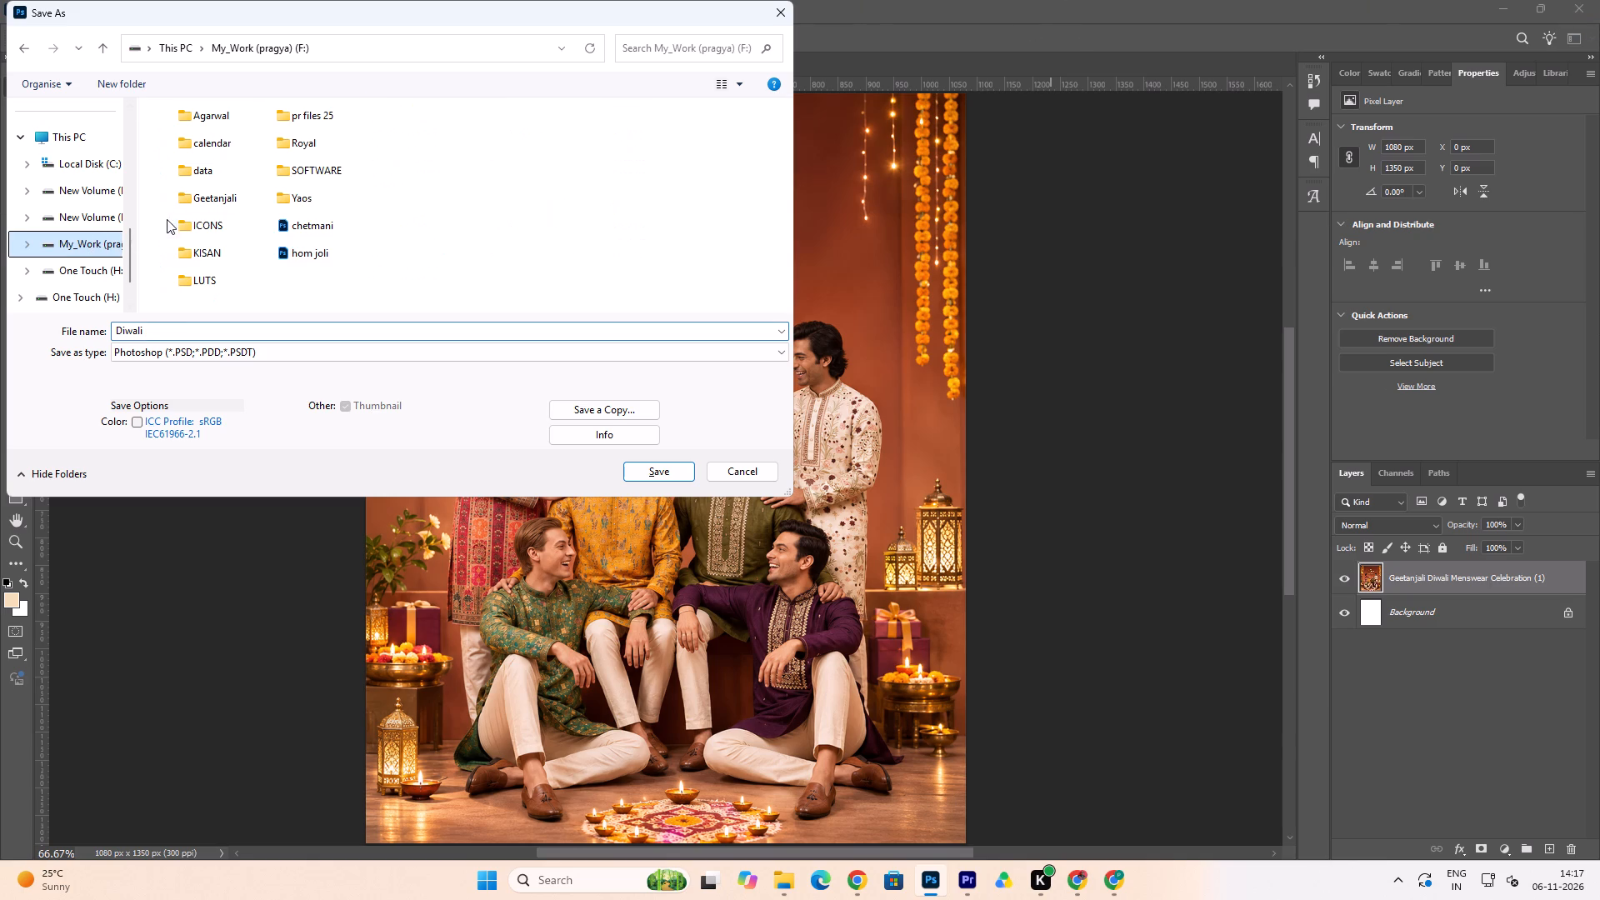
pyautogui.doubleClick(237, 198)
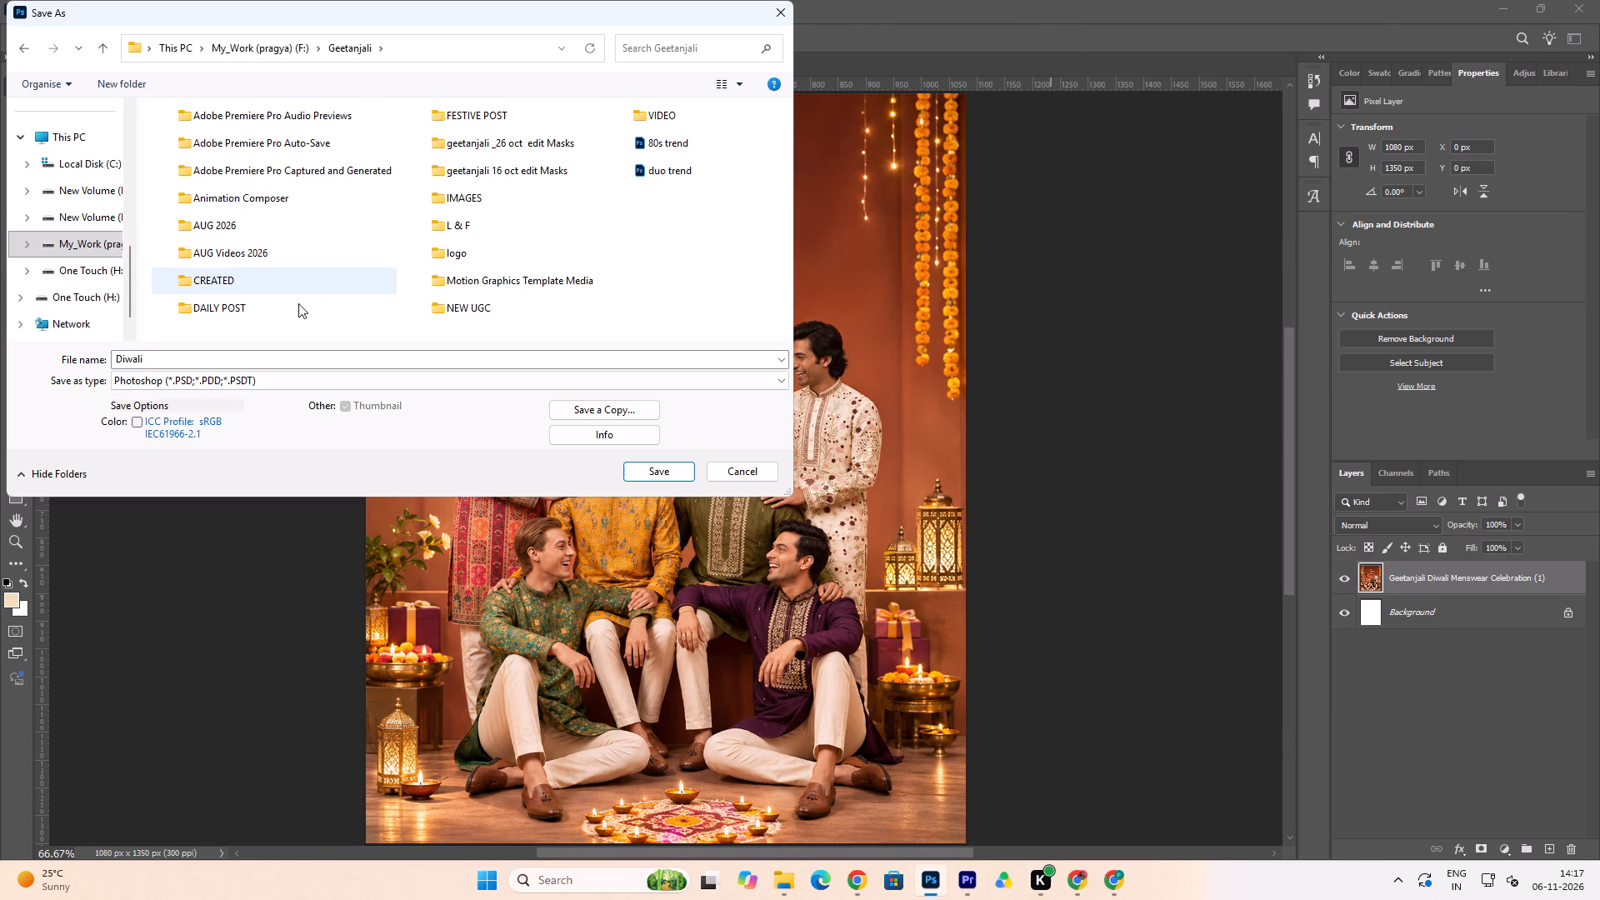
pyautogui.doubleClick(470, 122)
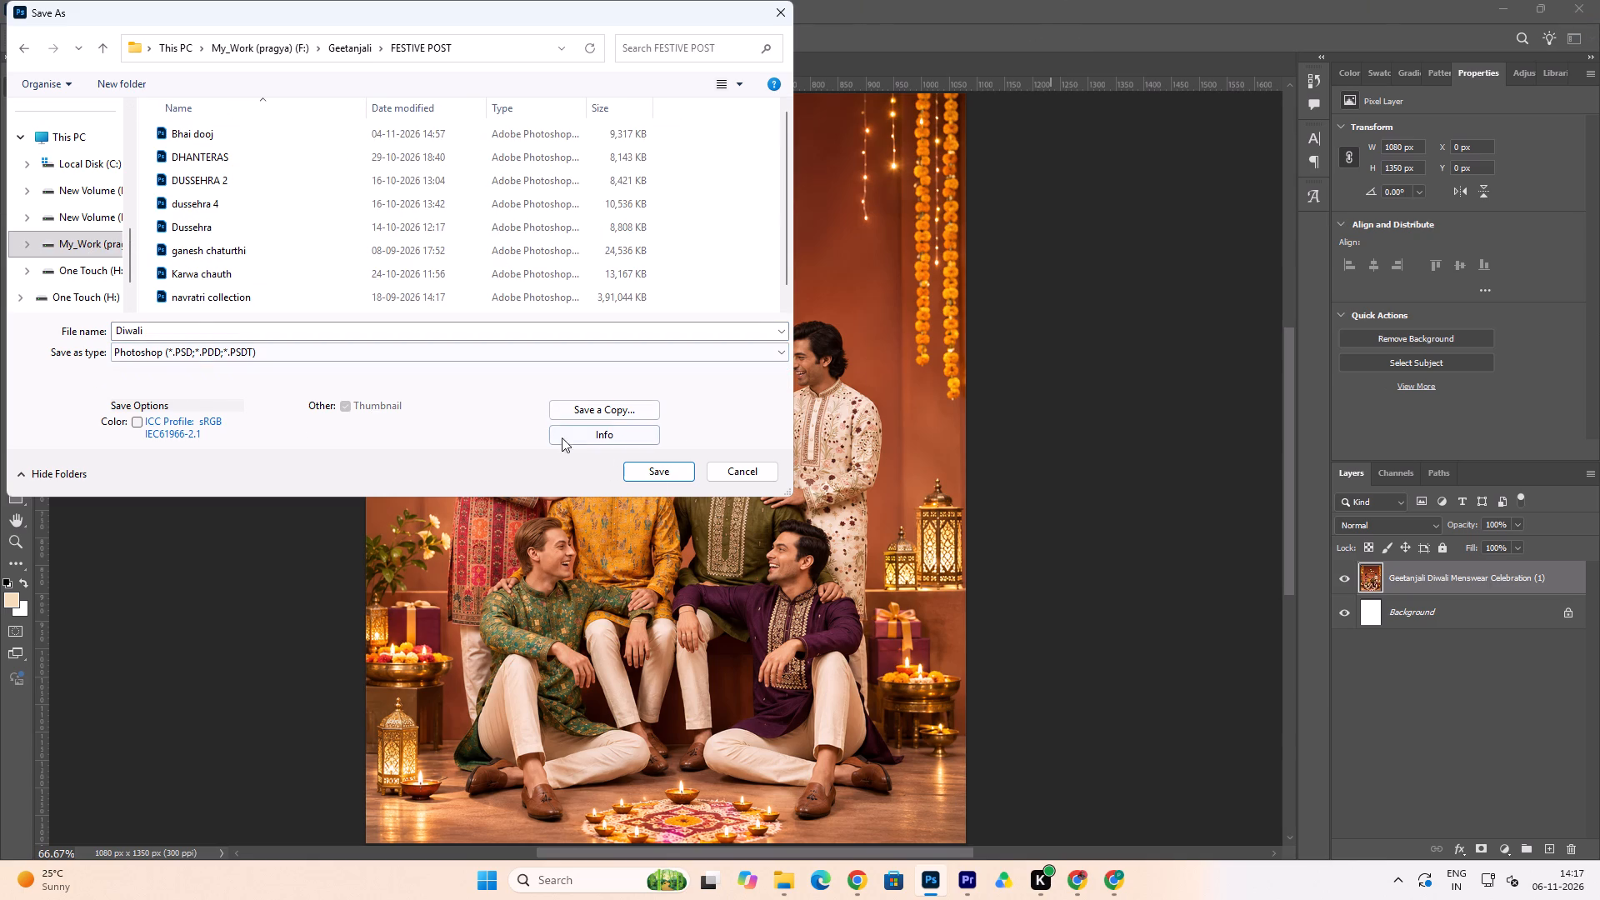
pyautogui.click(675, 469)
pyautogui.click(999, 248)
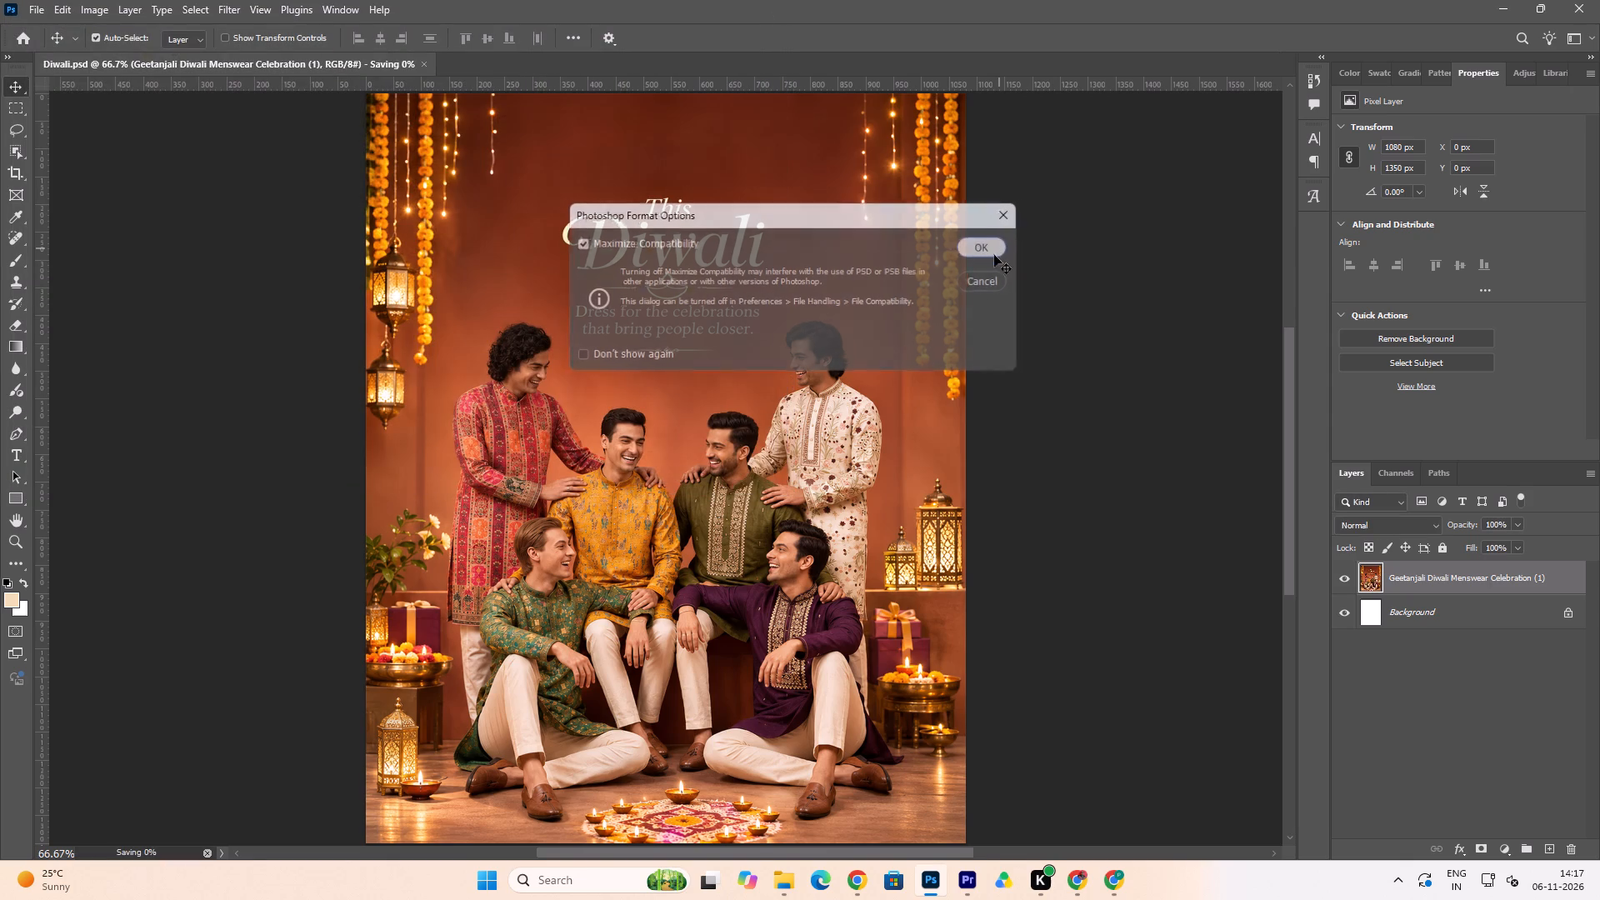
pyautogui.click(1002, 362)
pyautogui.hotkey('ctrl', 's')
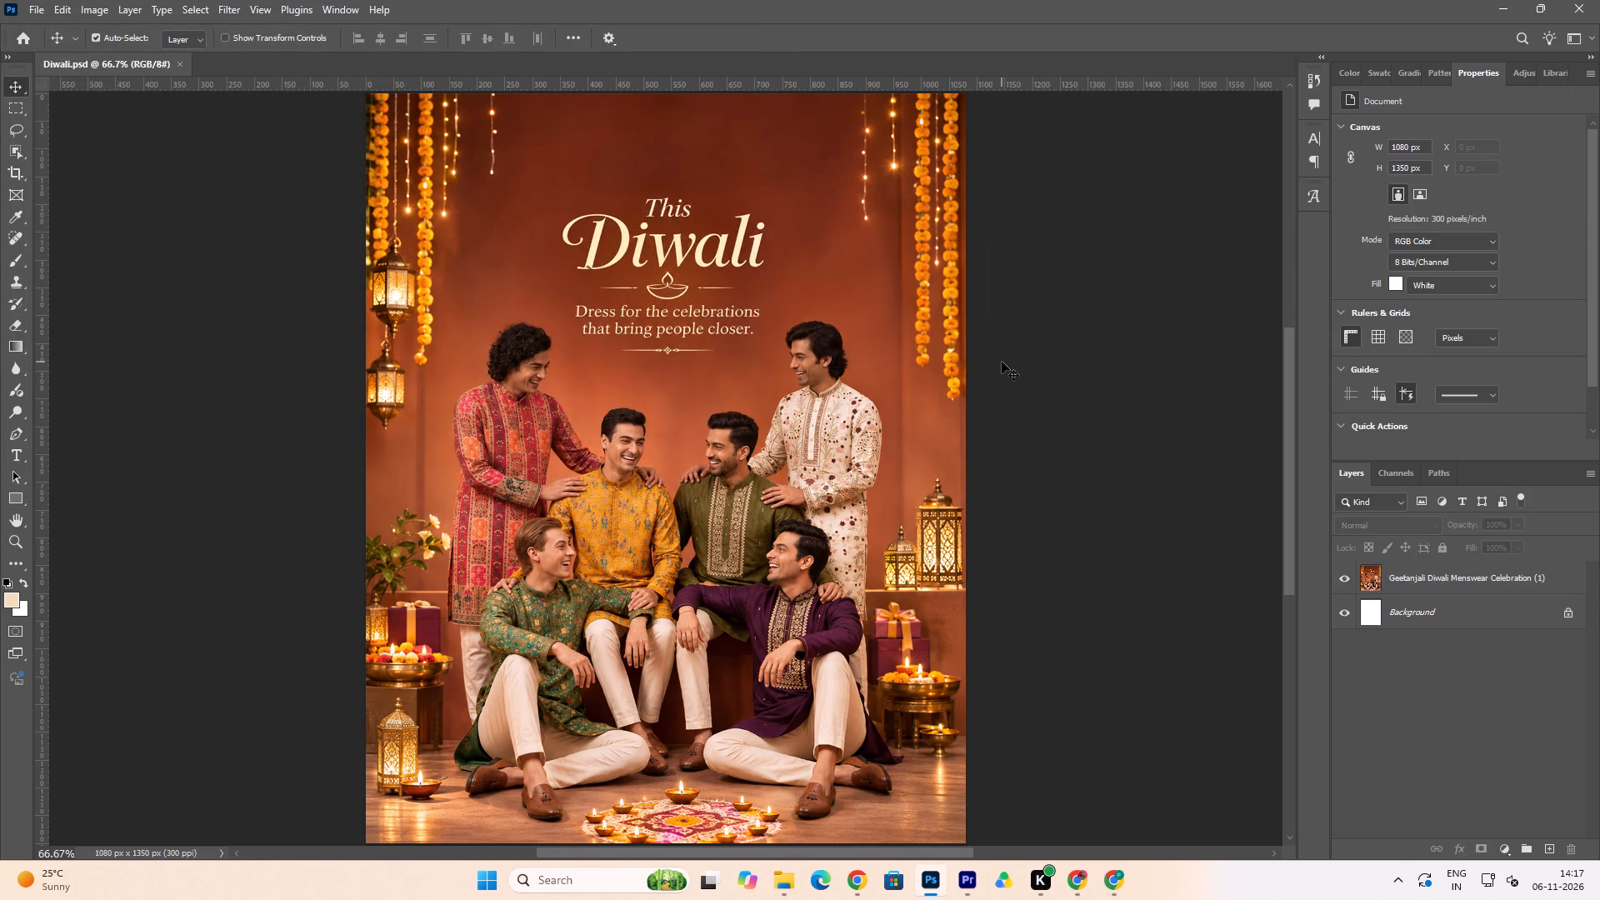
# Place the "l n f" image from the Geetanjali > L & F folder on the My_Work (F:) drive into the Diwali document at full size.
pyautogui.click(781, 881)
pyautogui.click(711, 822)
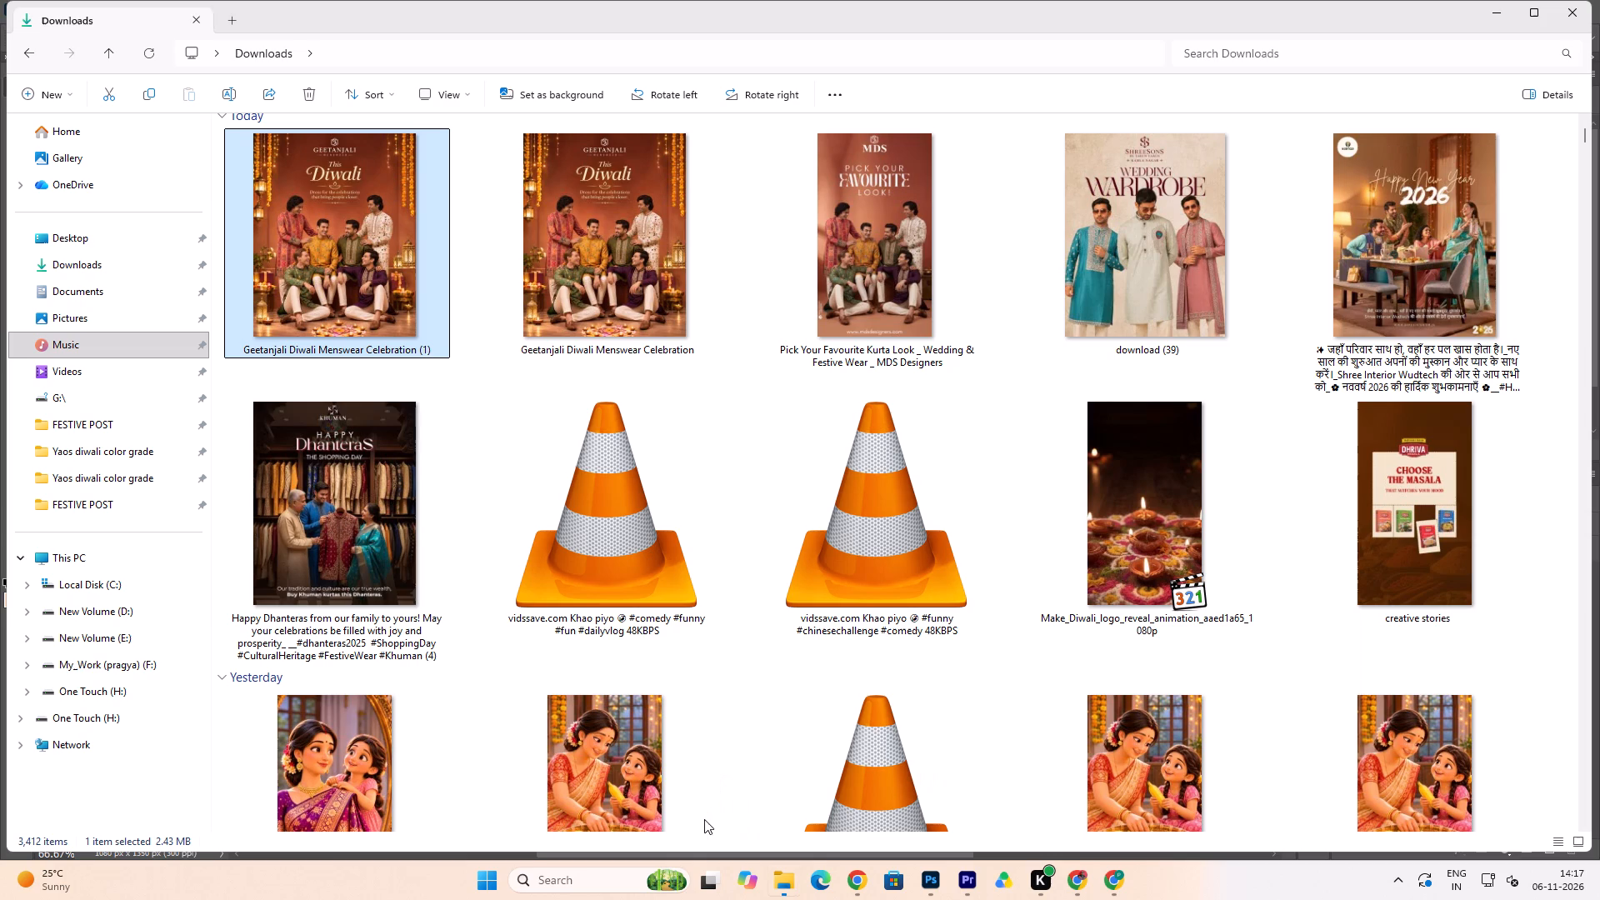
pyautogui.click(116, 671)
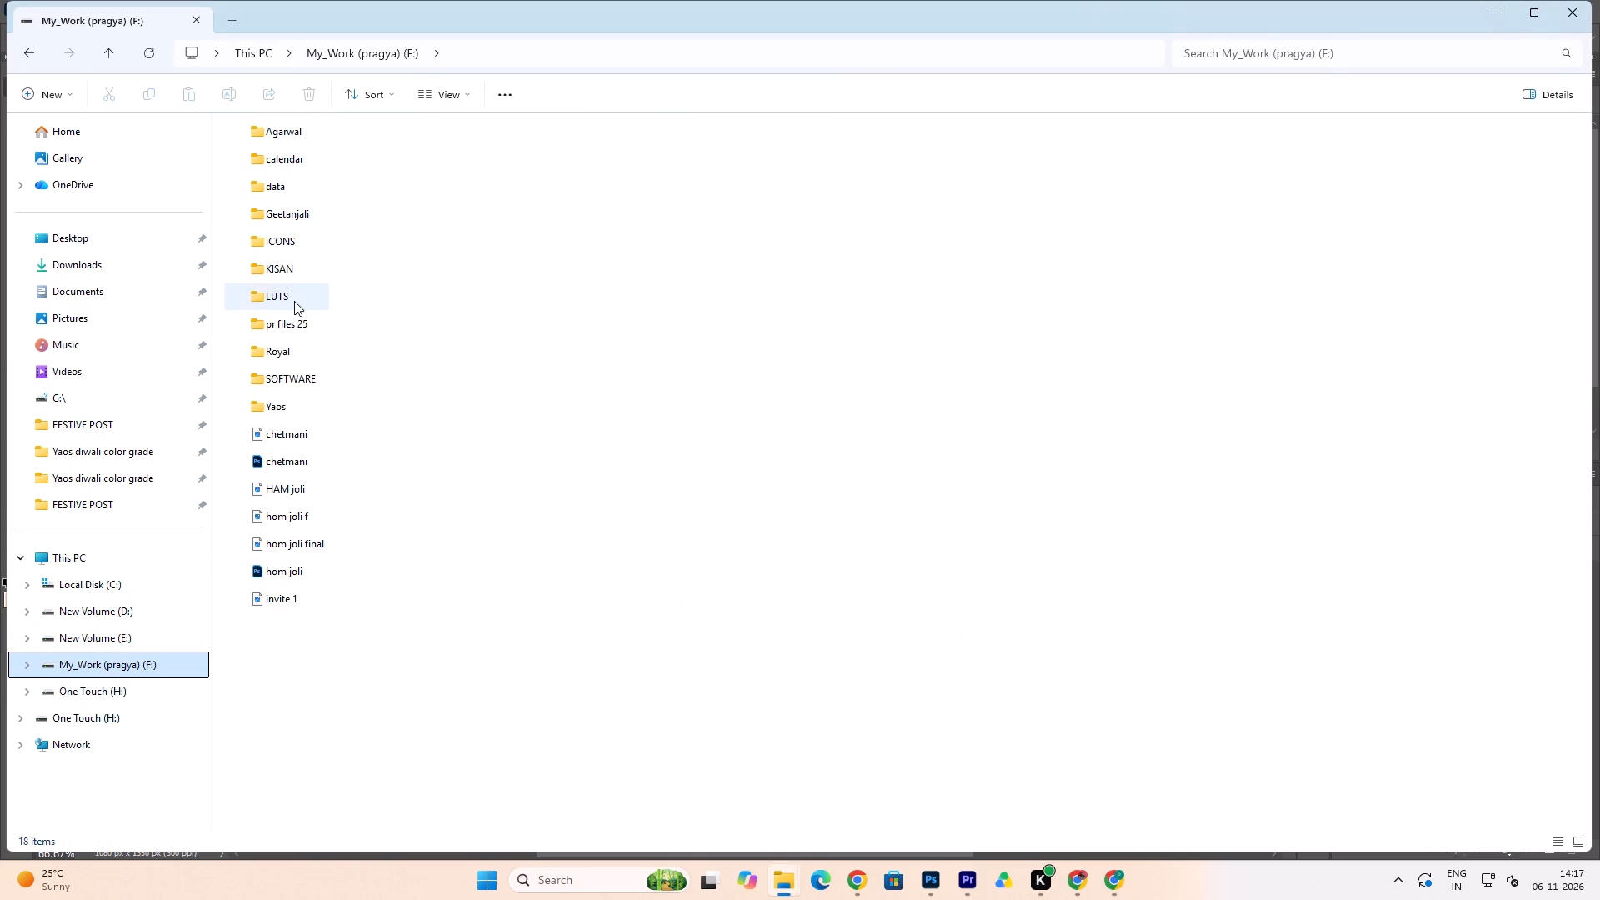
pyautogui.doubleClick(305, 221)
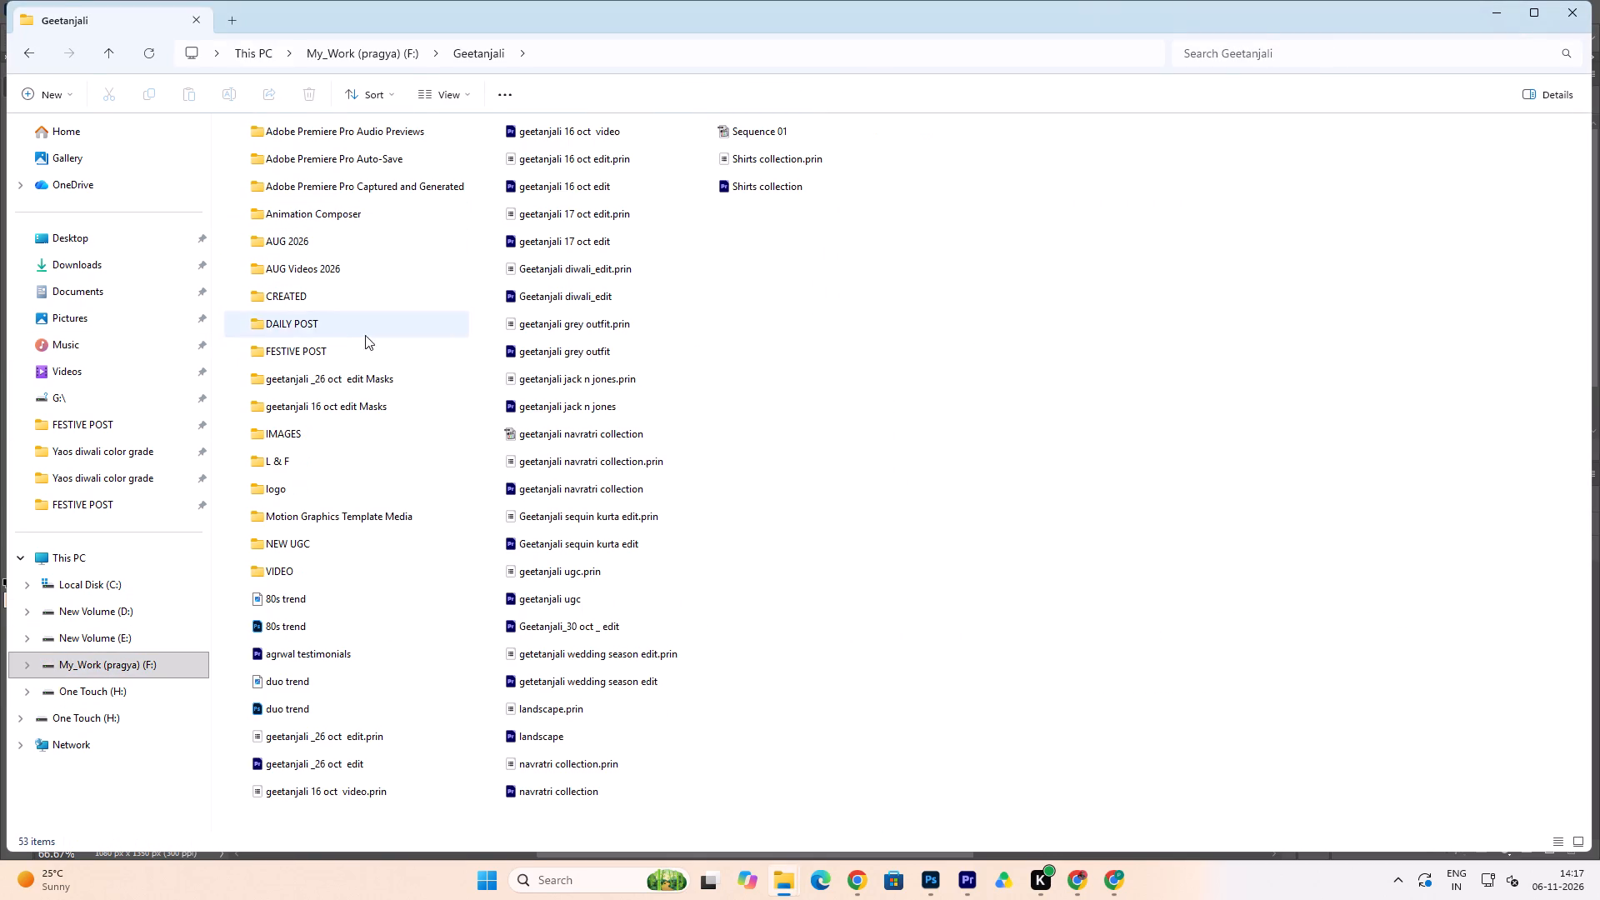
pyautogui.doubleClick(338, 462)
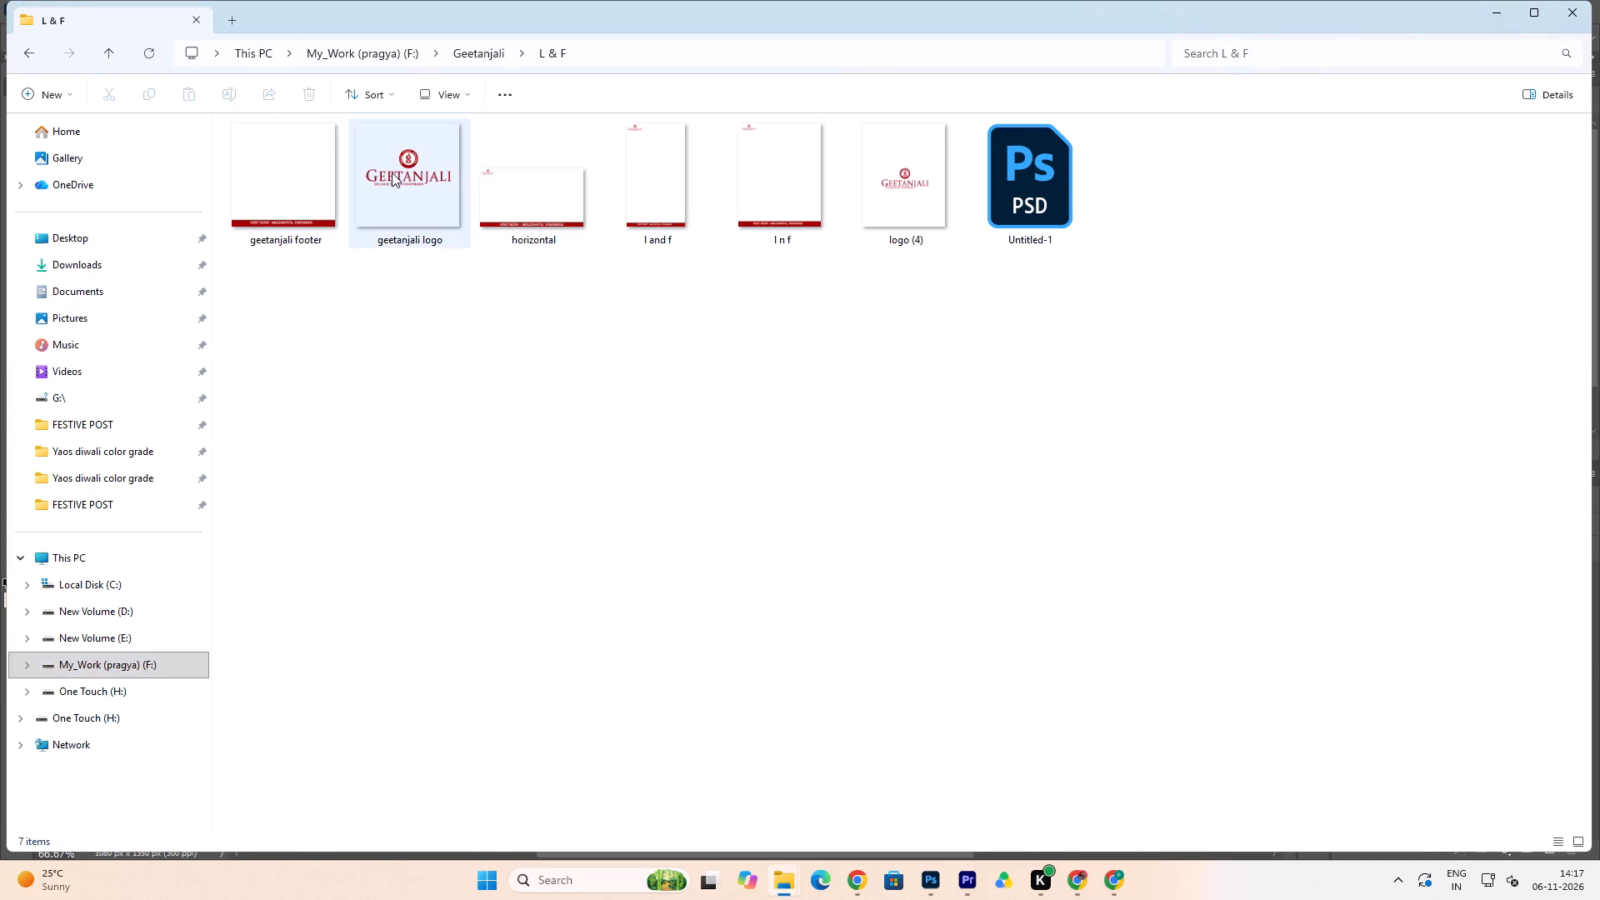
pyautogui.click(908, 178)
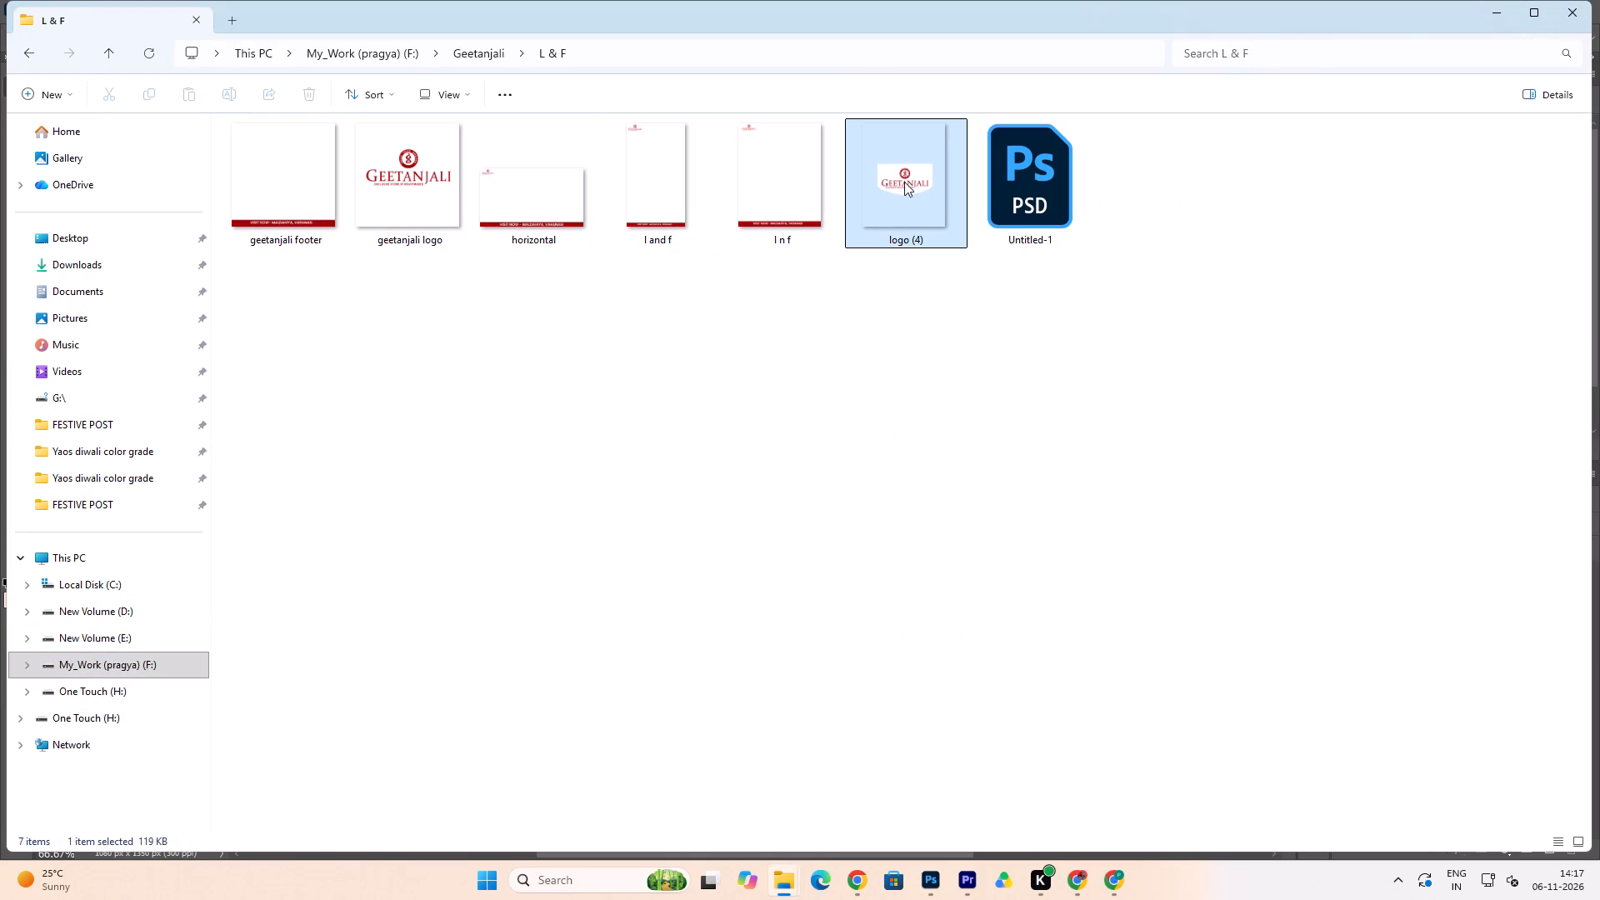
pyautogui.moveTo(904, 180); pyautogui.dragTo(875, 582)
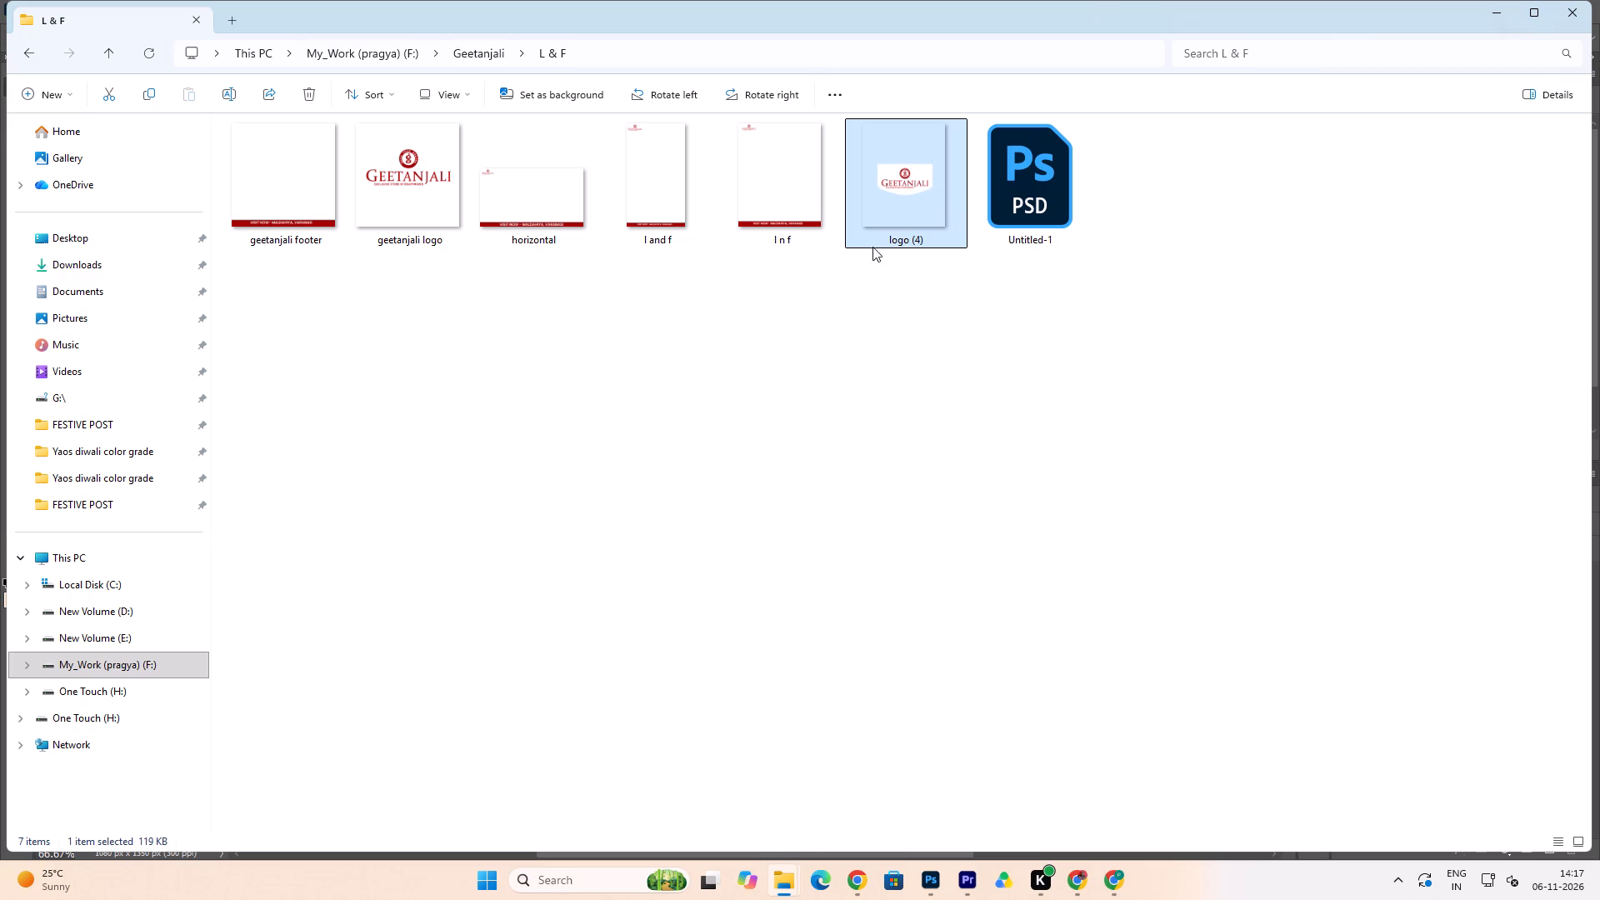
pyautogui.moveTo(762, 139); pyautogui.dragTo(958, 777)
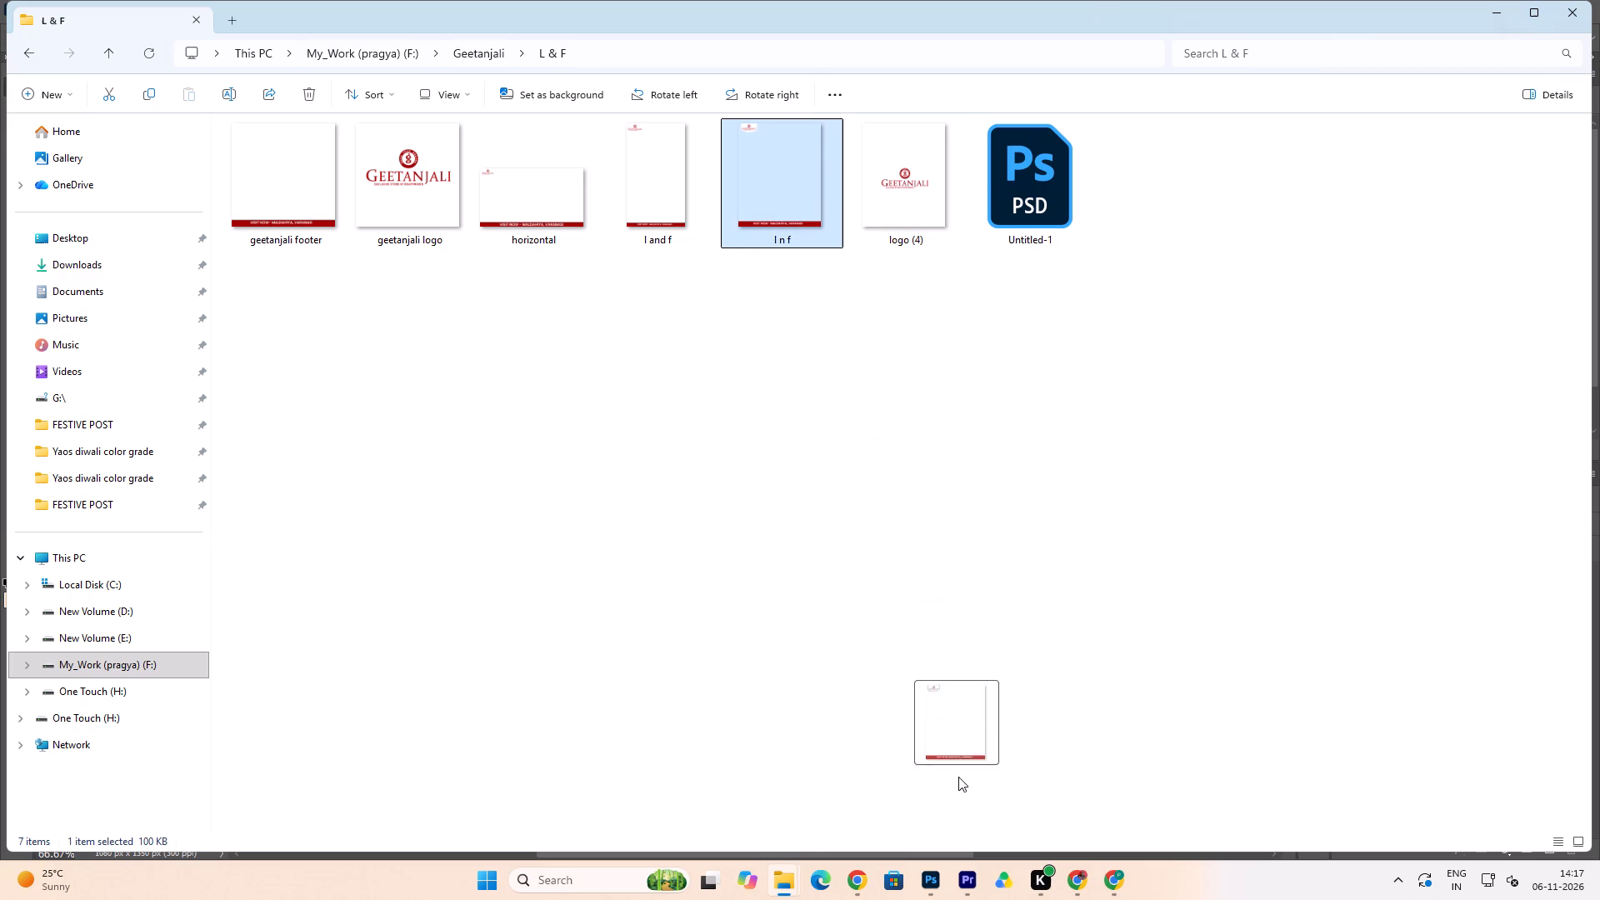
pyautogui.moveTo(958, 777); pyautogui.dragTo(782, 661)
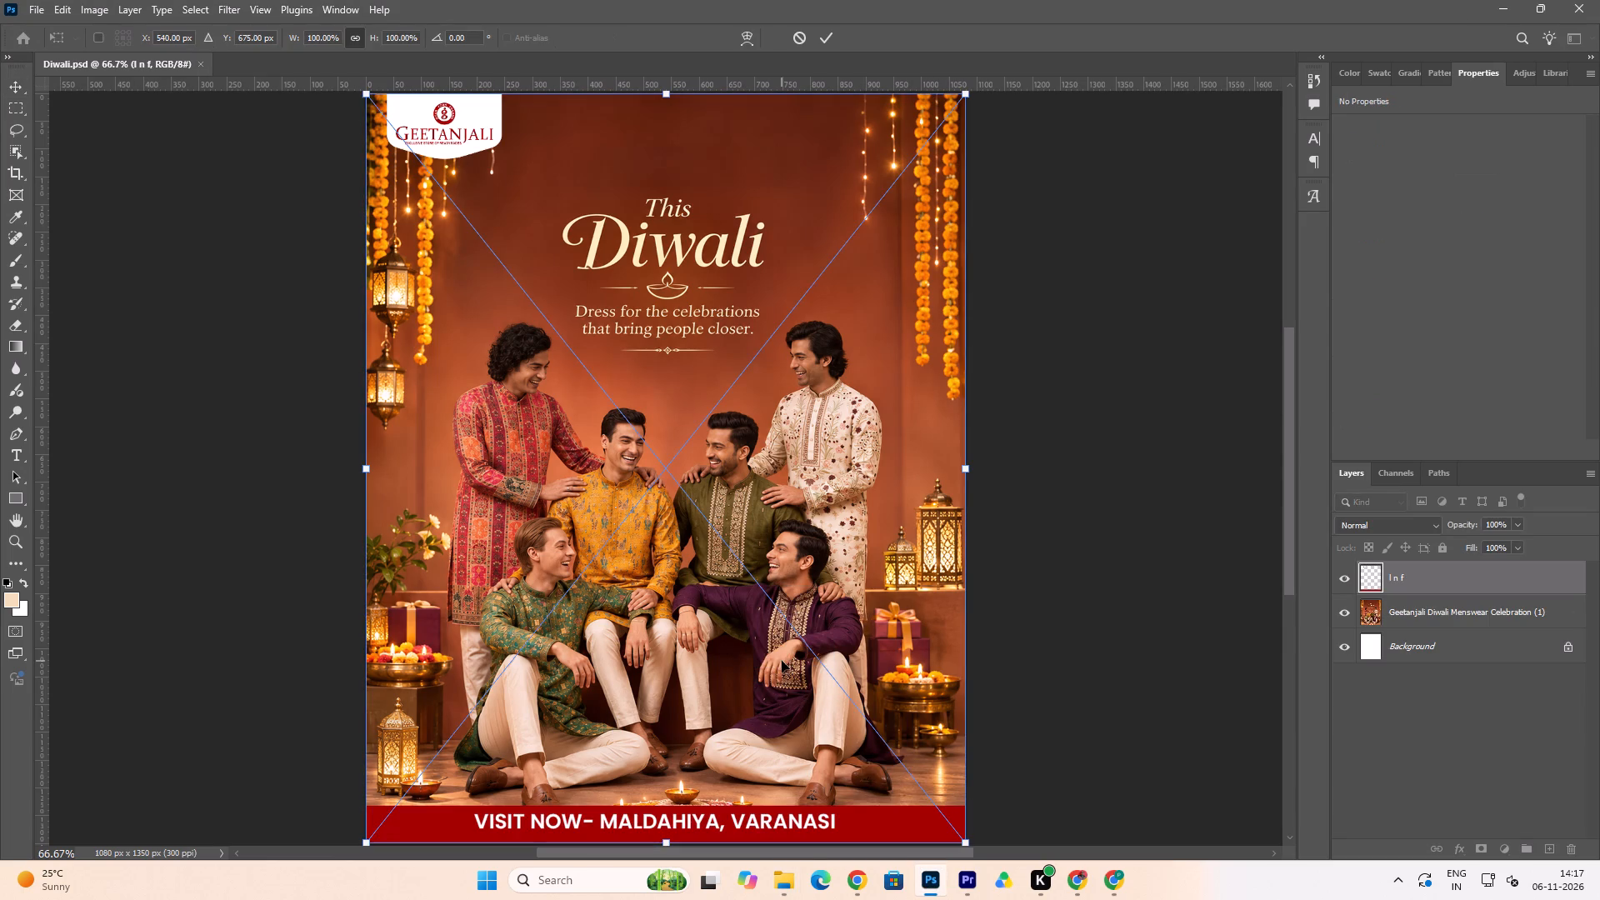
pyautogui.click(829, 40)
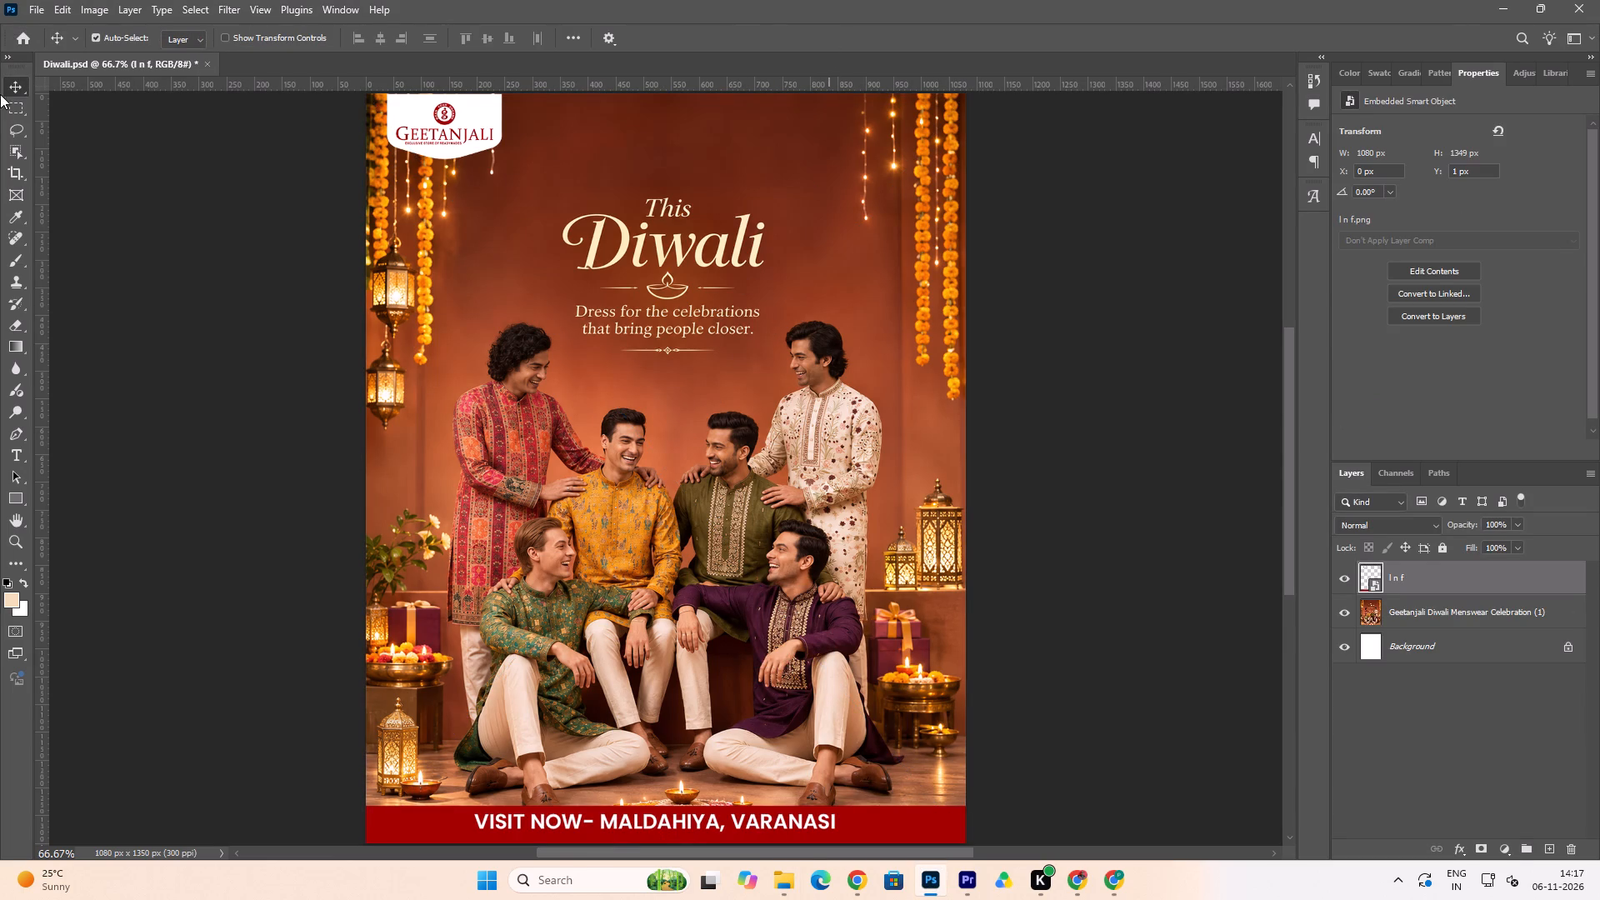
# Copy the placed GEETANJALI logo badge onto a new layer and move the copy along the top edge to about X 557 px.
pyautogui.click(11, 102)
pyautogui.scroll(3, 429, 171)
pyautogui.moveTo(354, 119); pyautogui.dragTo(397, 119)
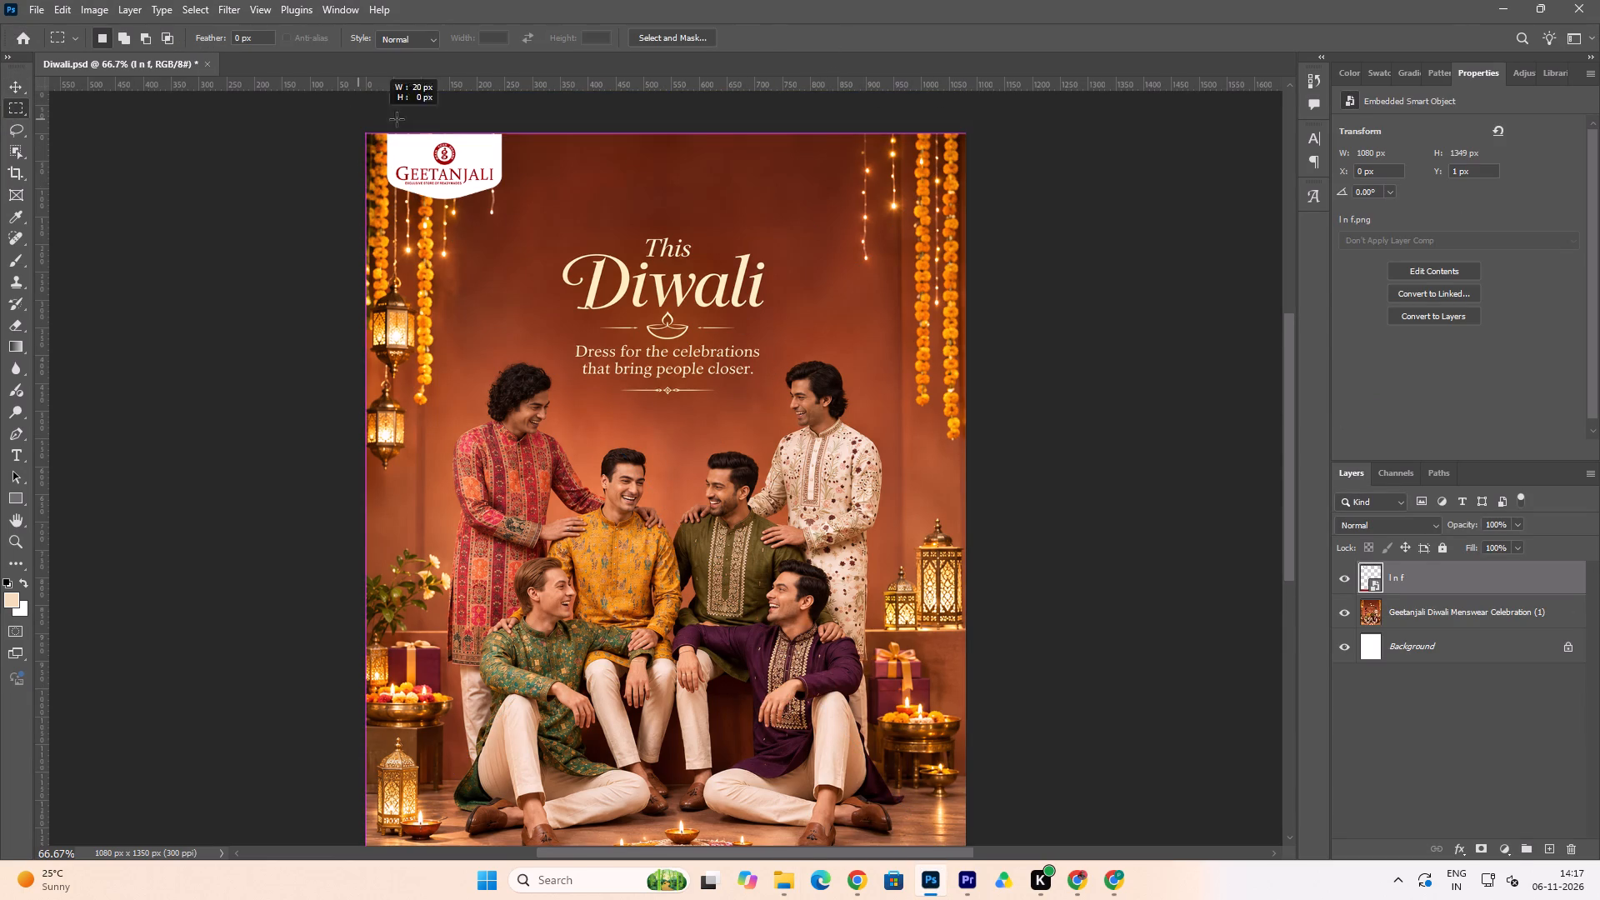
pyautogui.moveTo(397, 119); pyautogui.dragTo(526, 210)
pyautogui.hotkey('ctrl', 'j')
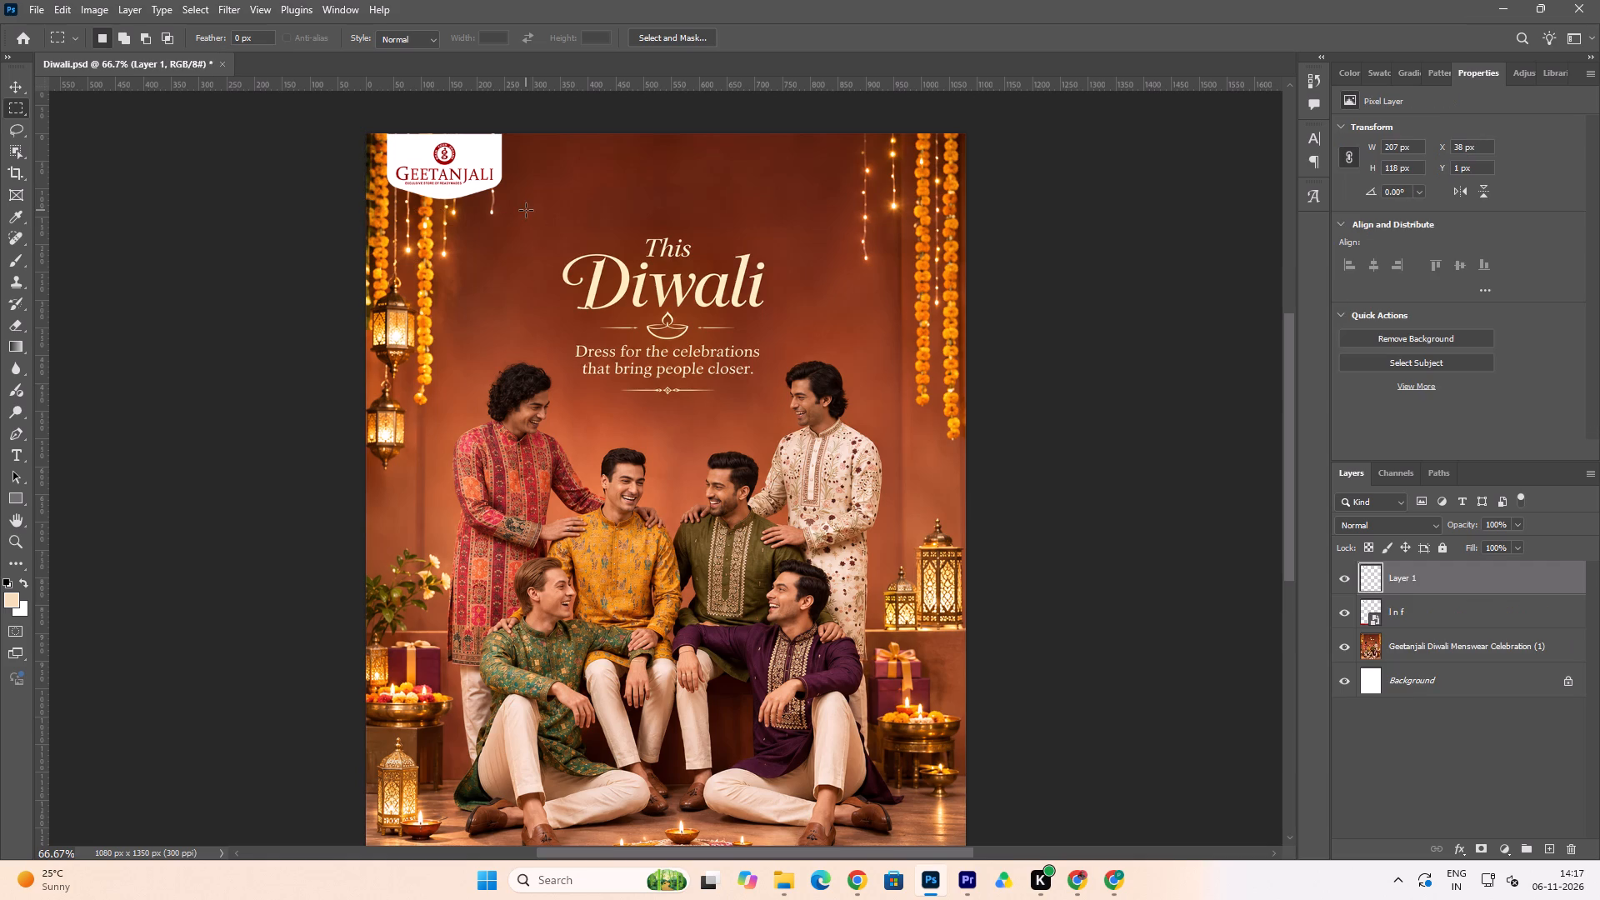
pyautogui.click(13, 81)
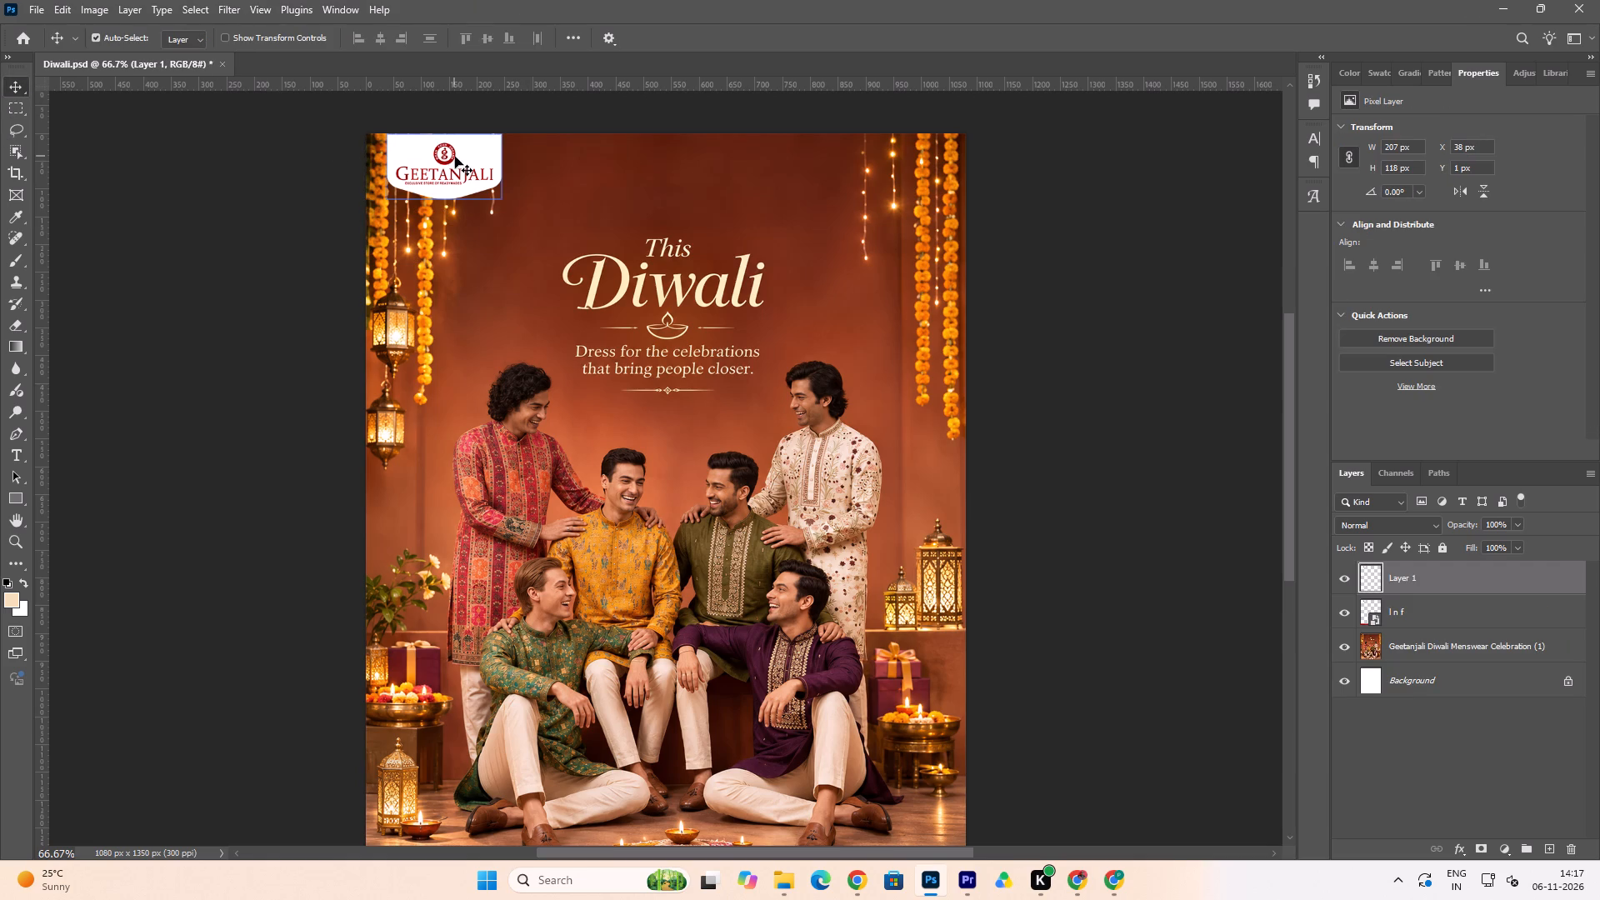
pyautogui.moveTo(455, 157); pyautogui.dragTo(743, 154)
# Rasterize the "l n f" smart object layer for erasing.
pyautogui.click(472, 168)
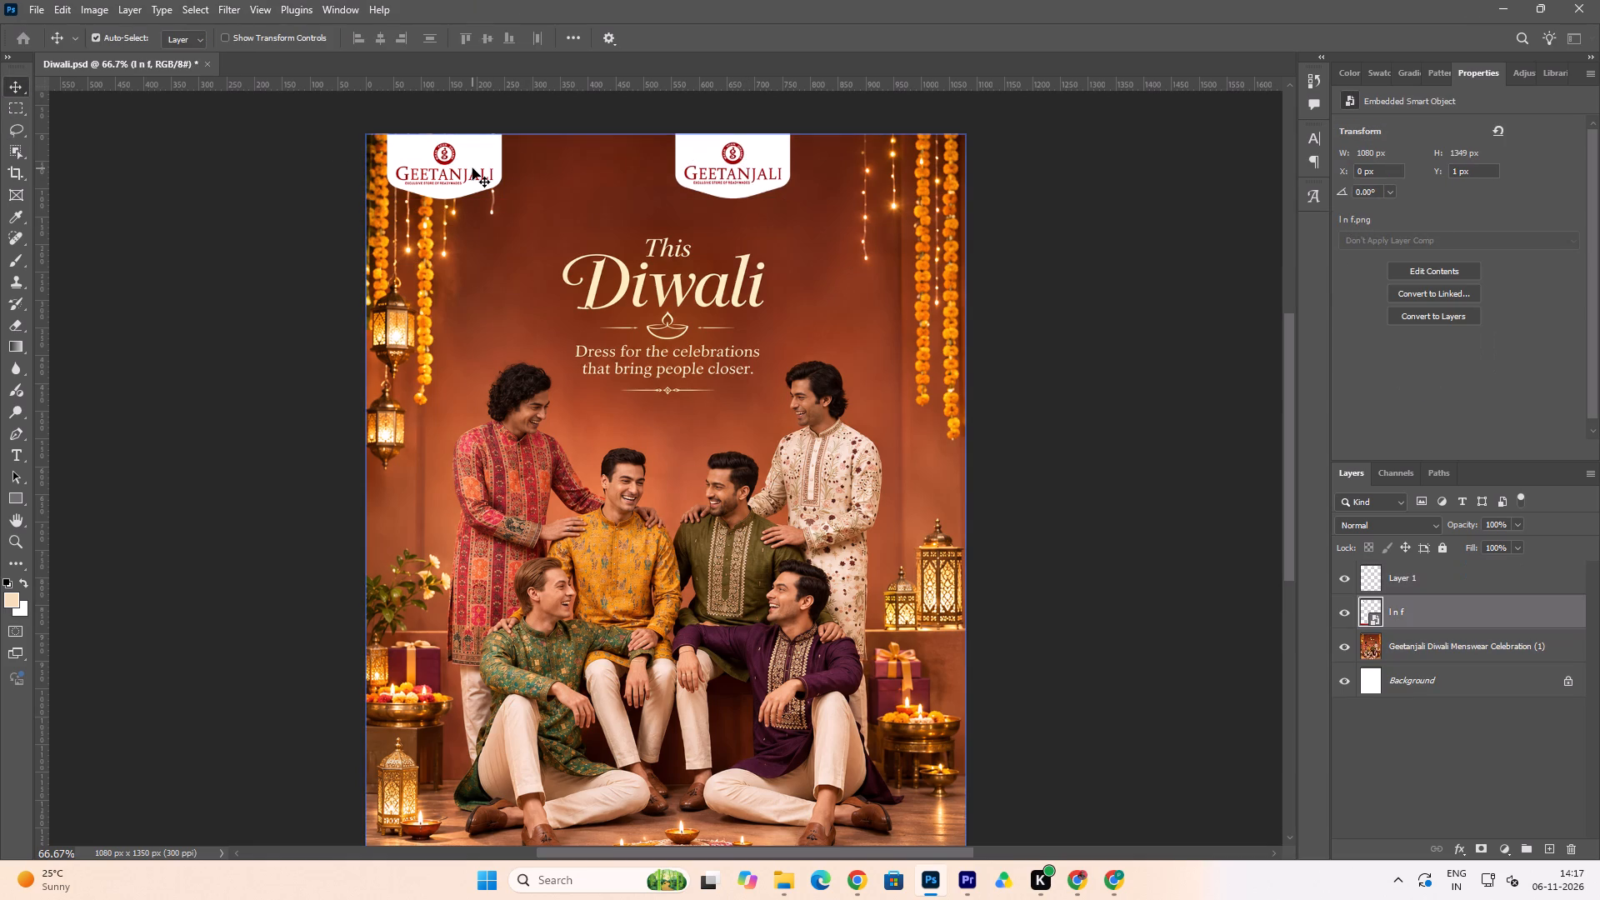
pyautogui.click(12, 327)
pyautogui.click(432, 183)
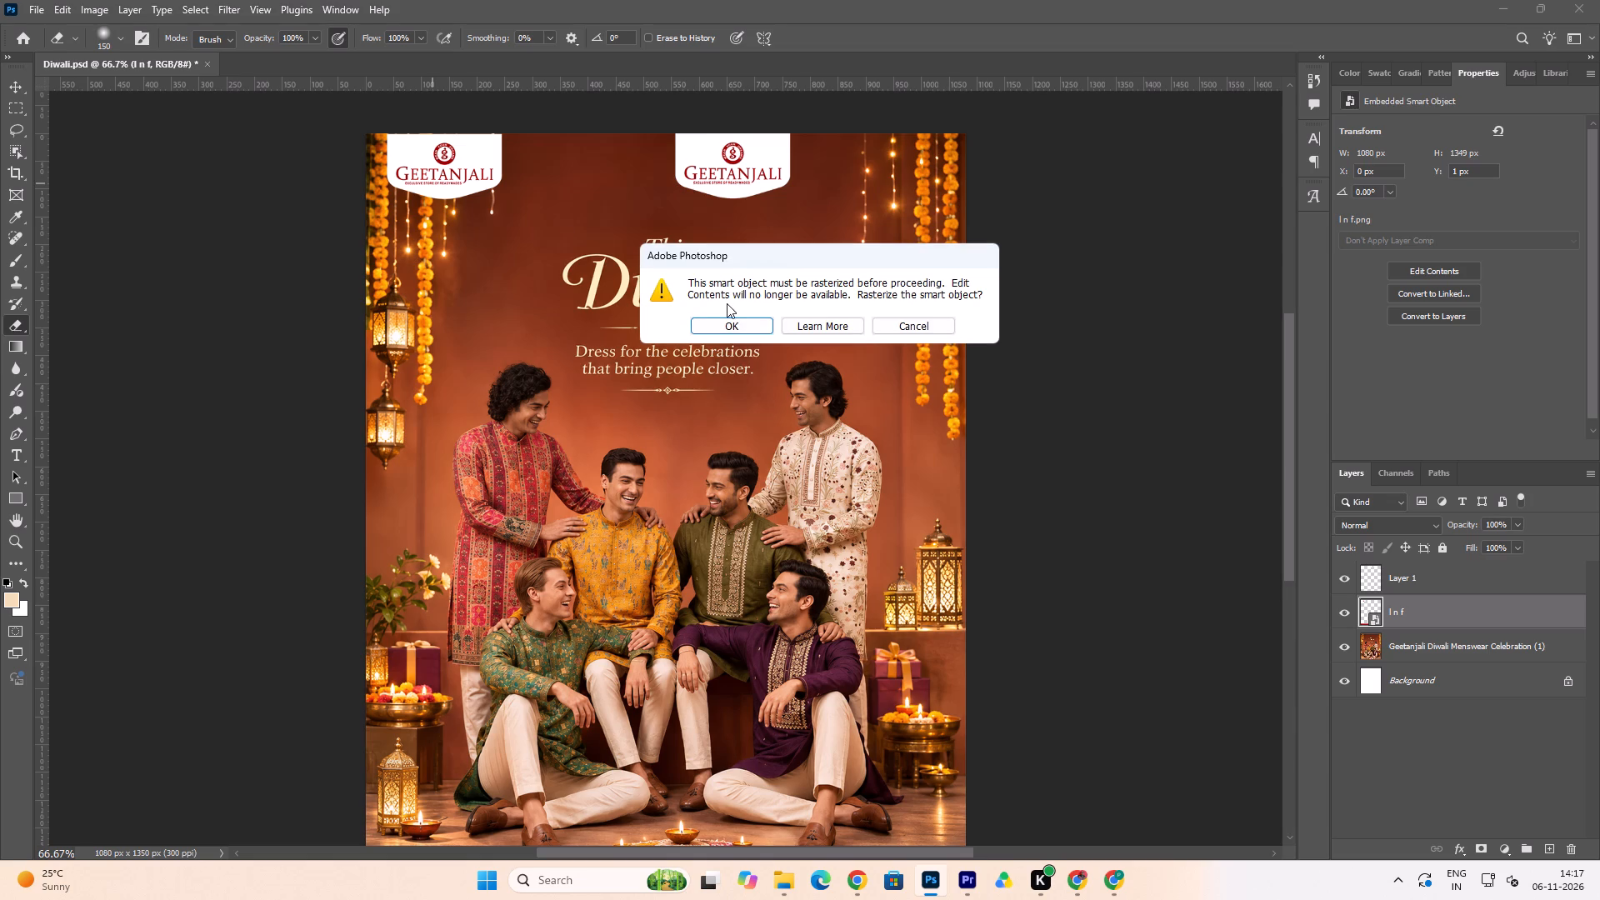
pyautogui.click(728, 323)
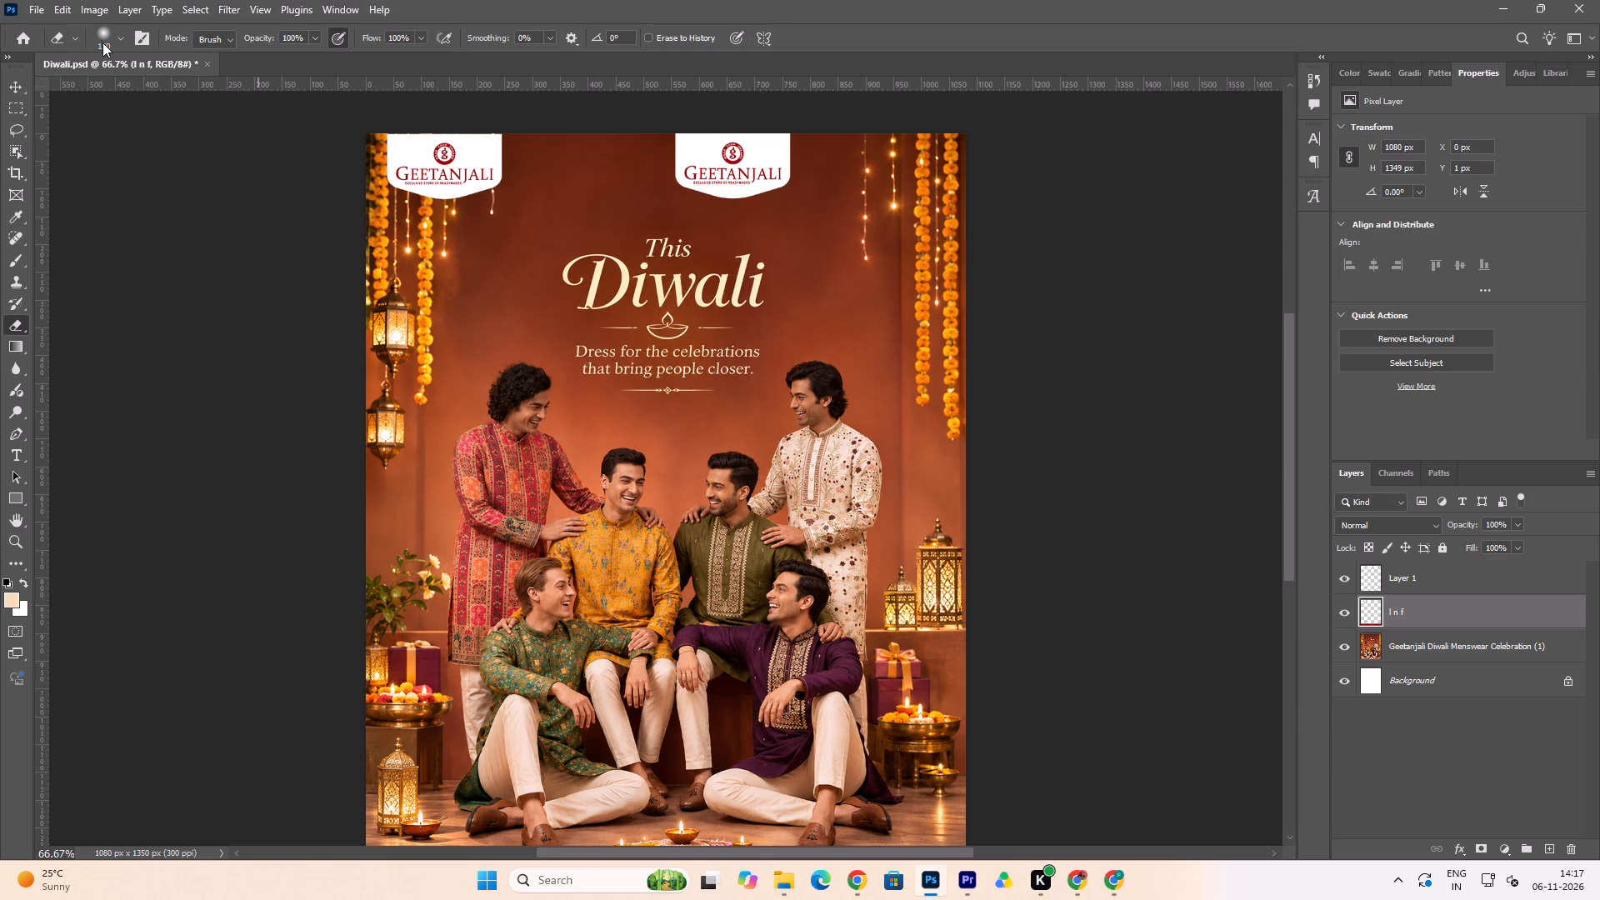
# Erase the original corner logo from the "l n f" layer with a 150 px Hard Round eraser.
pyautogui.click(122, 35)
pyautogui.click(72, 292)
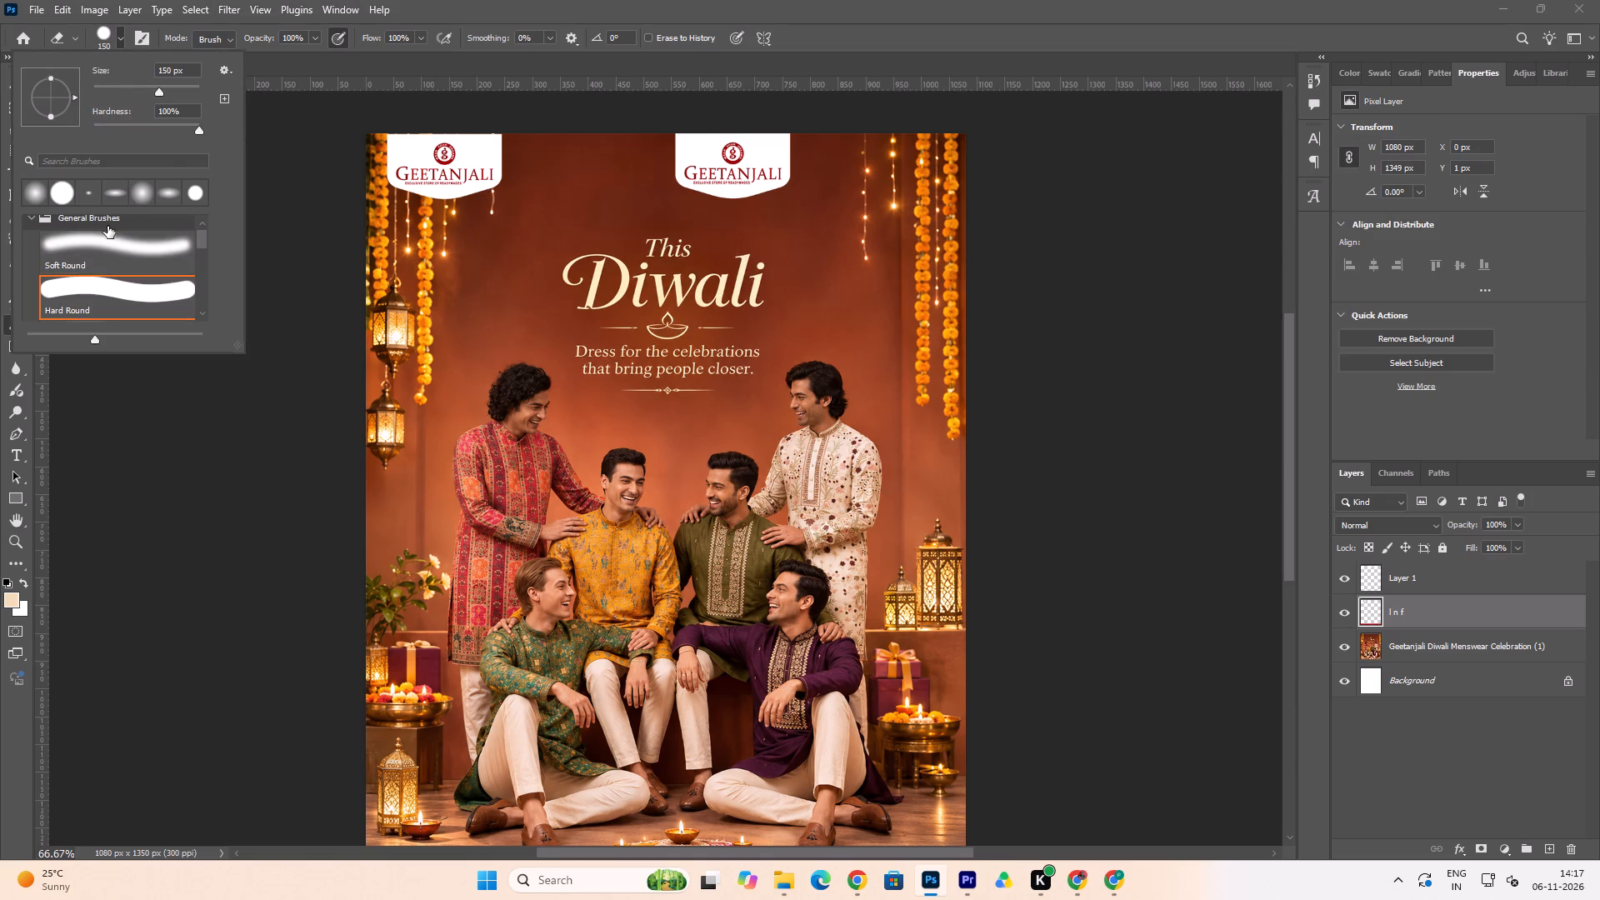
pyautogui.click(121, 34)
pyautogui.doubleClick(499, 167)
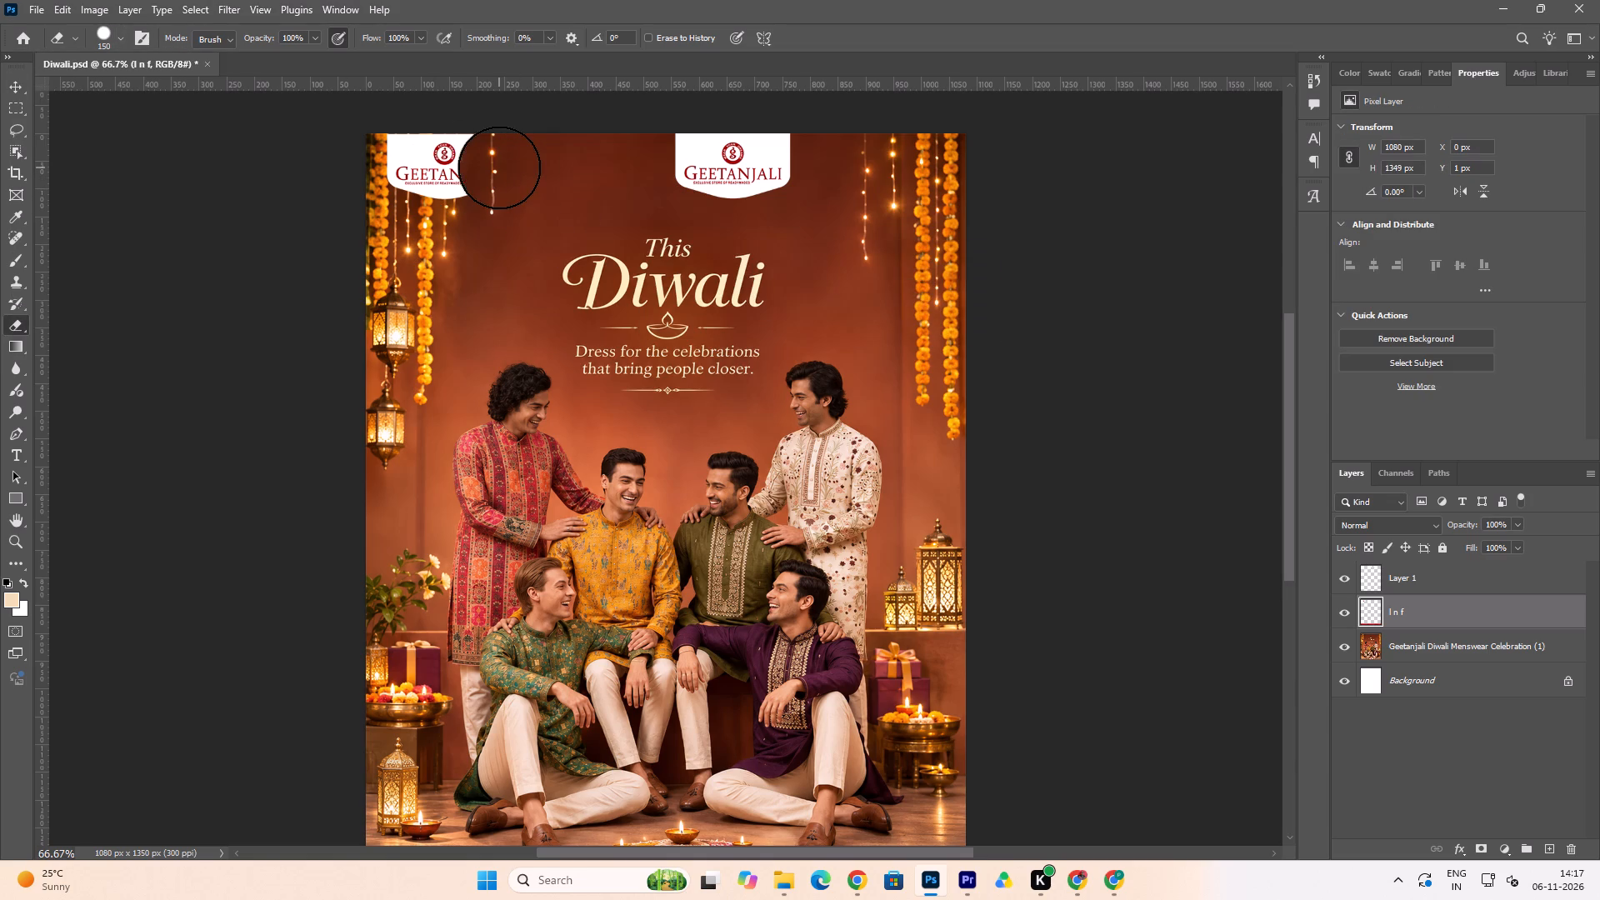
pyautogui.click(479, 167)
pyautogui.click(464, 165)
pyautogui.click(451, 166)
pyautogui.doubleClick(410, 165)
pyautogui.moveTo(407, 162); pyautogui.dragTo(436, 144)
pyautogui.click(447, 138)
pyautogui.moveTo(447, 138); pyautogui.dragTo(422, 164)
pyautogui.click(367, 202)
pyautogui.moveTo(423, 193); pyautogui.dragTo(446, 192)
pyautogui.moveTo(447, 192); pyautogui.dragTo(457, 189)
pyautogui.click(489, 171)
pyautogui.doubleClick(497, 164)
# Center the copied logo layer horizontally on the canvas by aligning it to Canvas.
pyautogui.click(18, 86)
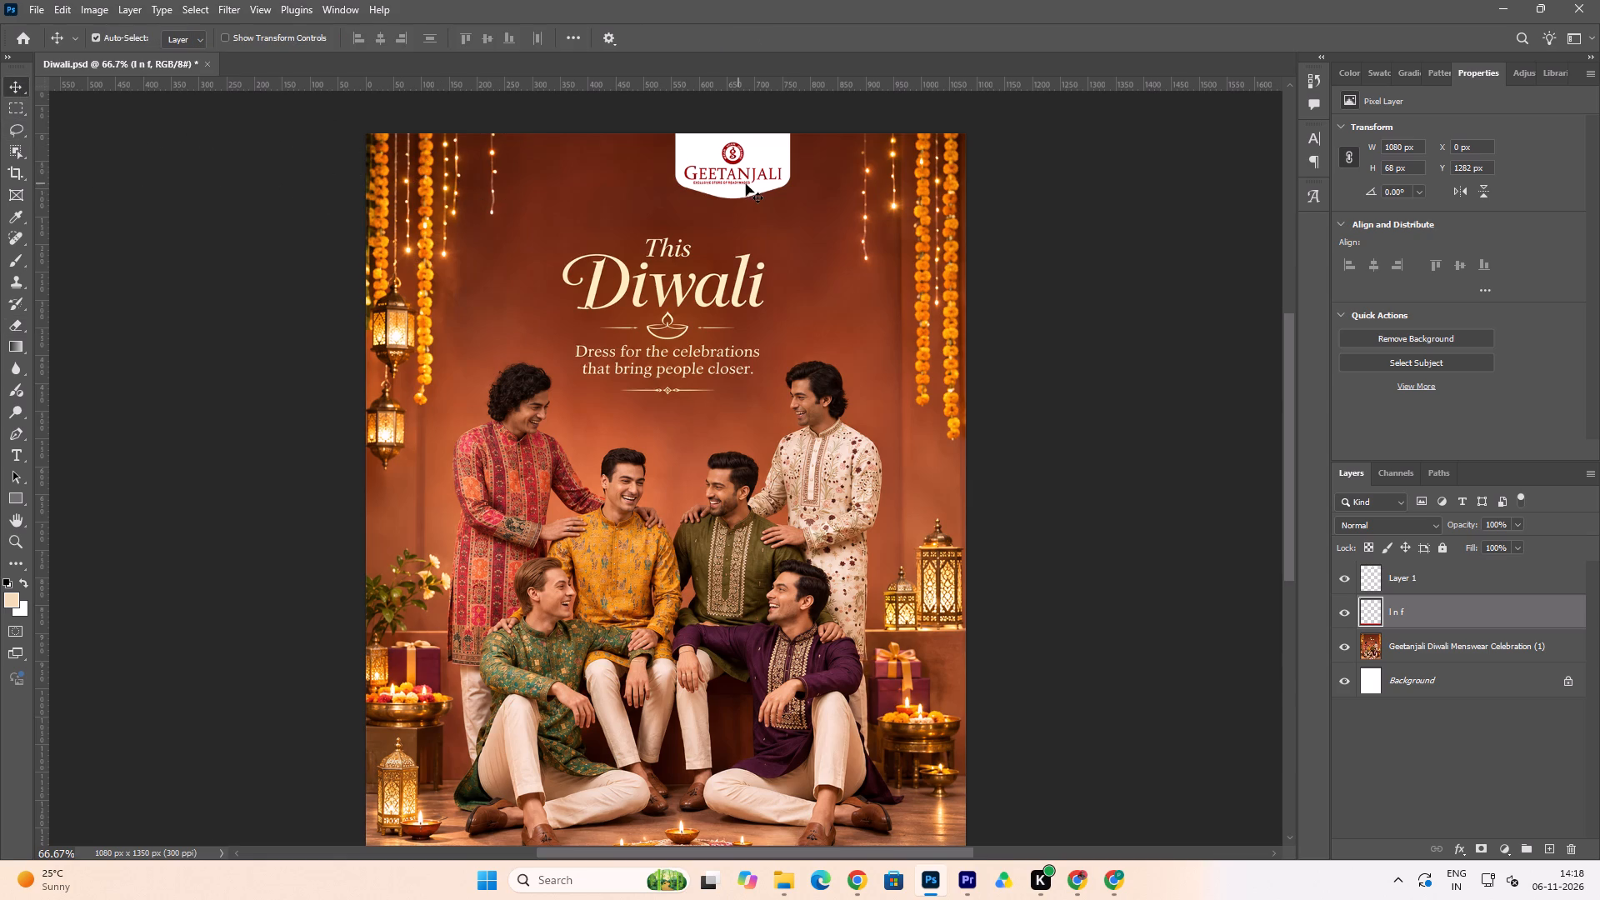
pyautogui.click(747, 184)
pyautogui.click(565, 37)
pyautogui.click(617, 187)
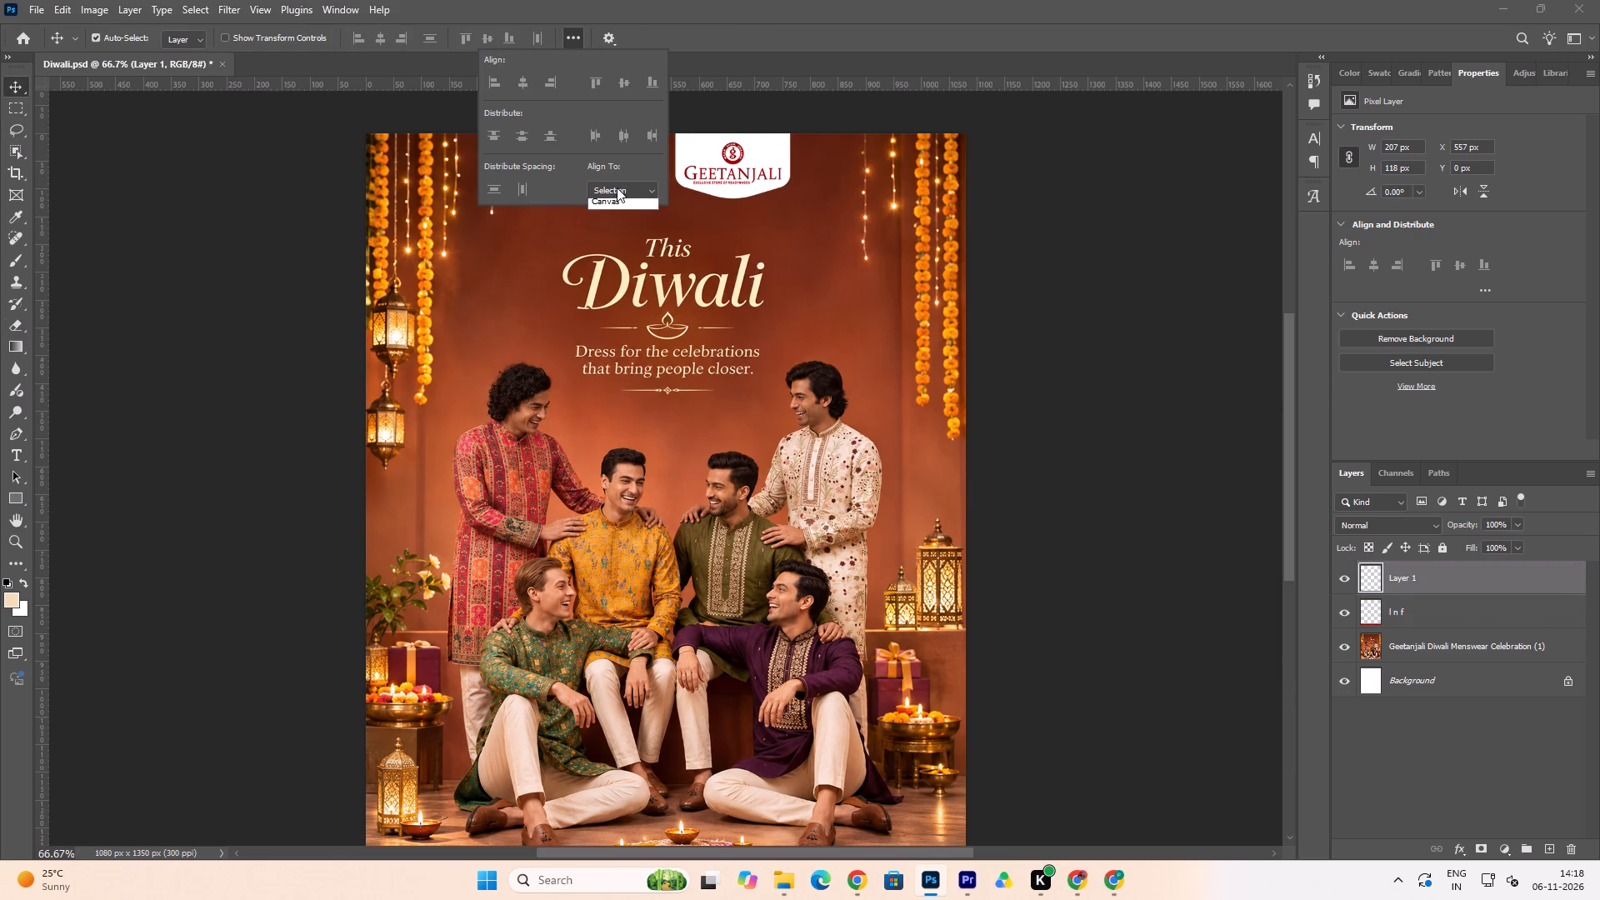
pyautogui.click(628, 222)
pyautogui.click(523, 79)
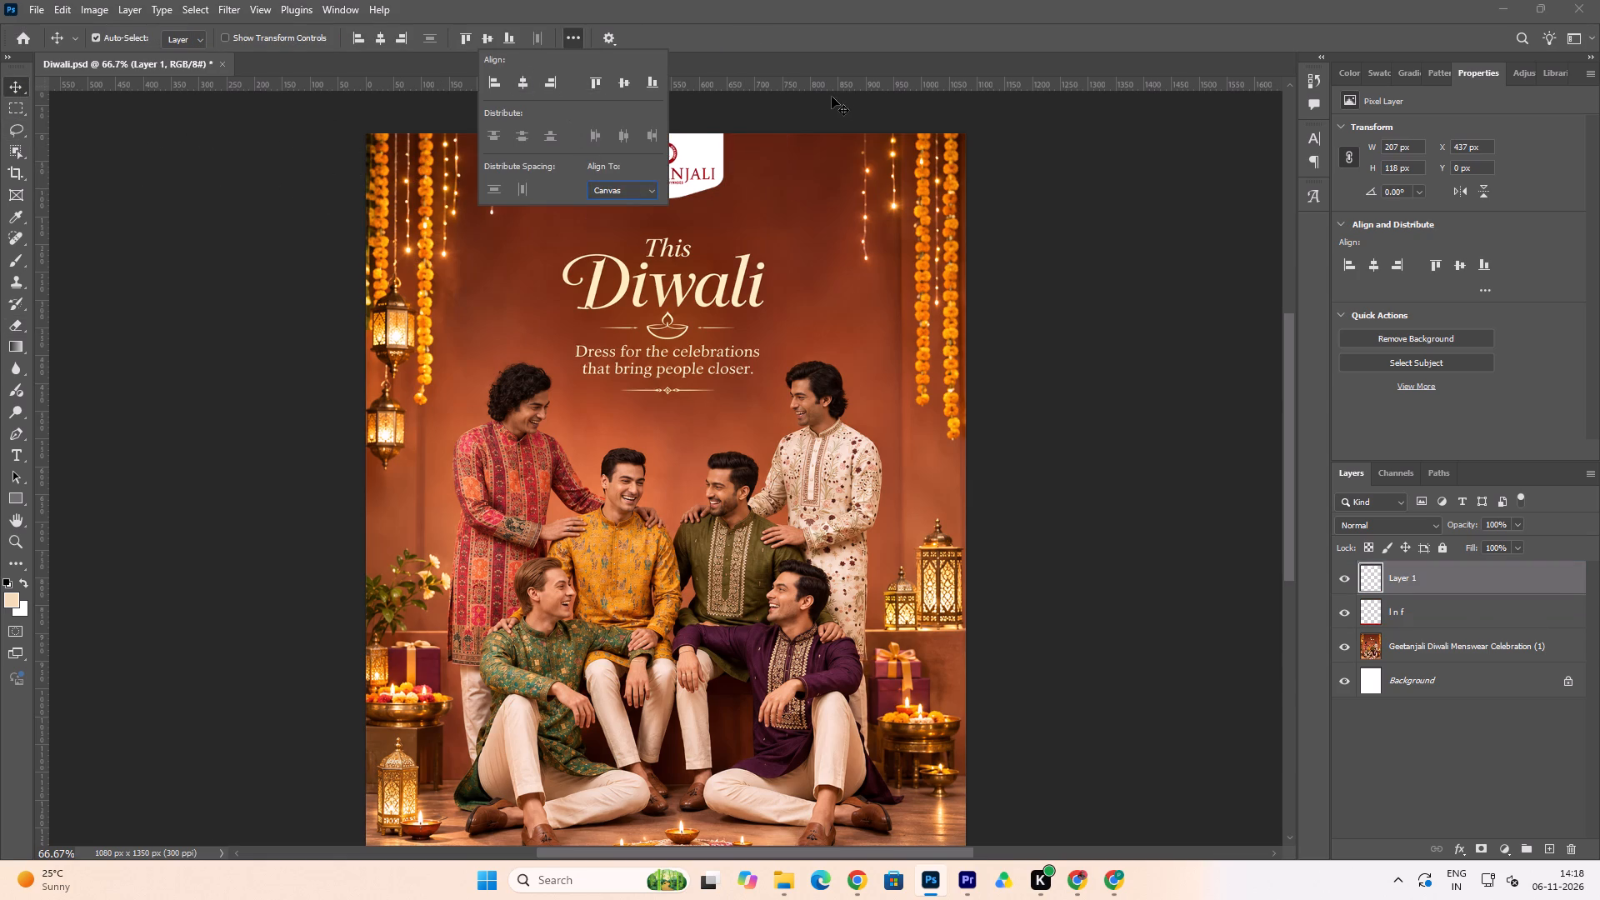
pyautogui.click(831, 97)
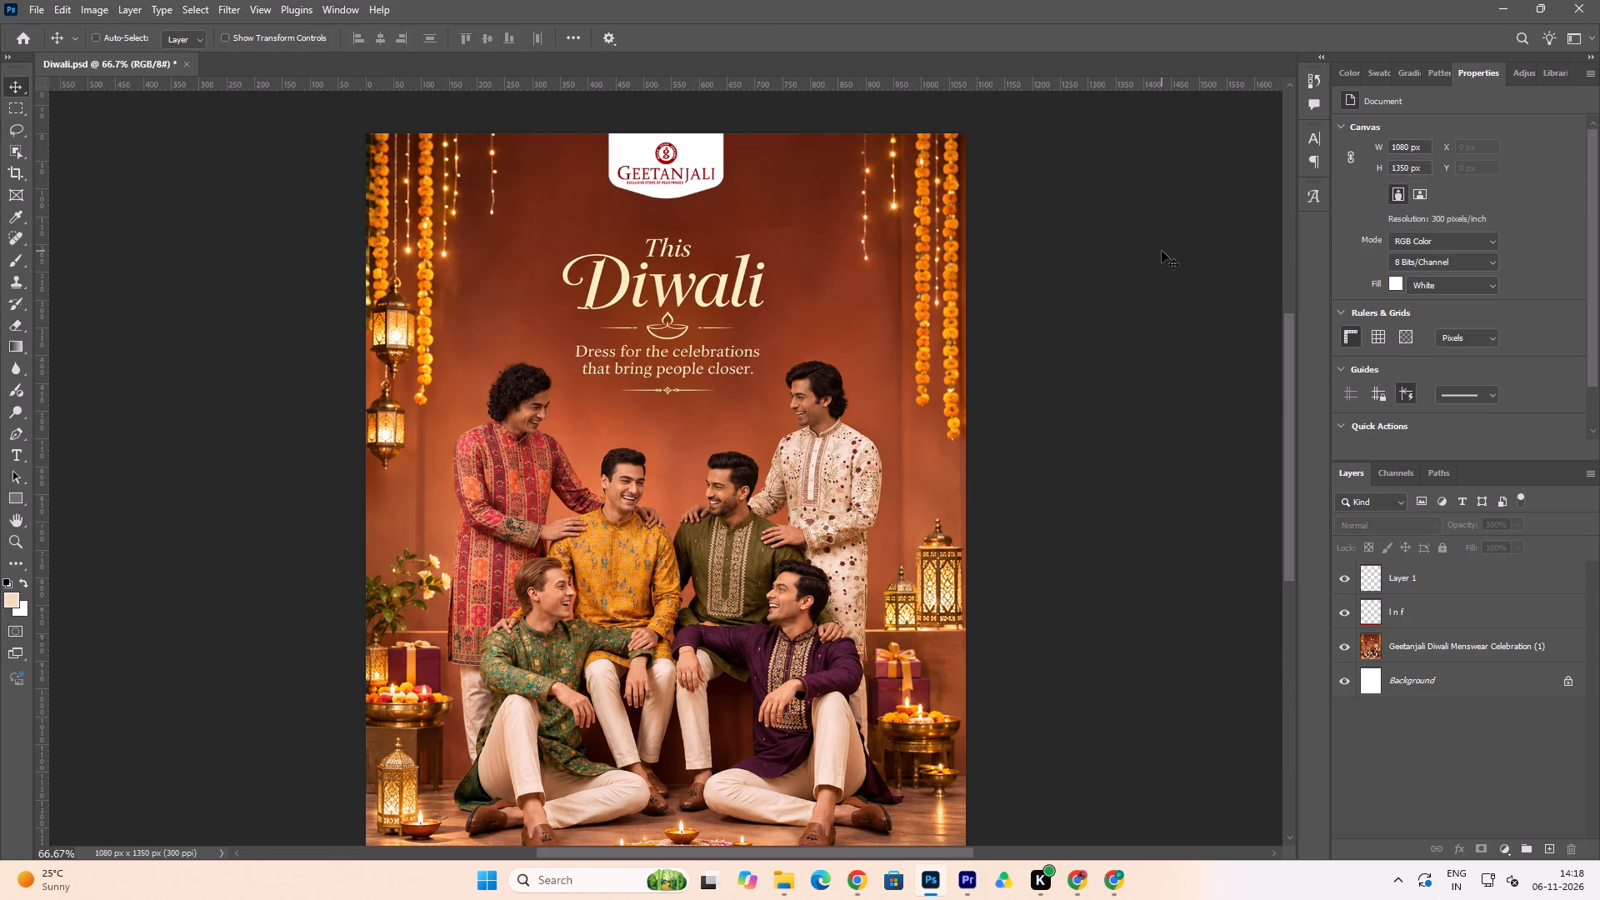
# Save the Diwali document.
pyautogui.hotkey('ctrl', 's')
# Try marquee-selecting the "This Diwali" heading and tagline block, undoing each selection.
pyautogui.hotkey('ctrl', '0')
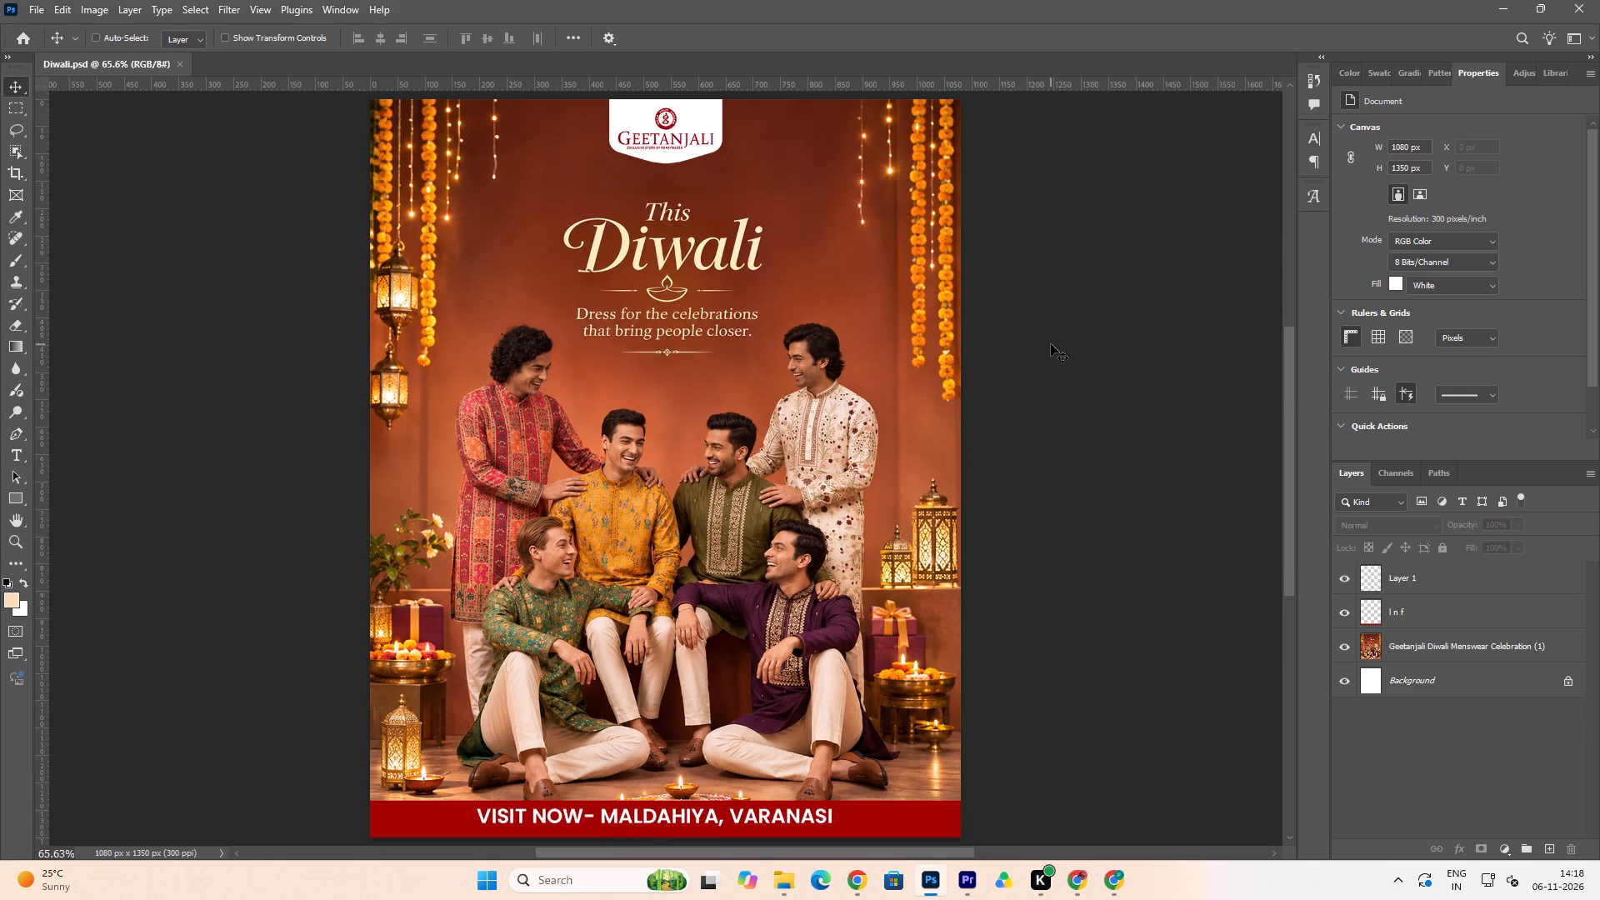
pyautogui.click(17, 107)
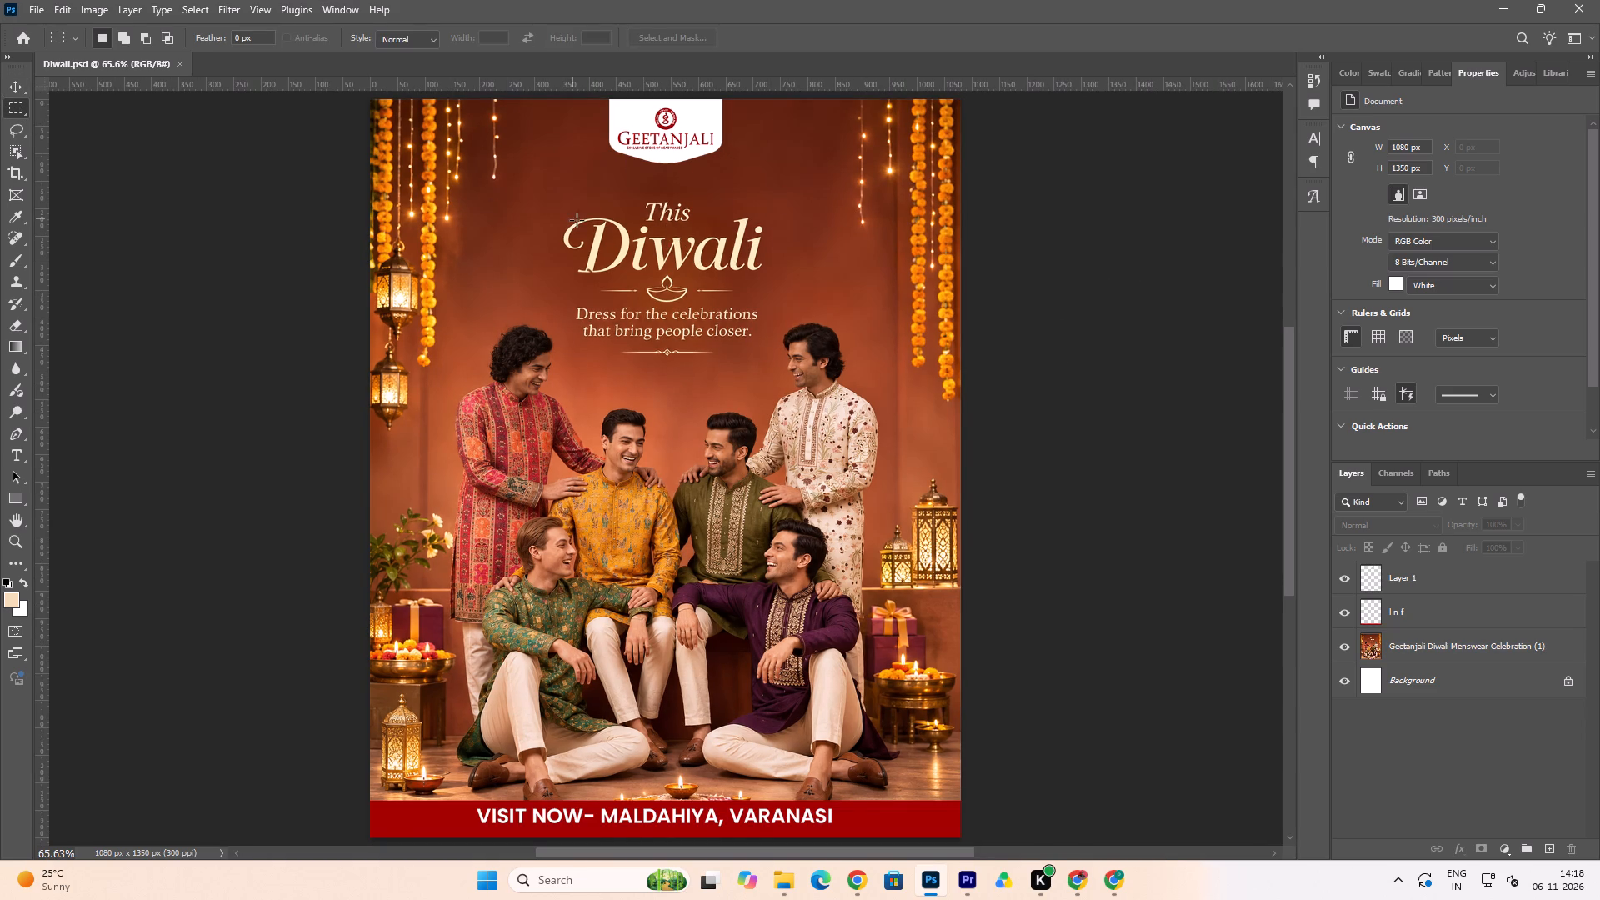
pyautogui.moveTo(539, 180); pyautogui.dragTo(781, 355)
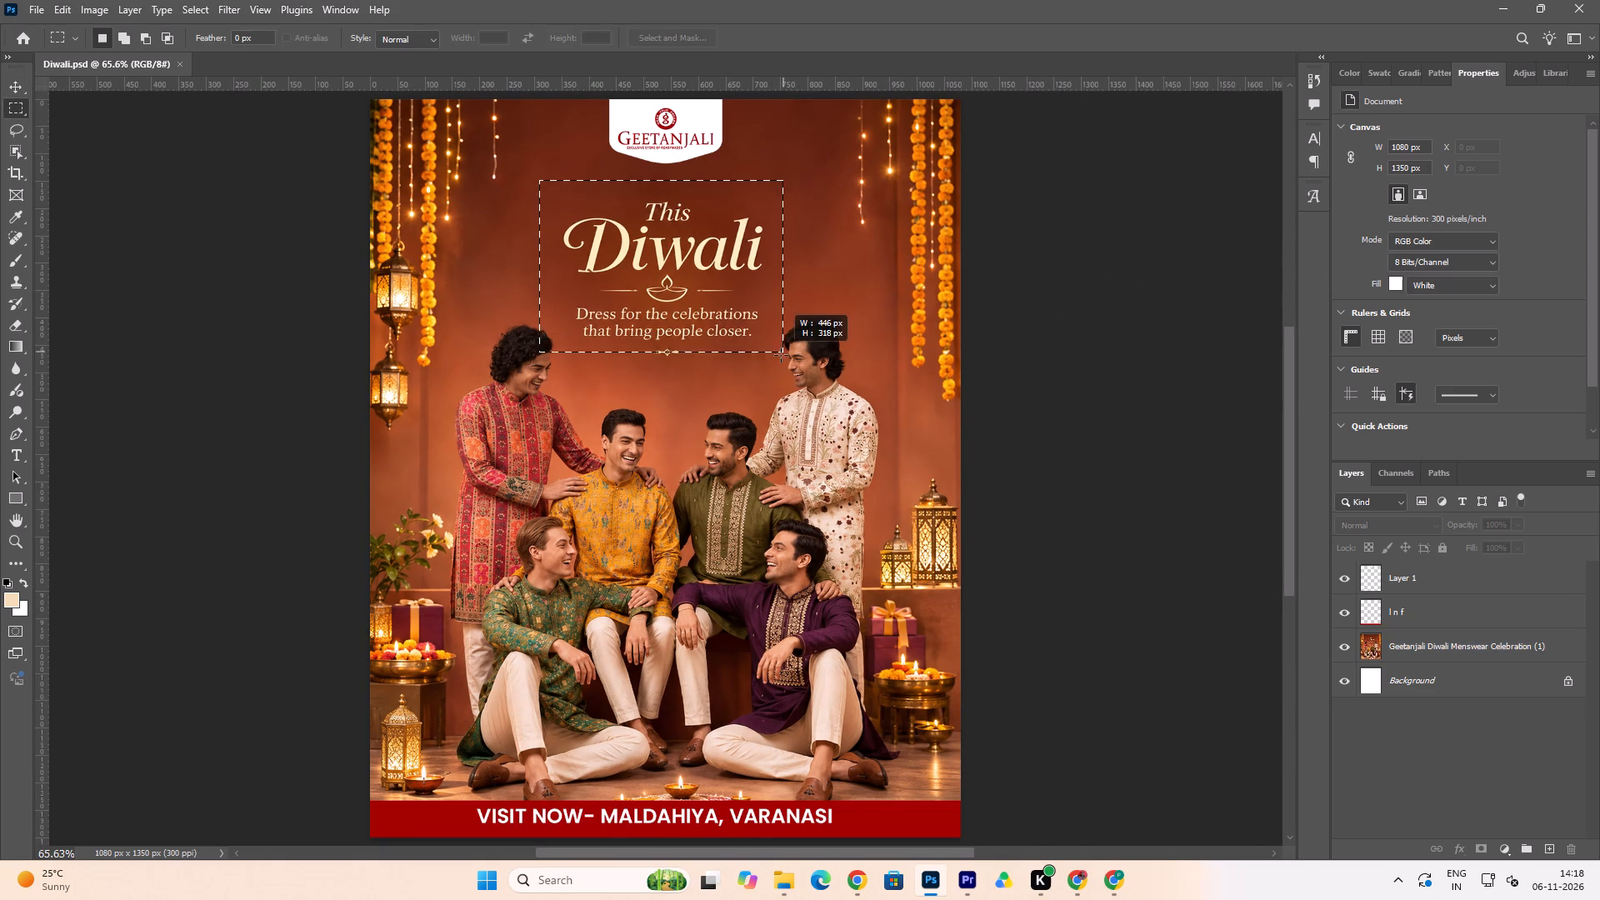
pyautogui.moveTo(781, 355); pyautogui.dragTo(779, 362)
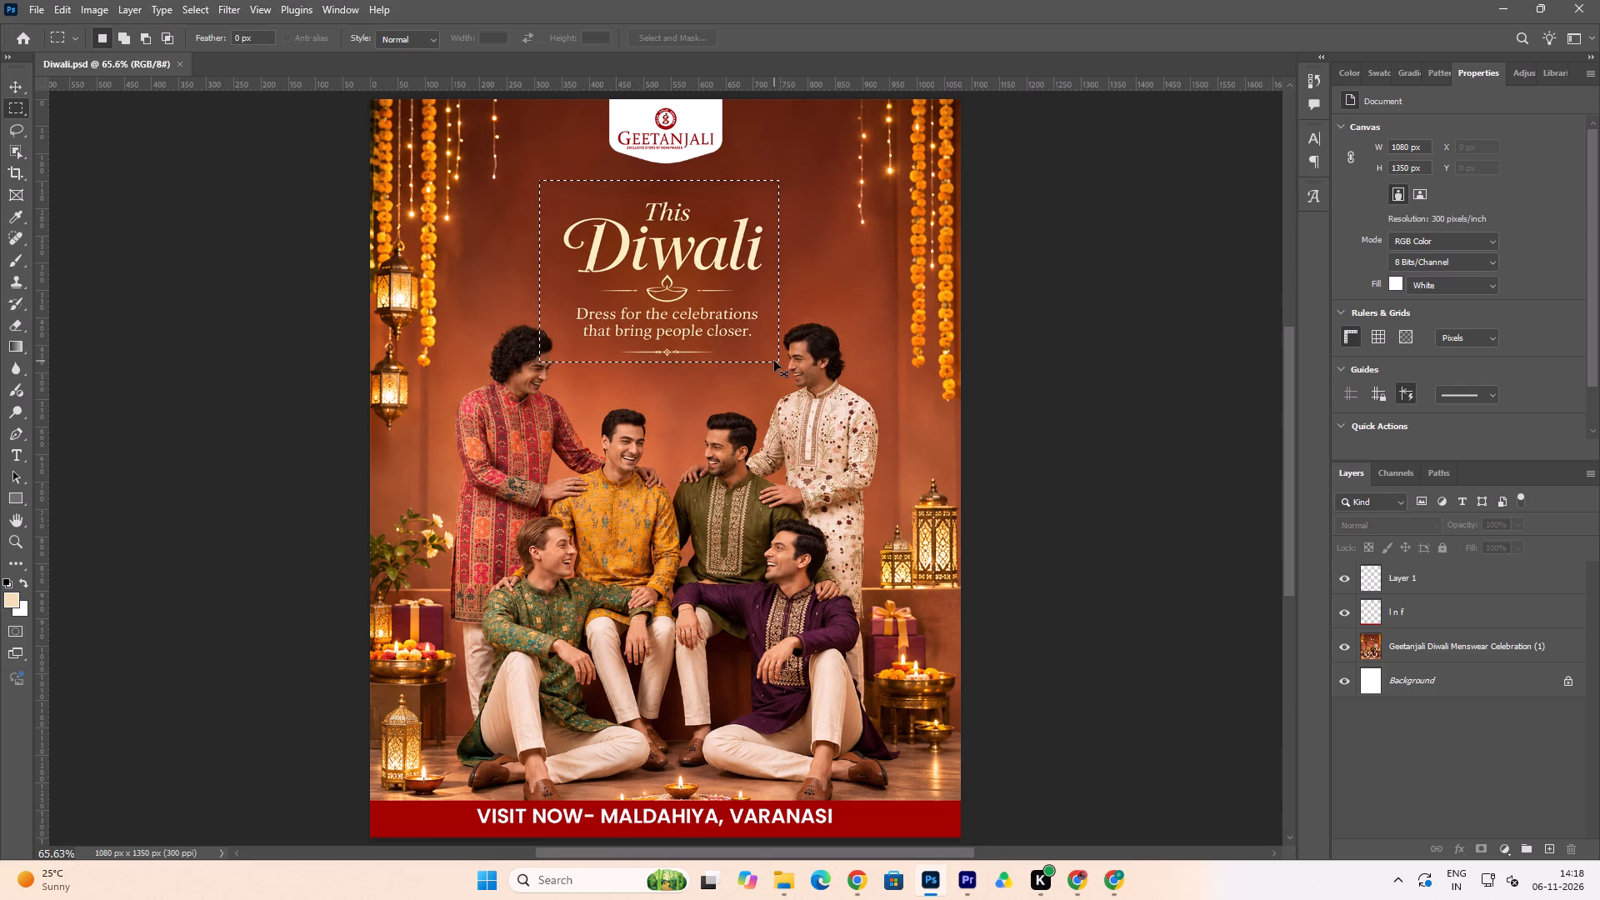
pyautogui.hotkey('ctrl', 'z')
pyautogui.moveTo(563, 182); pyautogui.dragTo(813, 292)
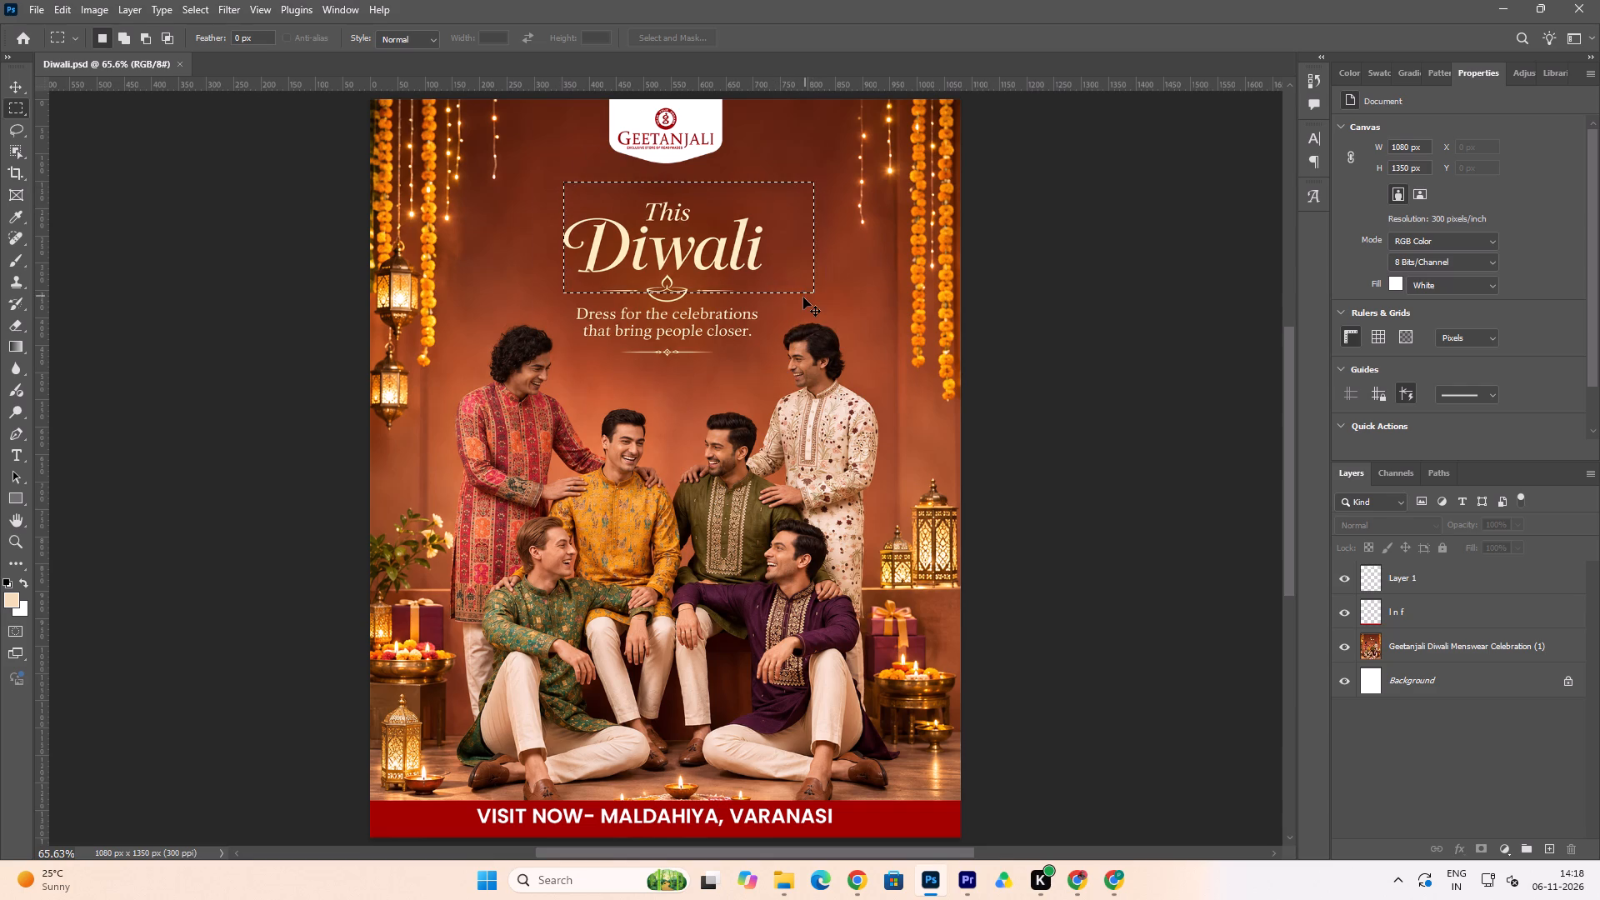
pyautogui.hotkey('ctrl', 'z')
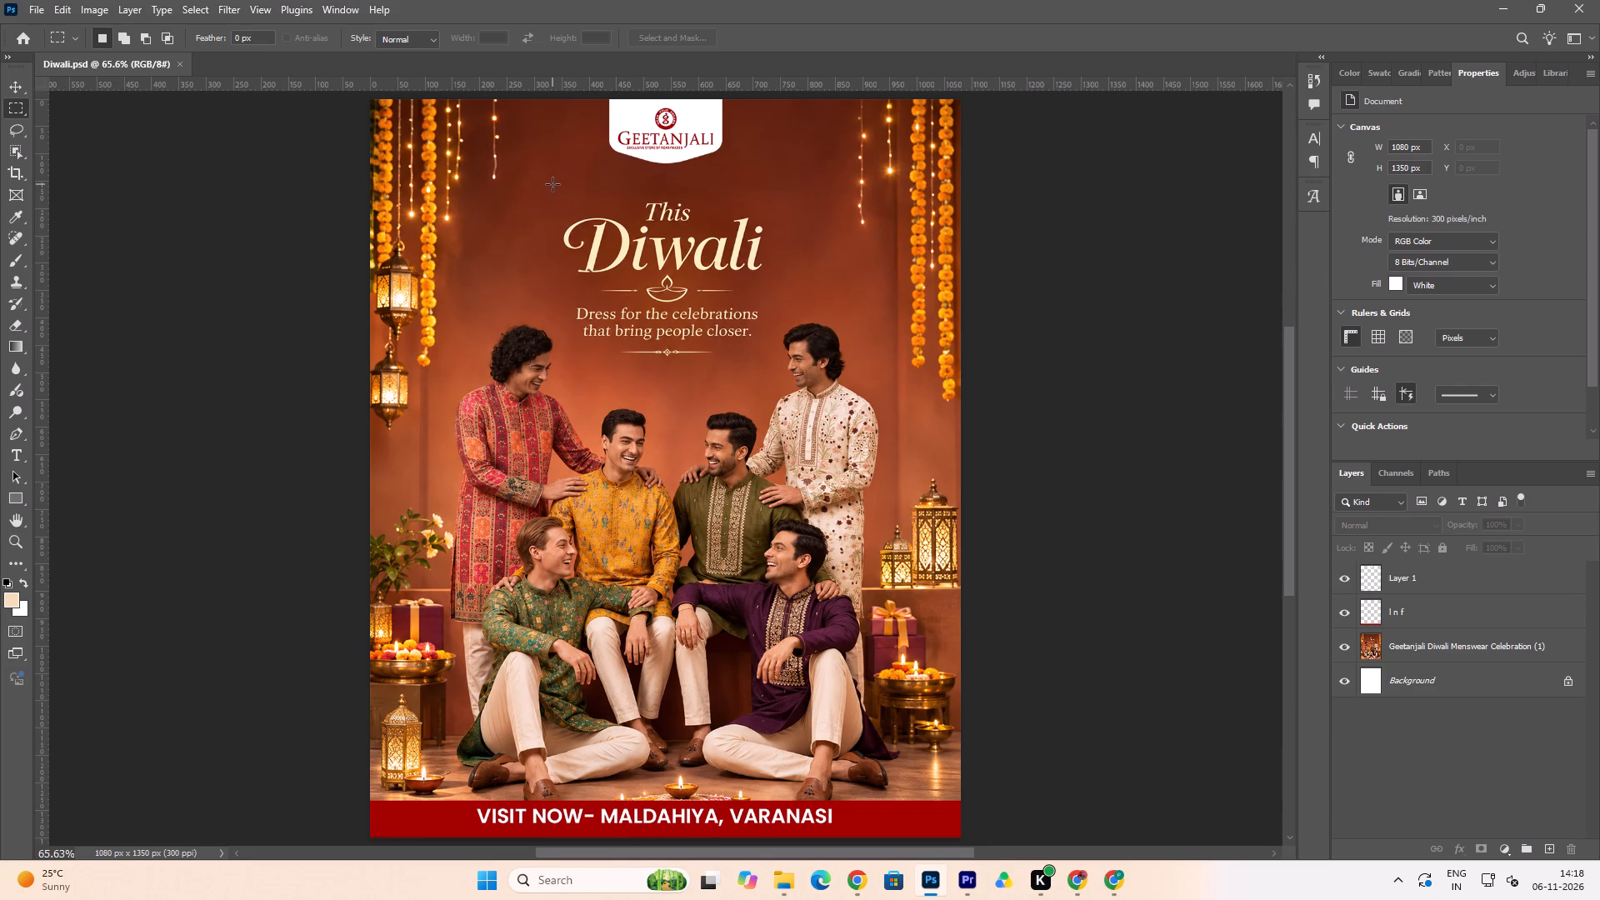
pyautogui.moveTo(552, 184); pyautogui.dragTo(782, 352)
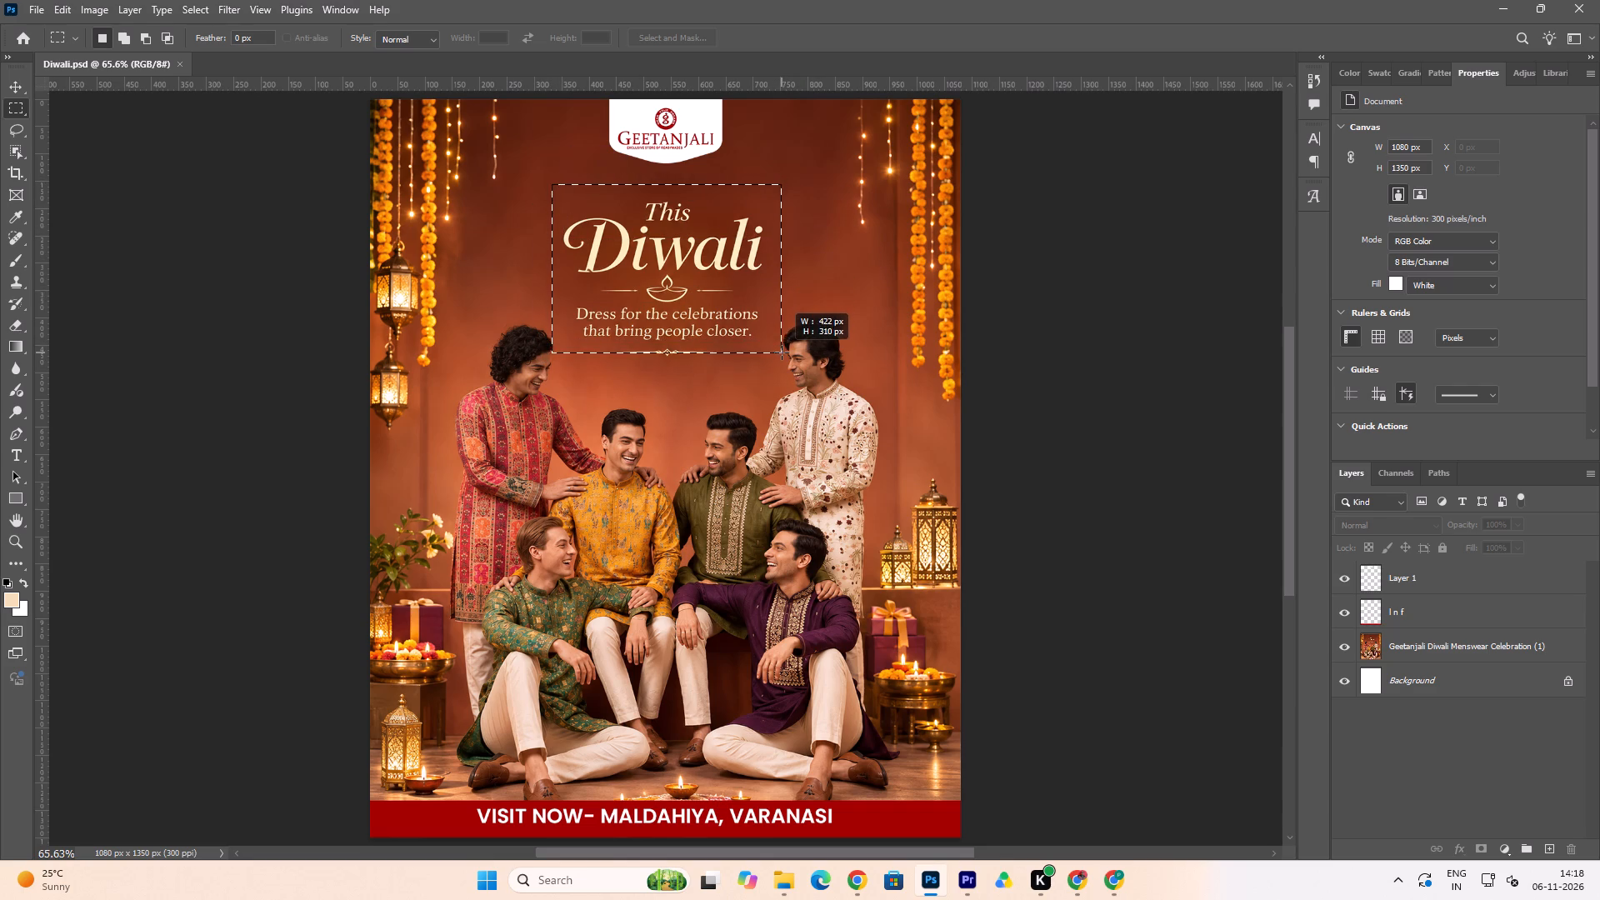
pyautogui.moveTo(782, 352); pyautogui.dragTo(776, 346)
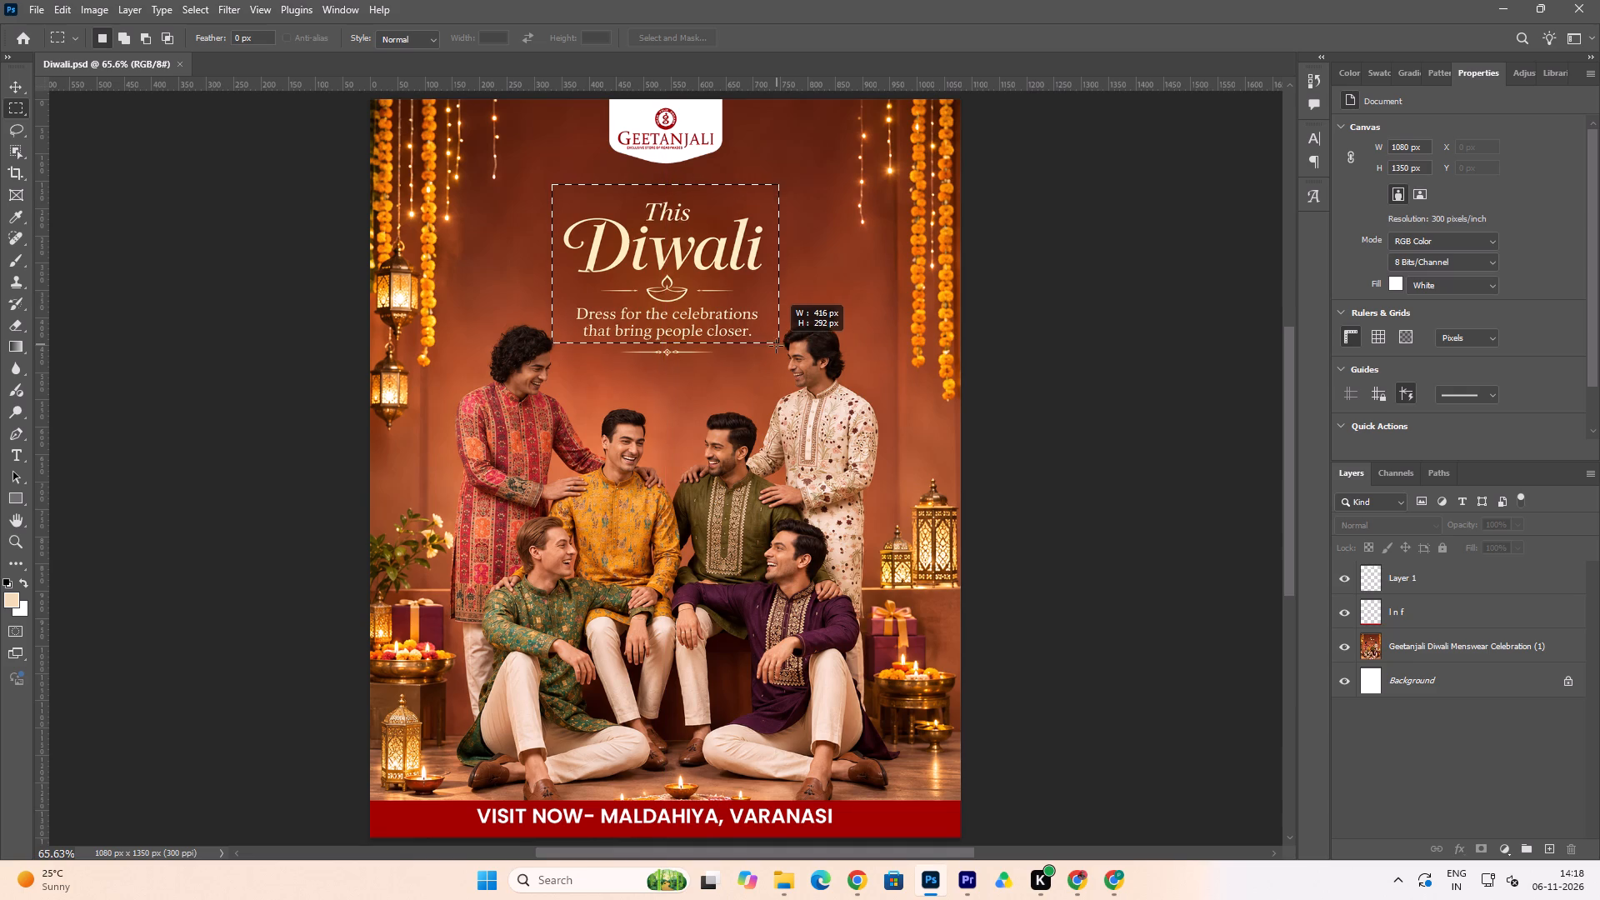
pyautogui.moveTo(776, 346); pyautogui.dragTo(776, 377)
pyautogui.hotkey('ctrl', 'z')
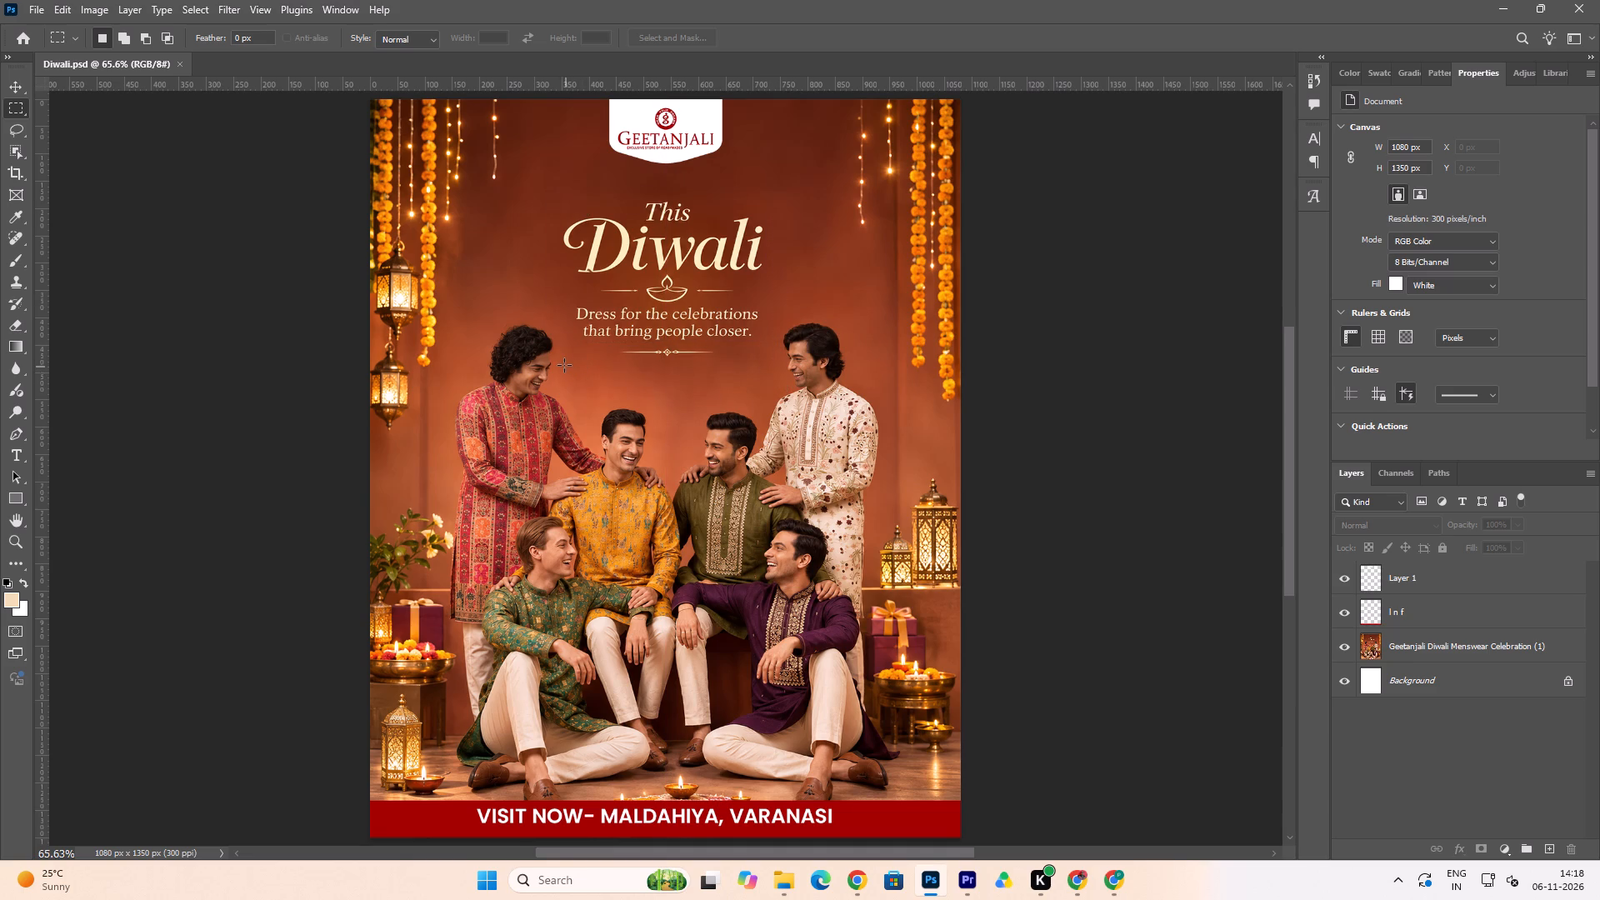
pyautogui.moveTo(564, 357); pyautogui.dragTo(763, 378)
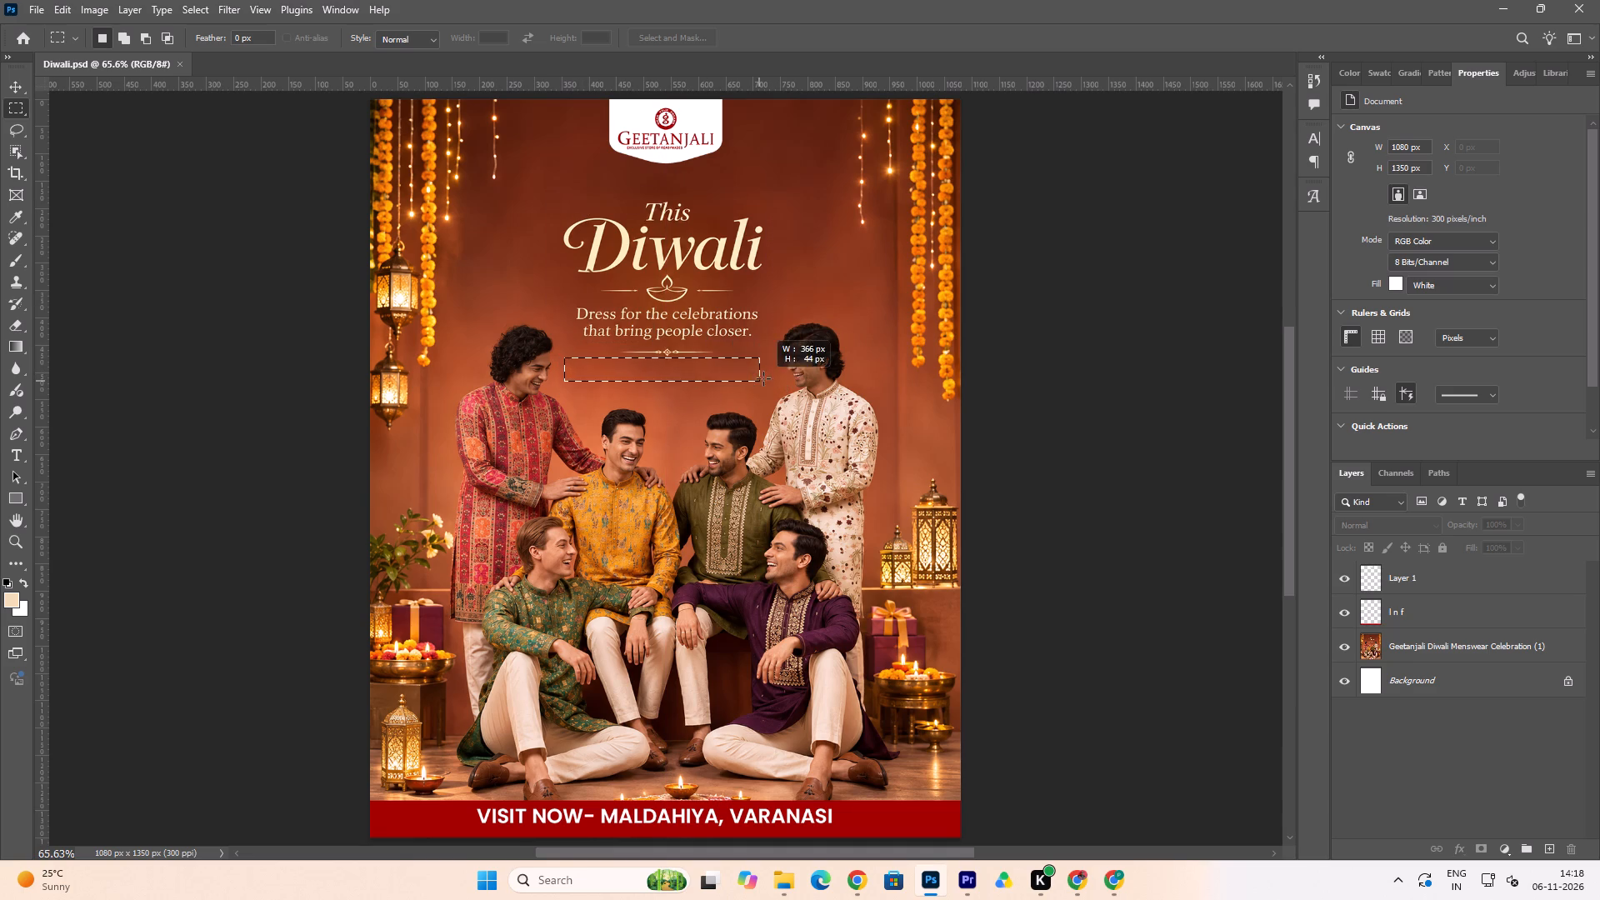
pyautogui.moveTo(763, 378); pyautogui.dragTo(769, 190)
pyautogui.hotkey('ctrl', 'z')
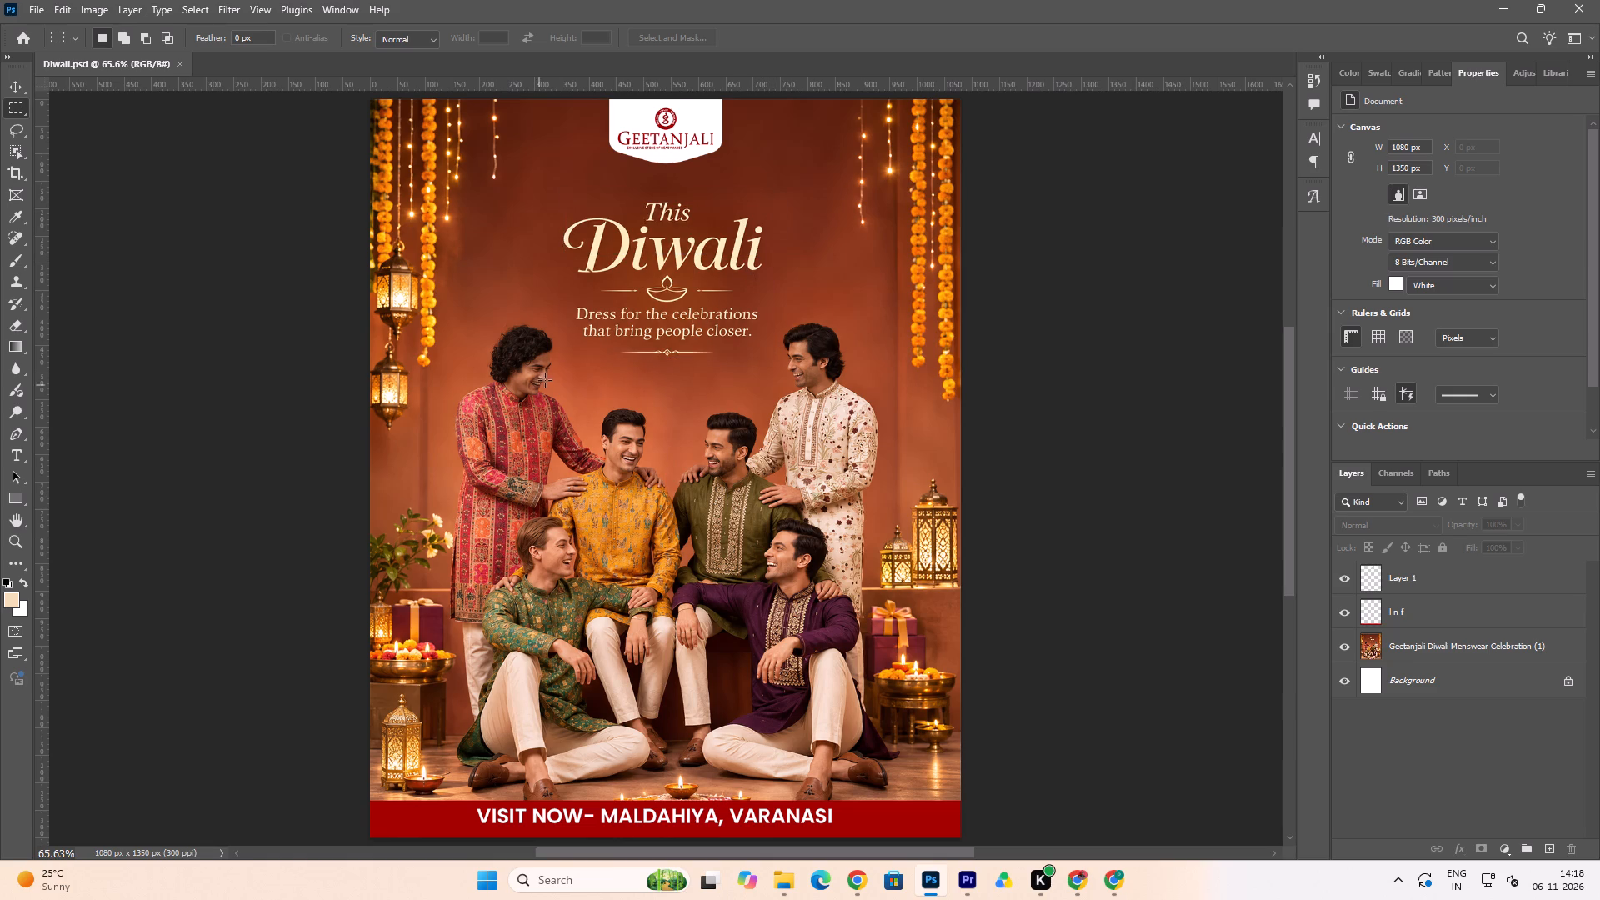
# Marquee-select the heading and tagline block, about 386 × 357 px, and copy it from the celebration image to a new layer.
pyautogui.moveTo(559, 359); pyautogui.dragTo(741, 383)
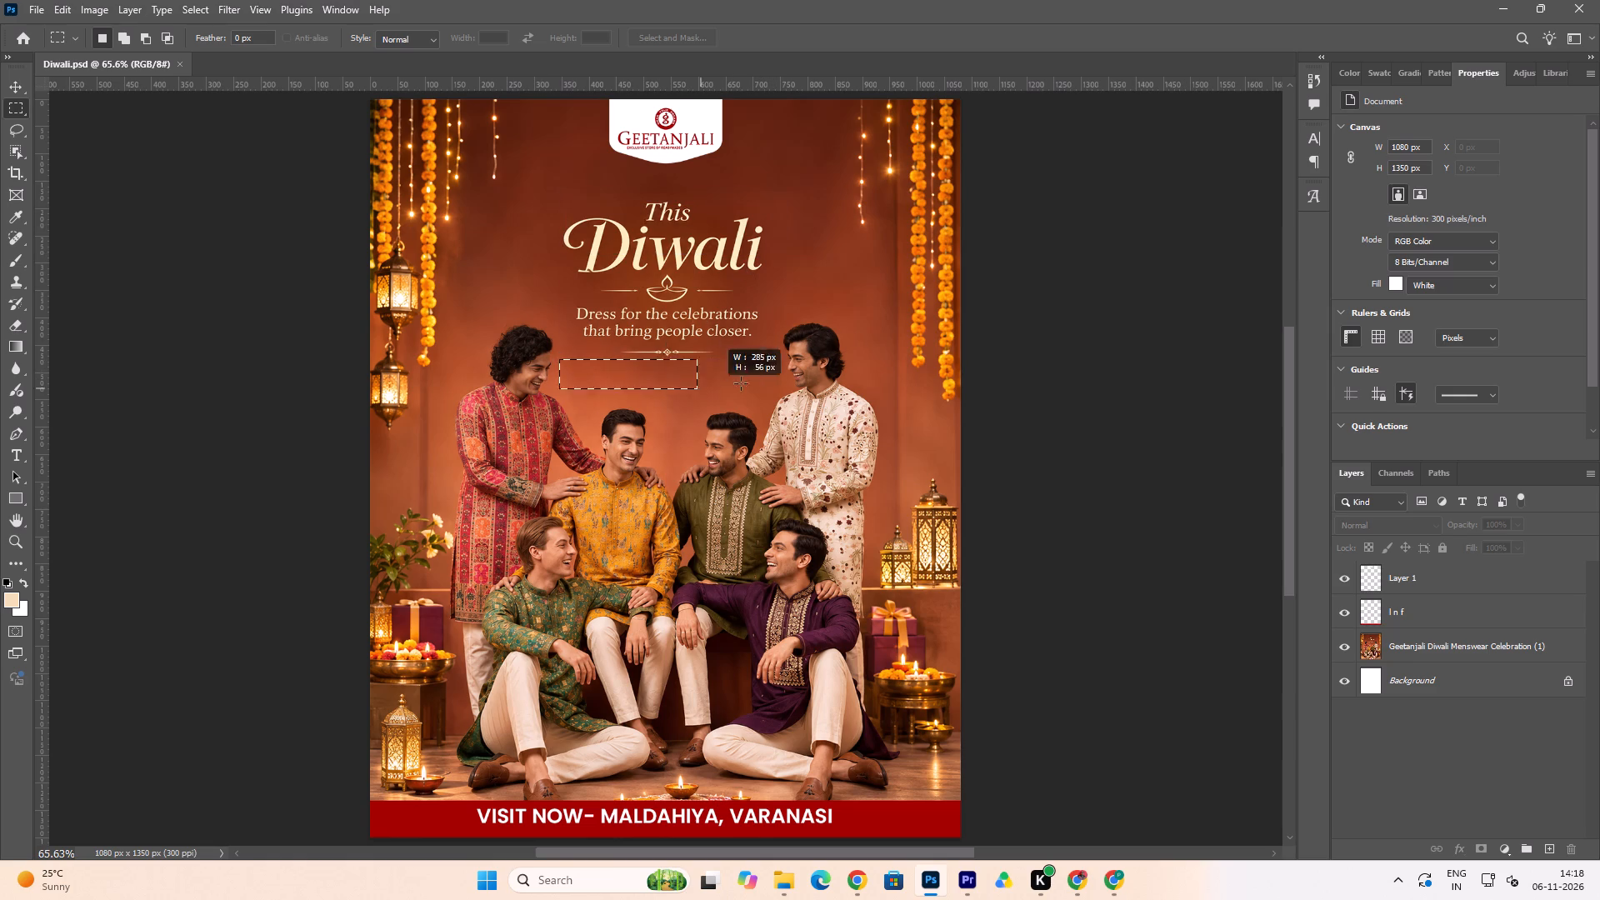
pyautogui.moveTo(741, 383); pyautogui.dragTo(768, 186)
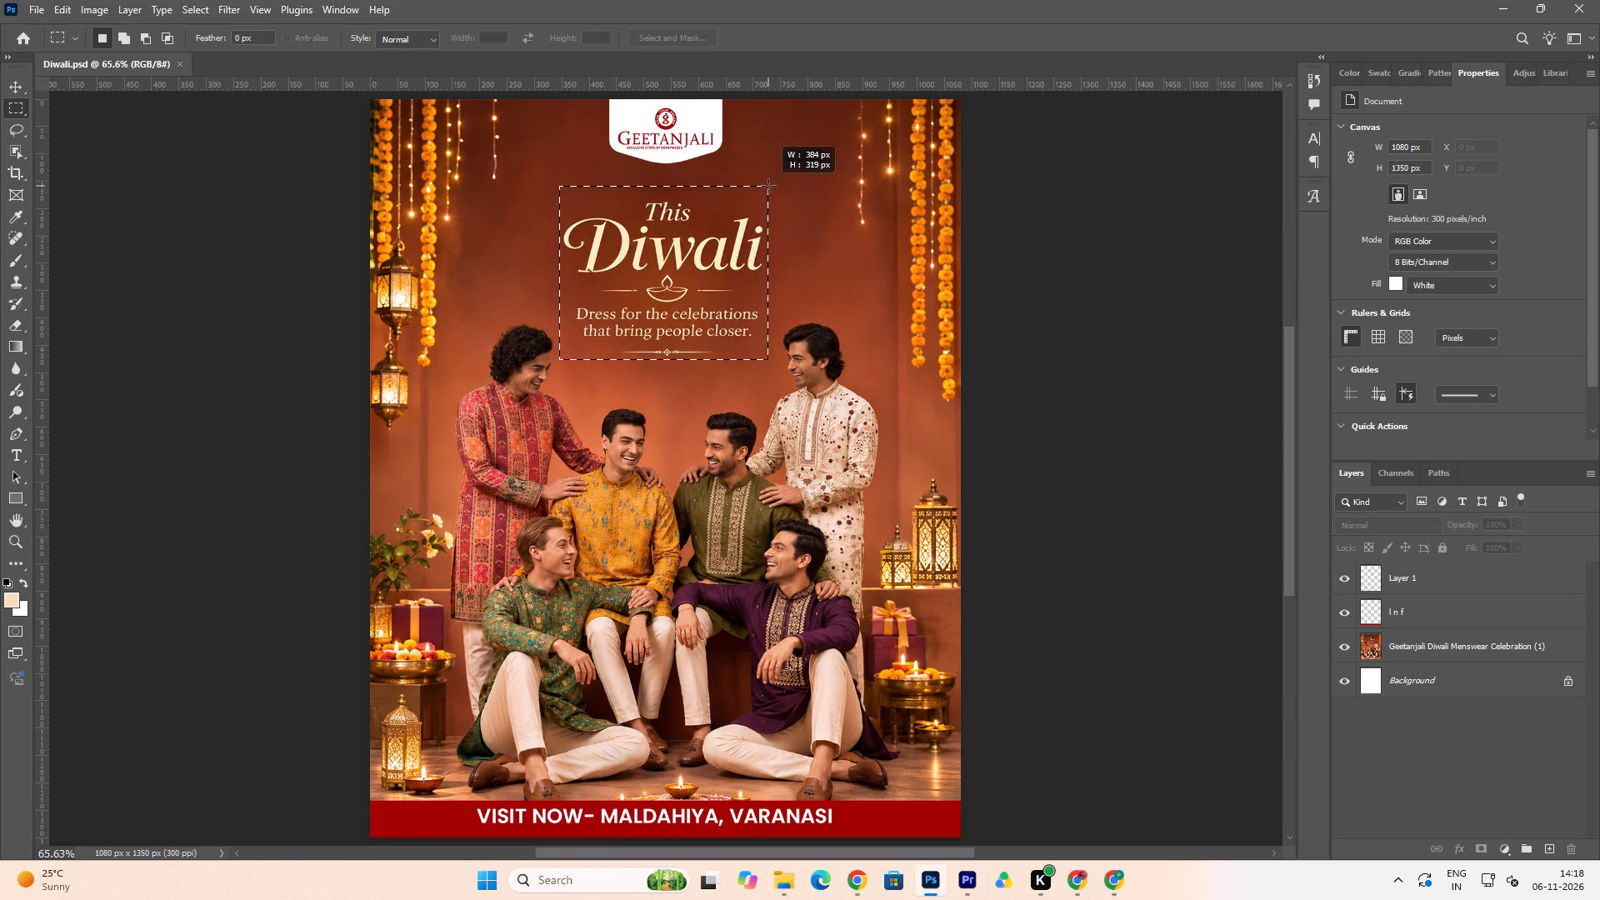
pyautogui.moveTo(768, 186); pyautogui.dragTo(772, 167)
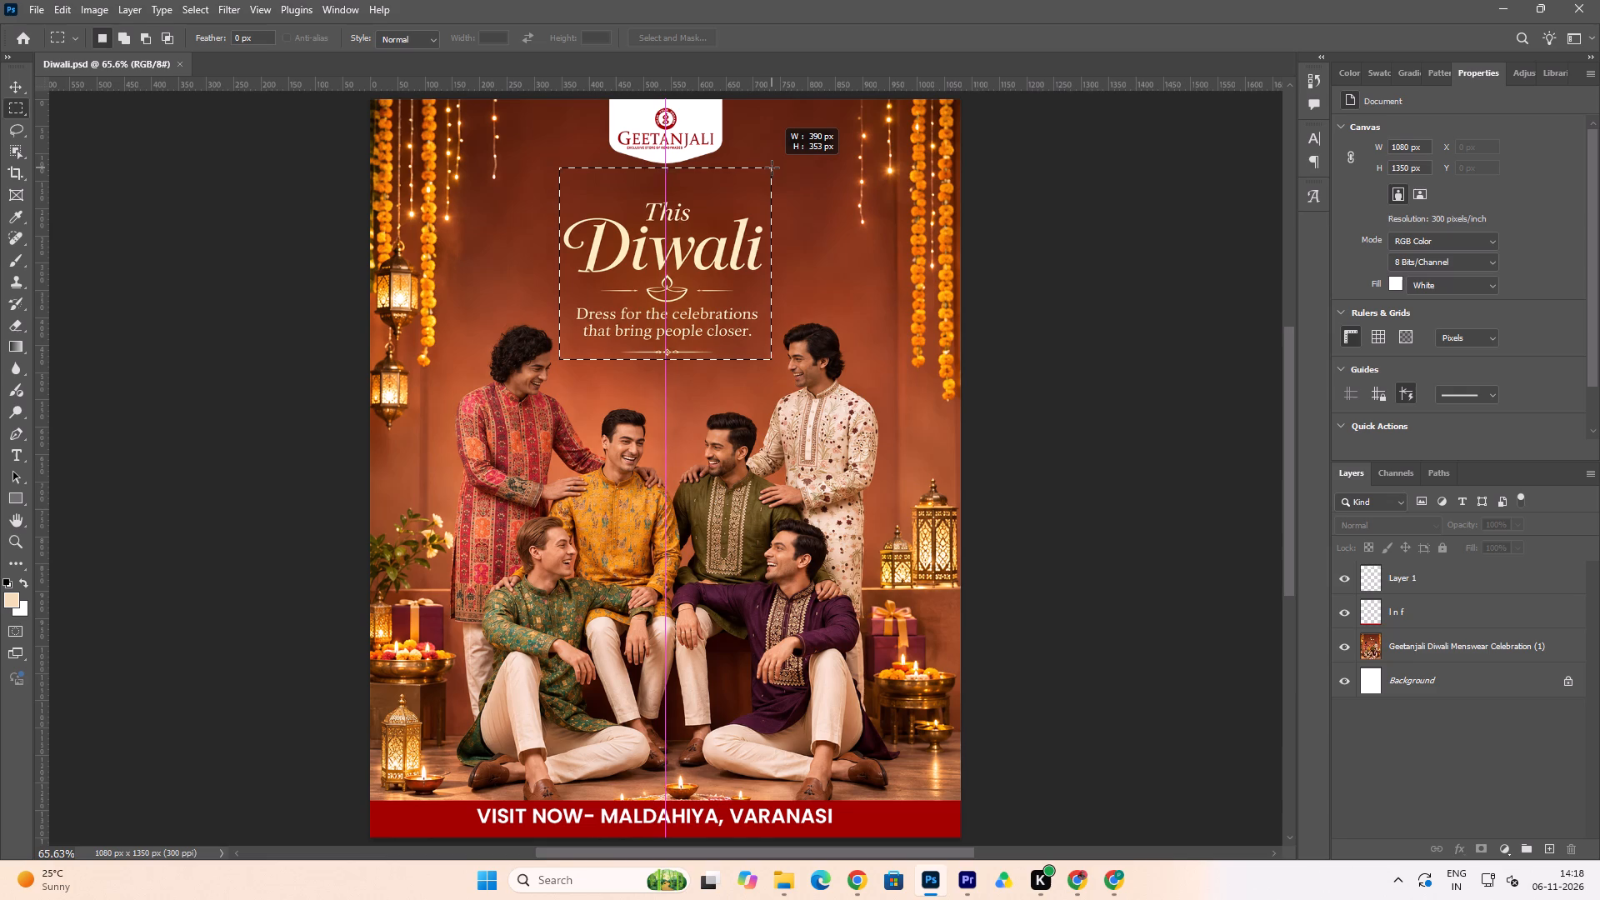
pyautogui.moveTo(772, 167); pyautogui.dragTo(769, 165)
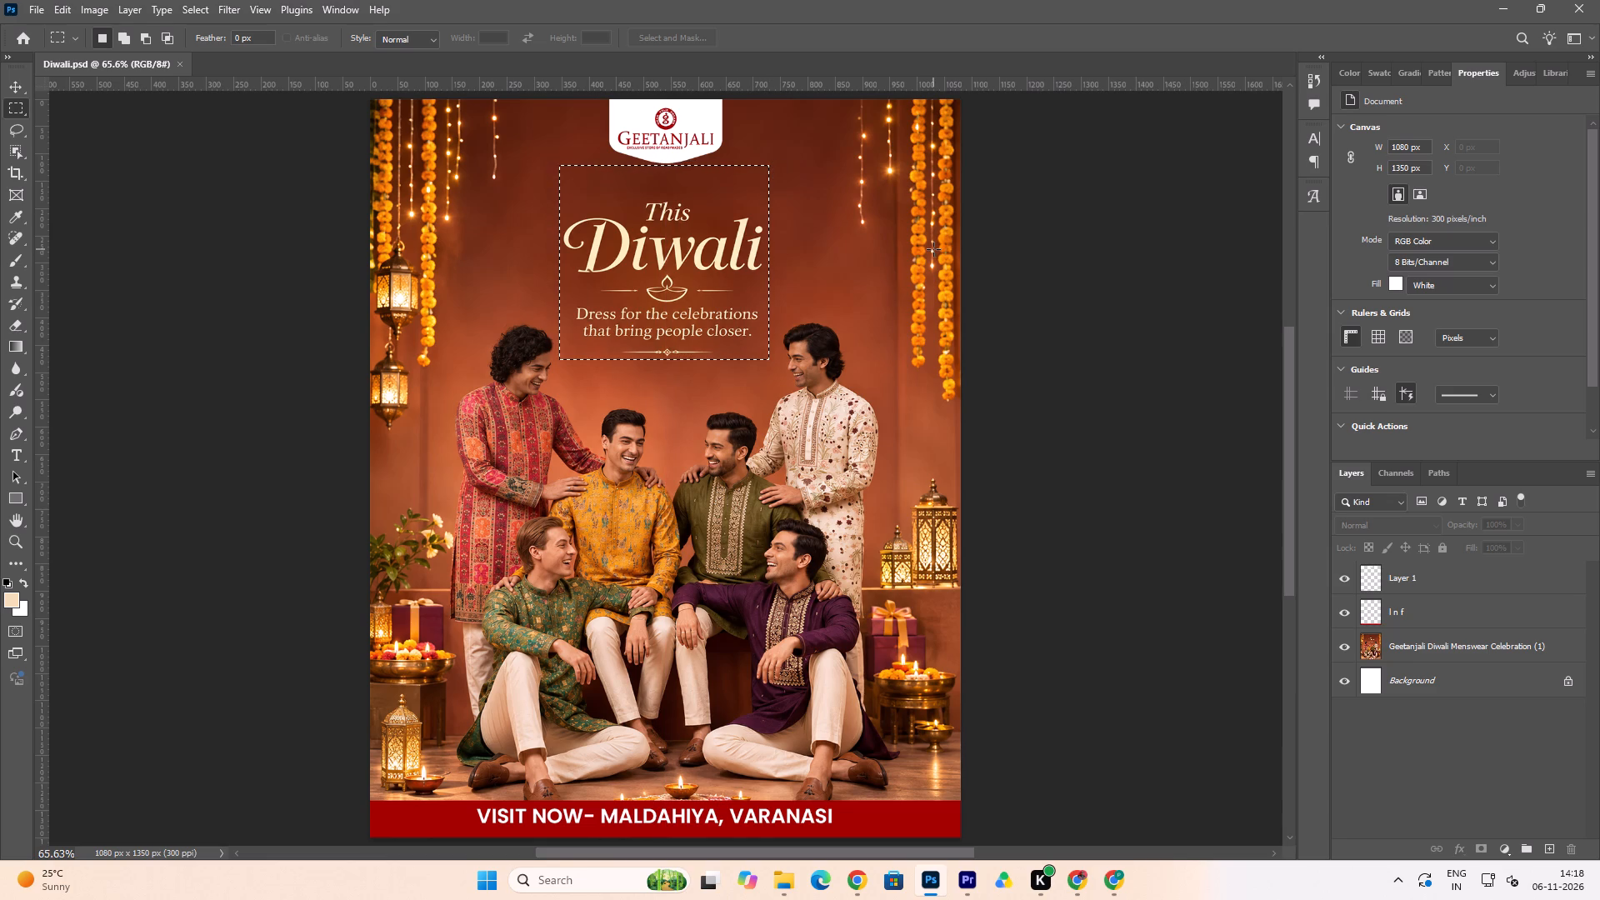
pyautogui.hotkey('ctrl', 'j')
pyautogui.click(1493, 648)
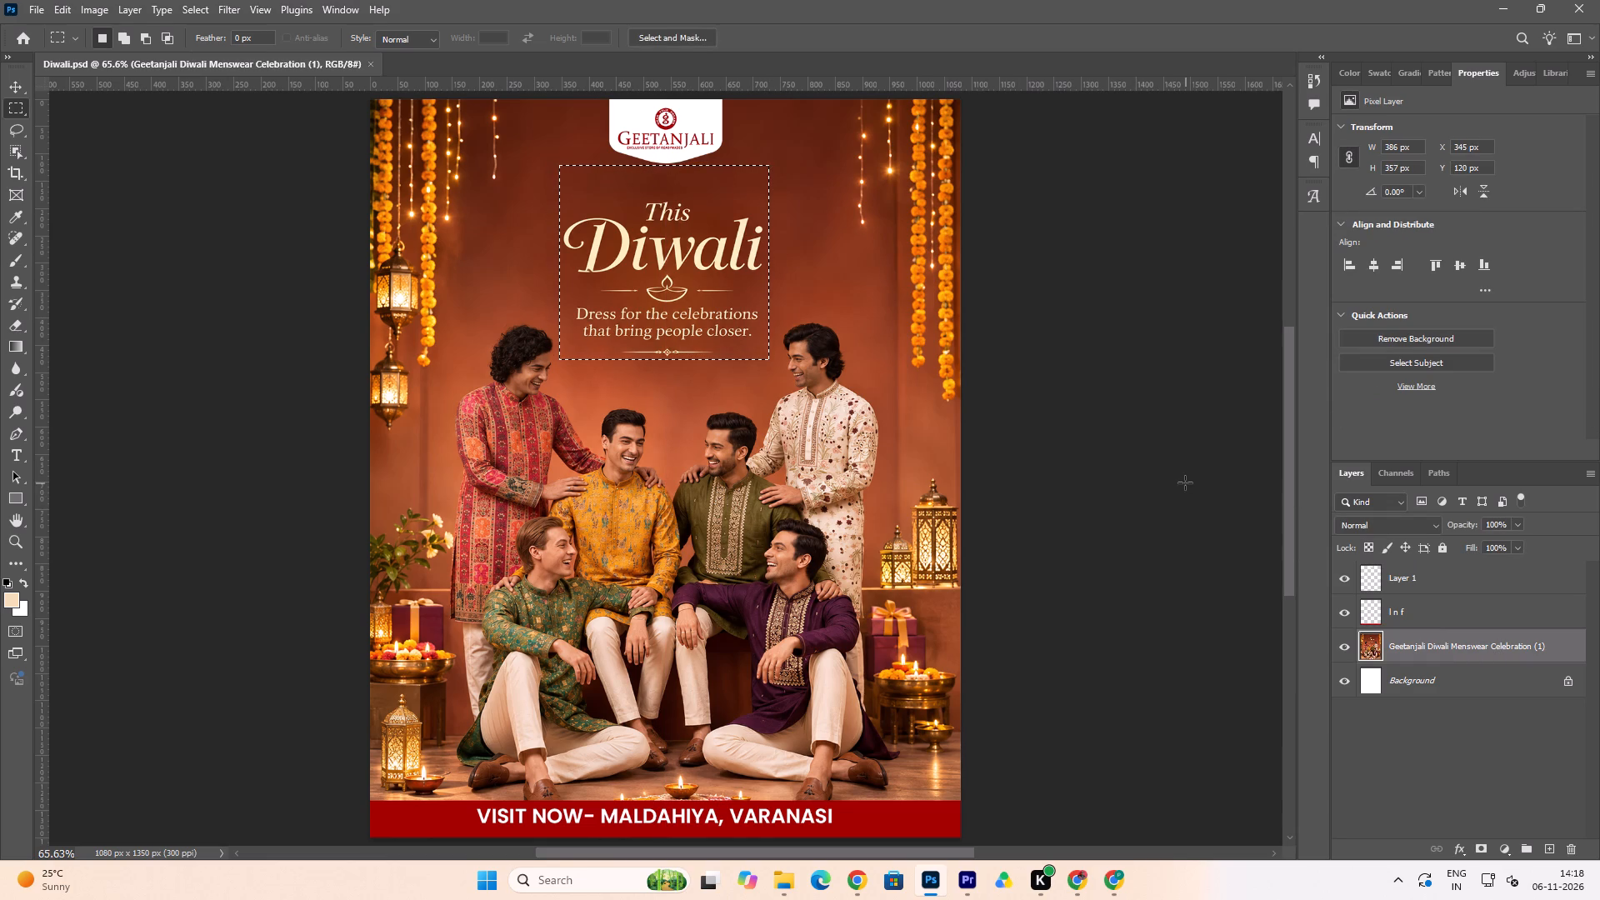
pyautogui.hotkey('ctrl', 'j')
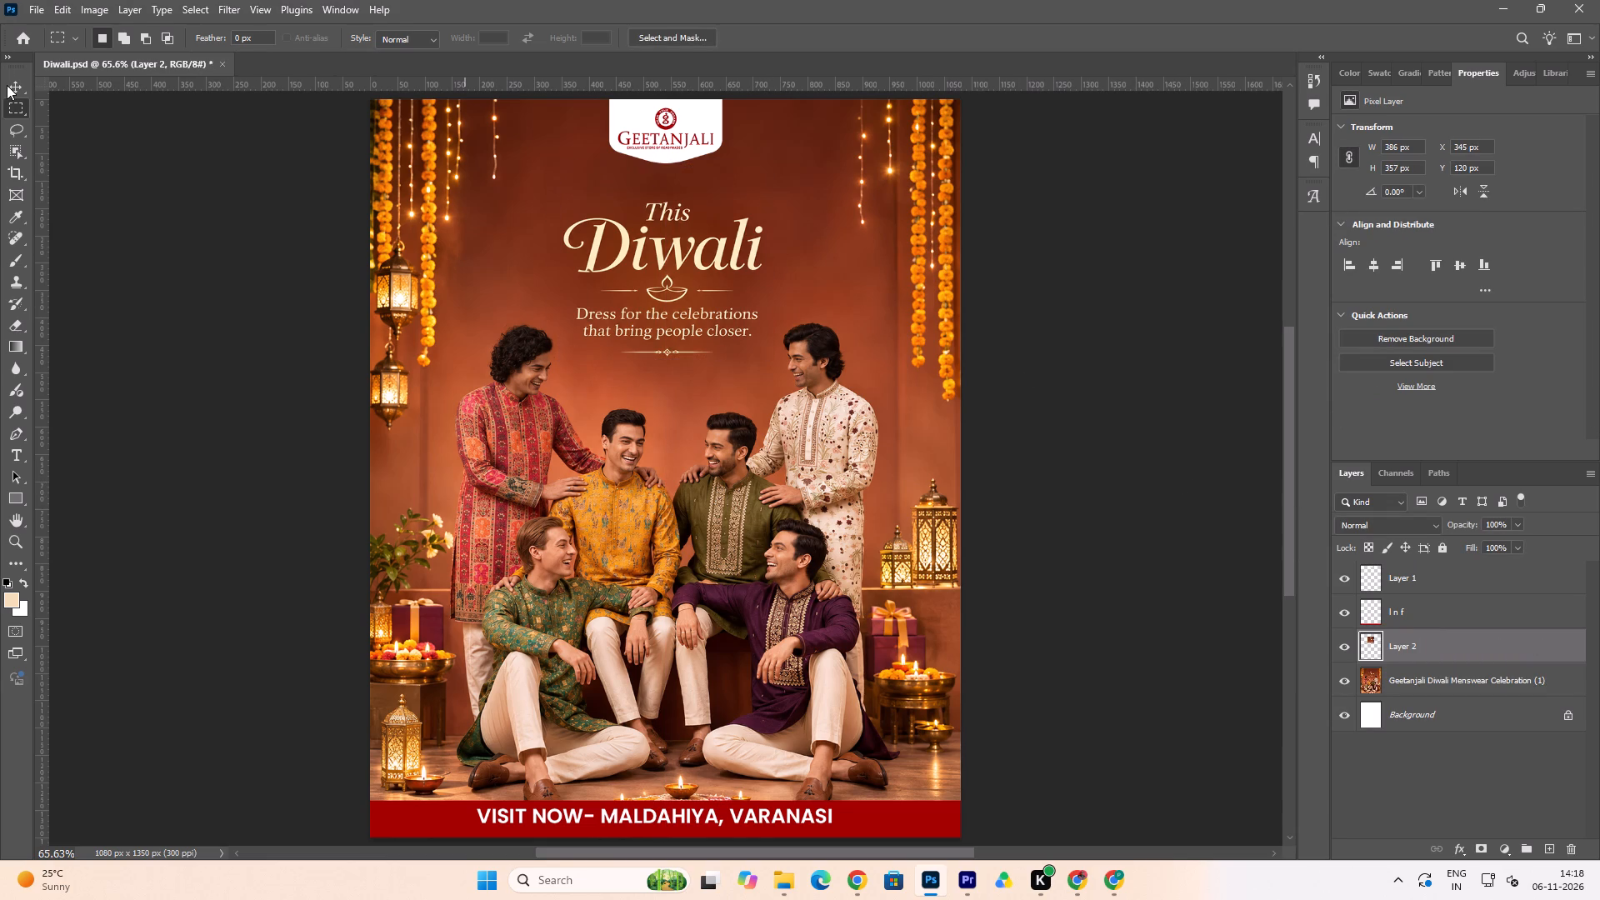
# Scale the copied heading block to about 110% and move it up just beneath the logo.
pyautogui.click(7, 86)
pyautogui.click(707, 307)
pyautogui.hotkey('ctrl', 't')
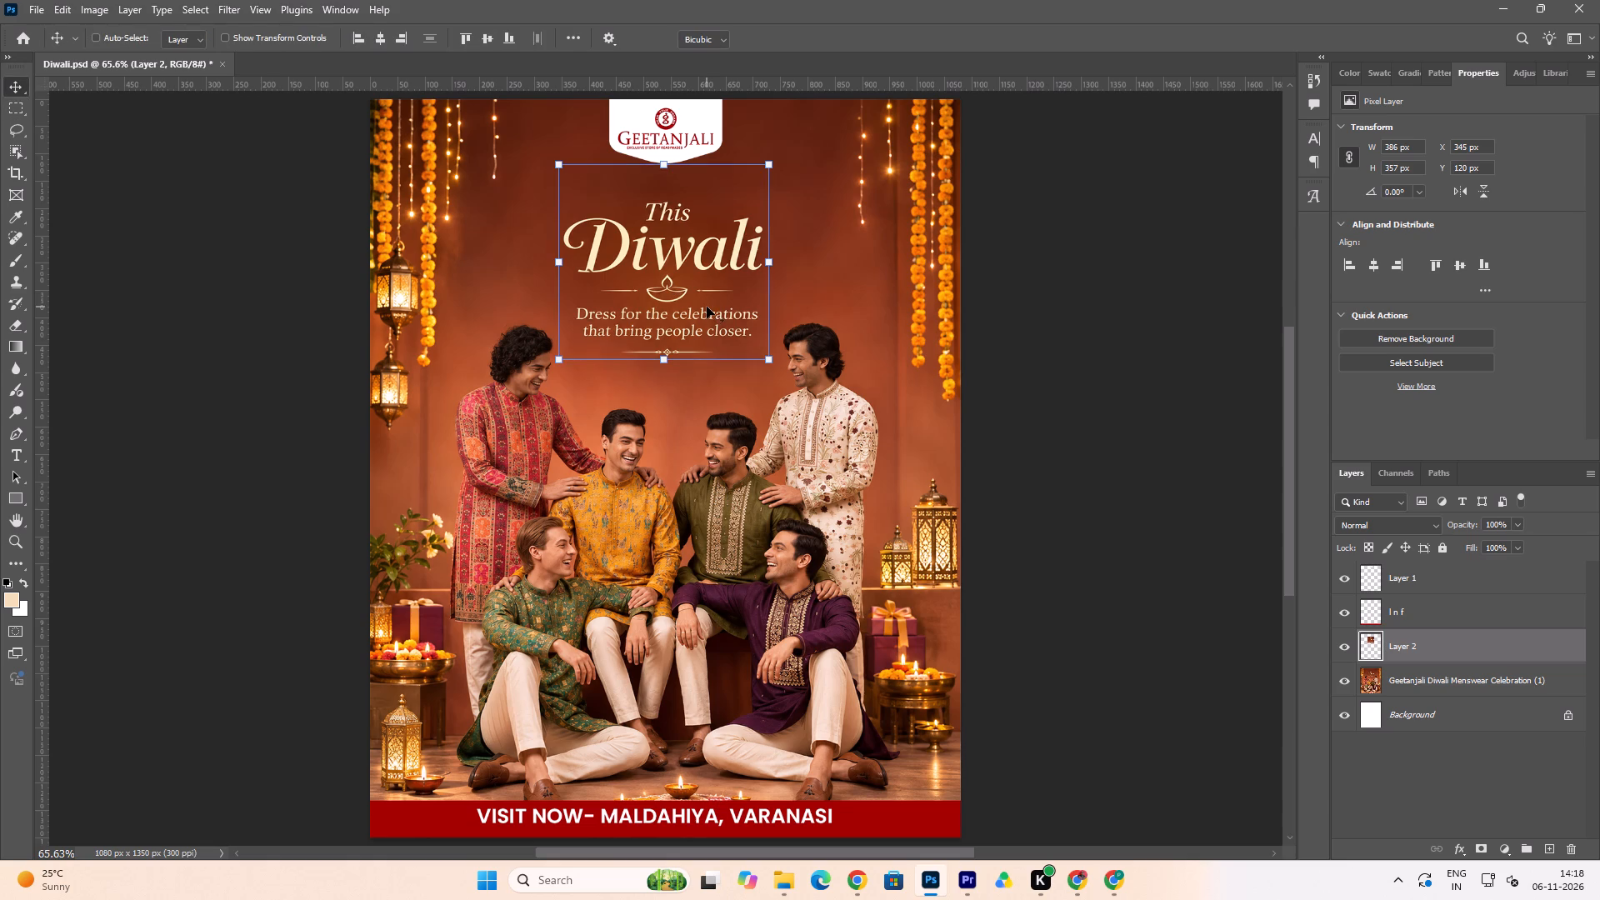
pyautogui.moveTo(666, 365); pyautogui.dragTo(668, 382)
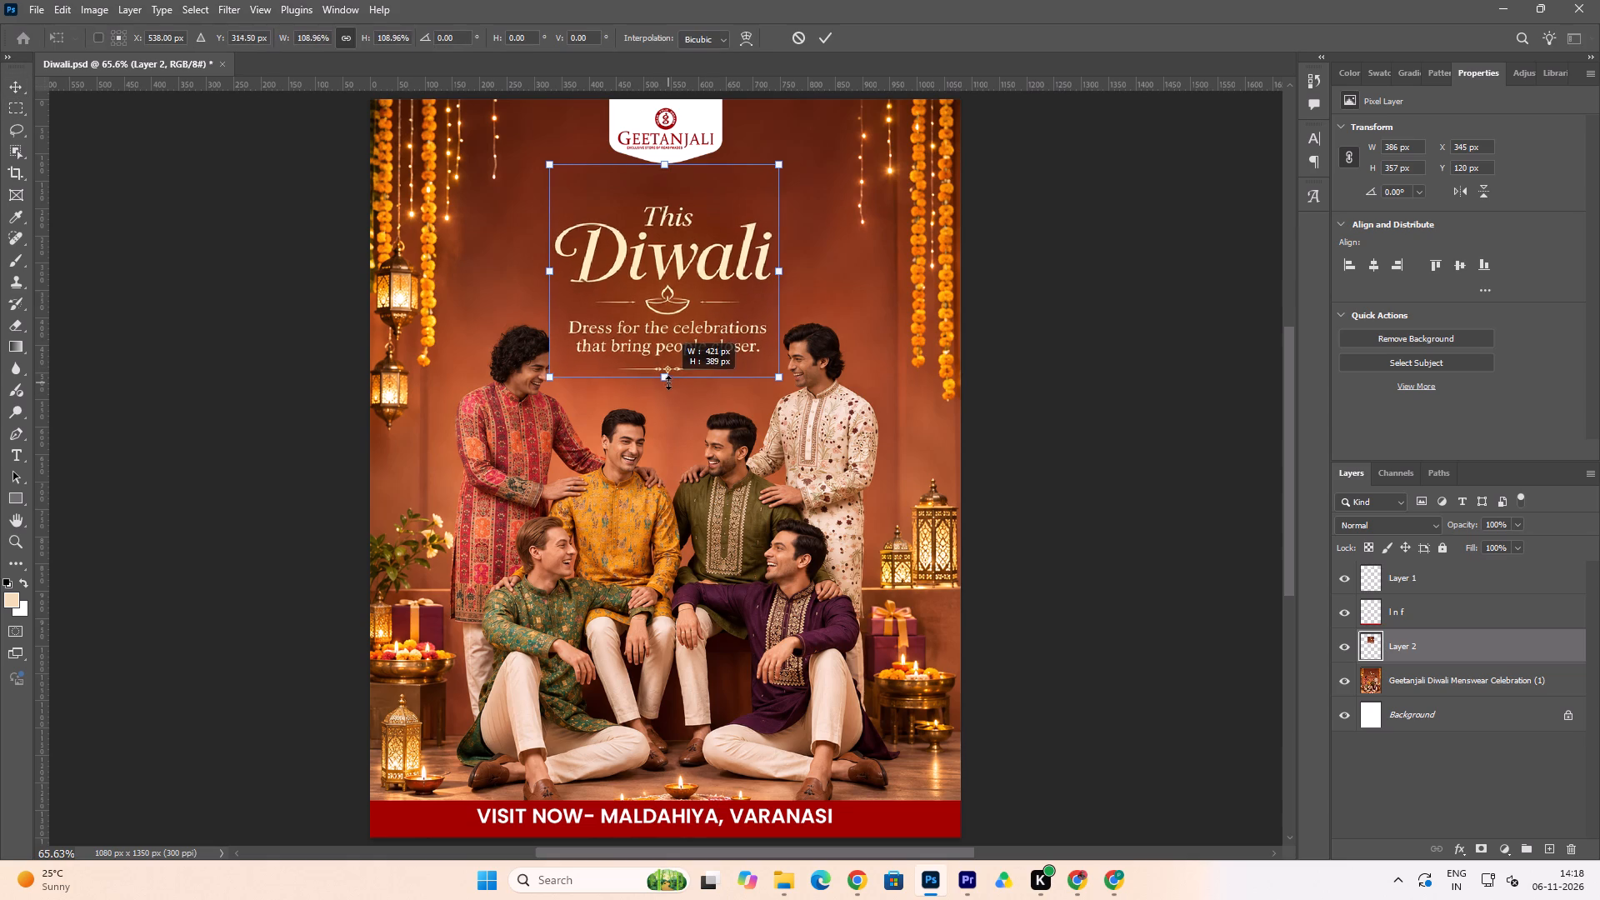
pyautogui.moveTo(668, 382); pyautogui.dragTo(670, 384)
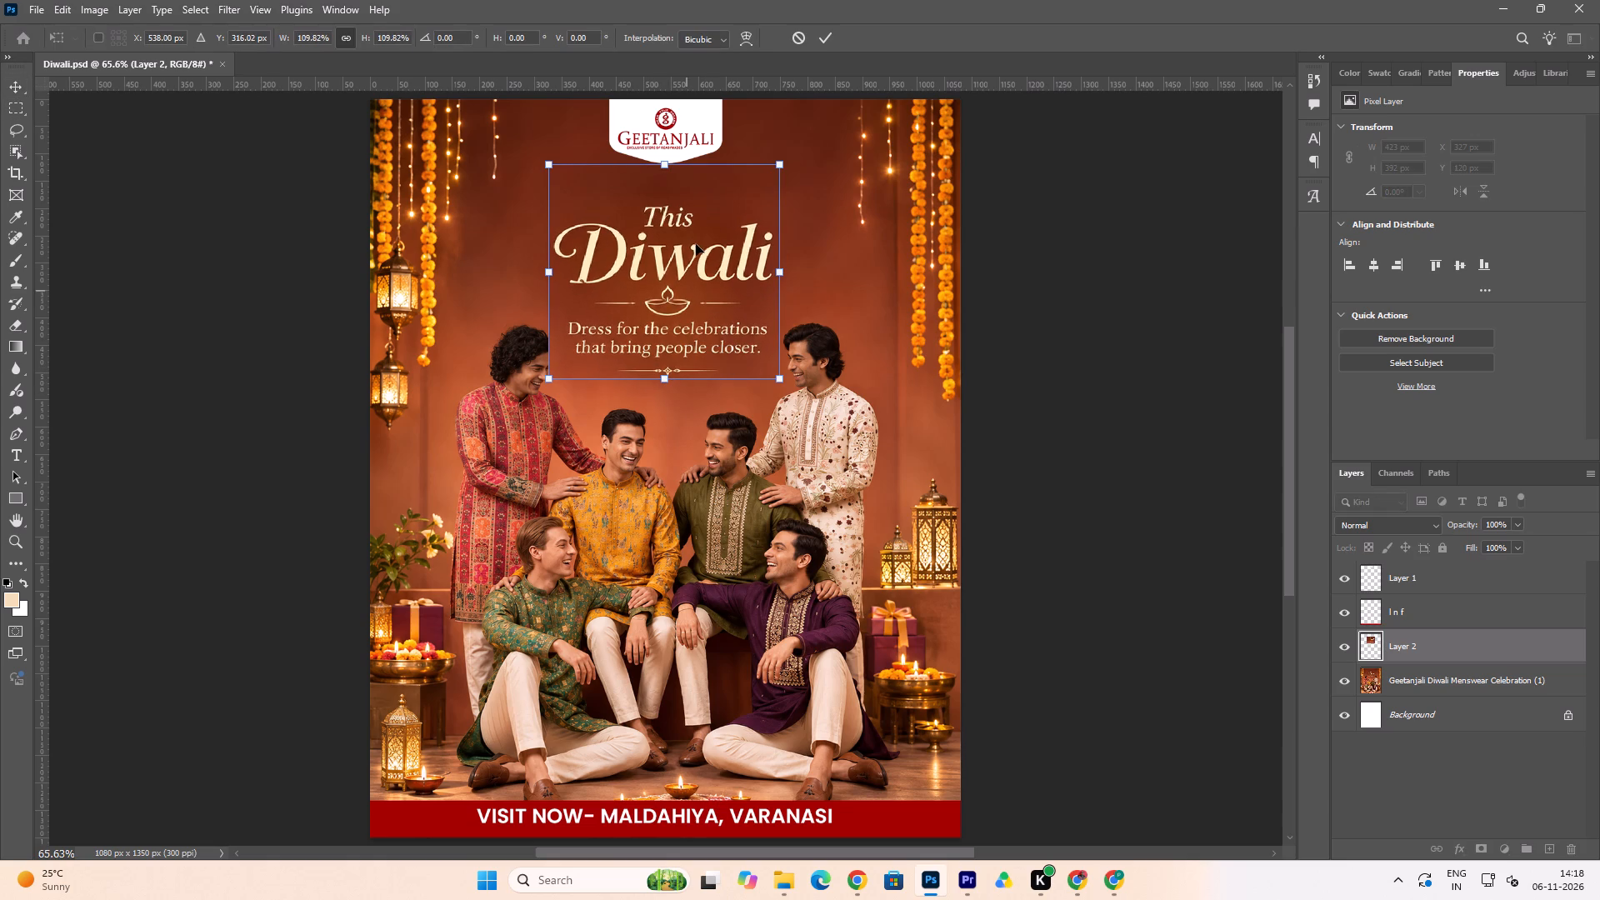
pyautogui.press('Up')
pyautogui.press('Up')
pyautogui.press('Up')
pyautogui.press('Up')
pyautogui.press('Up')
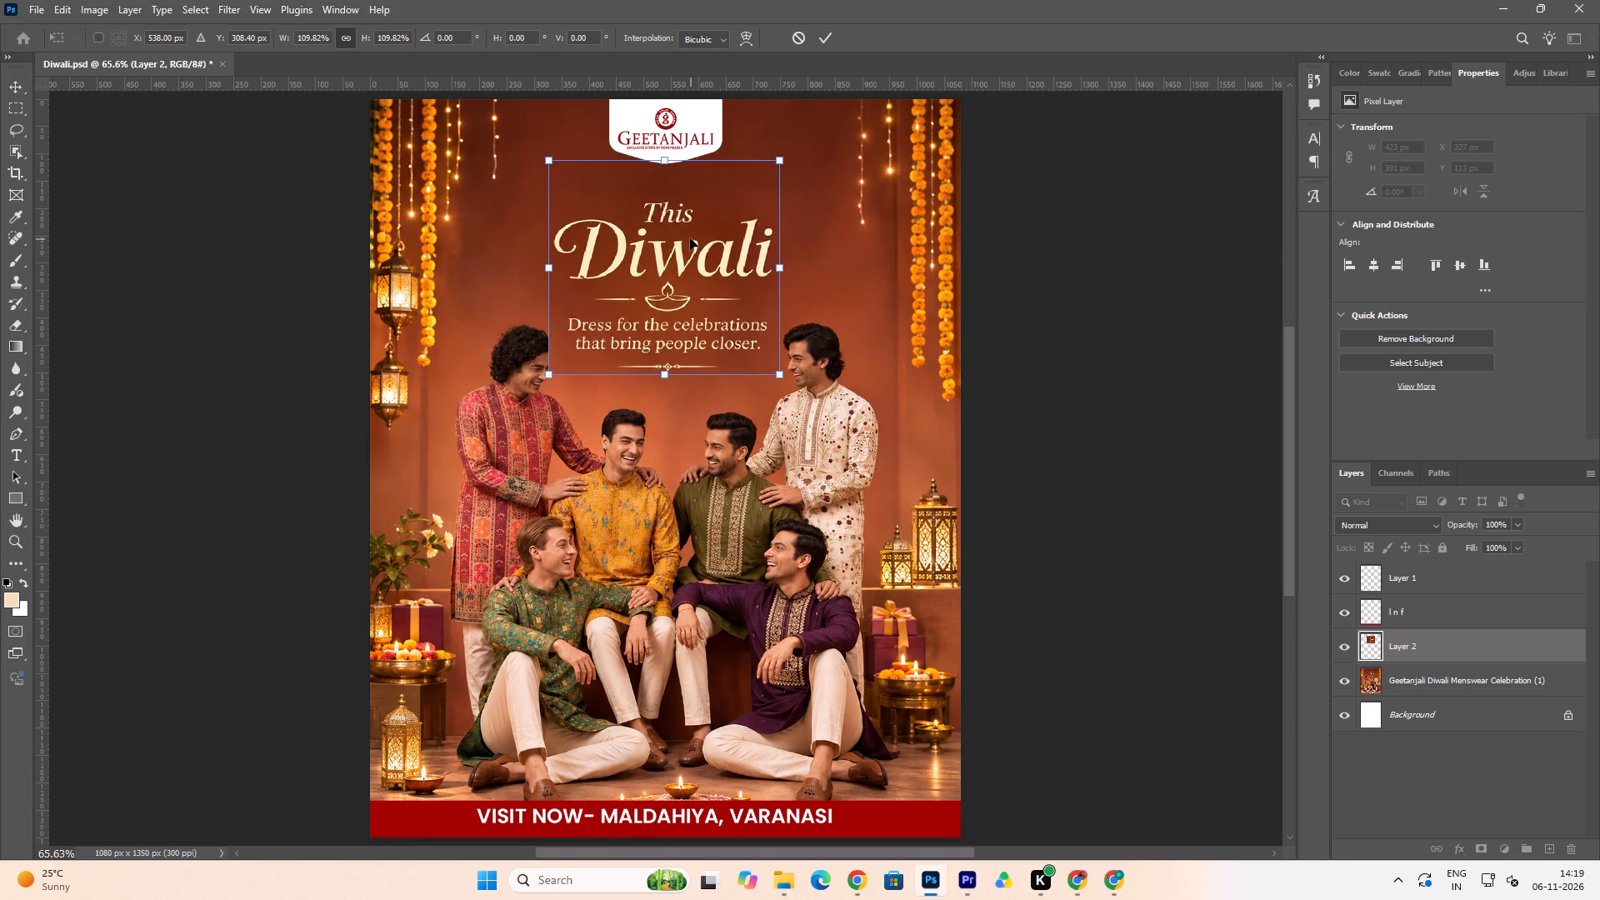
pyautogui.click(677, 240)
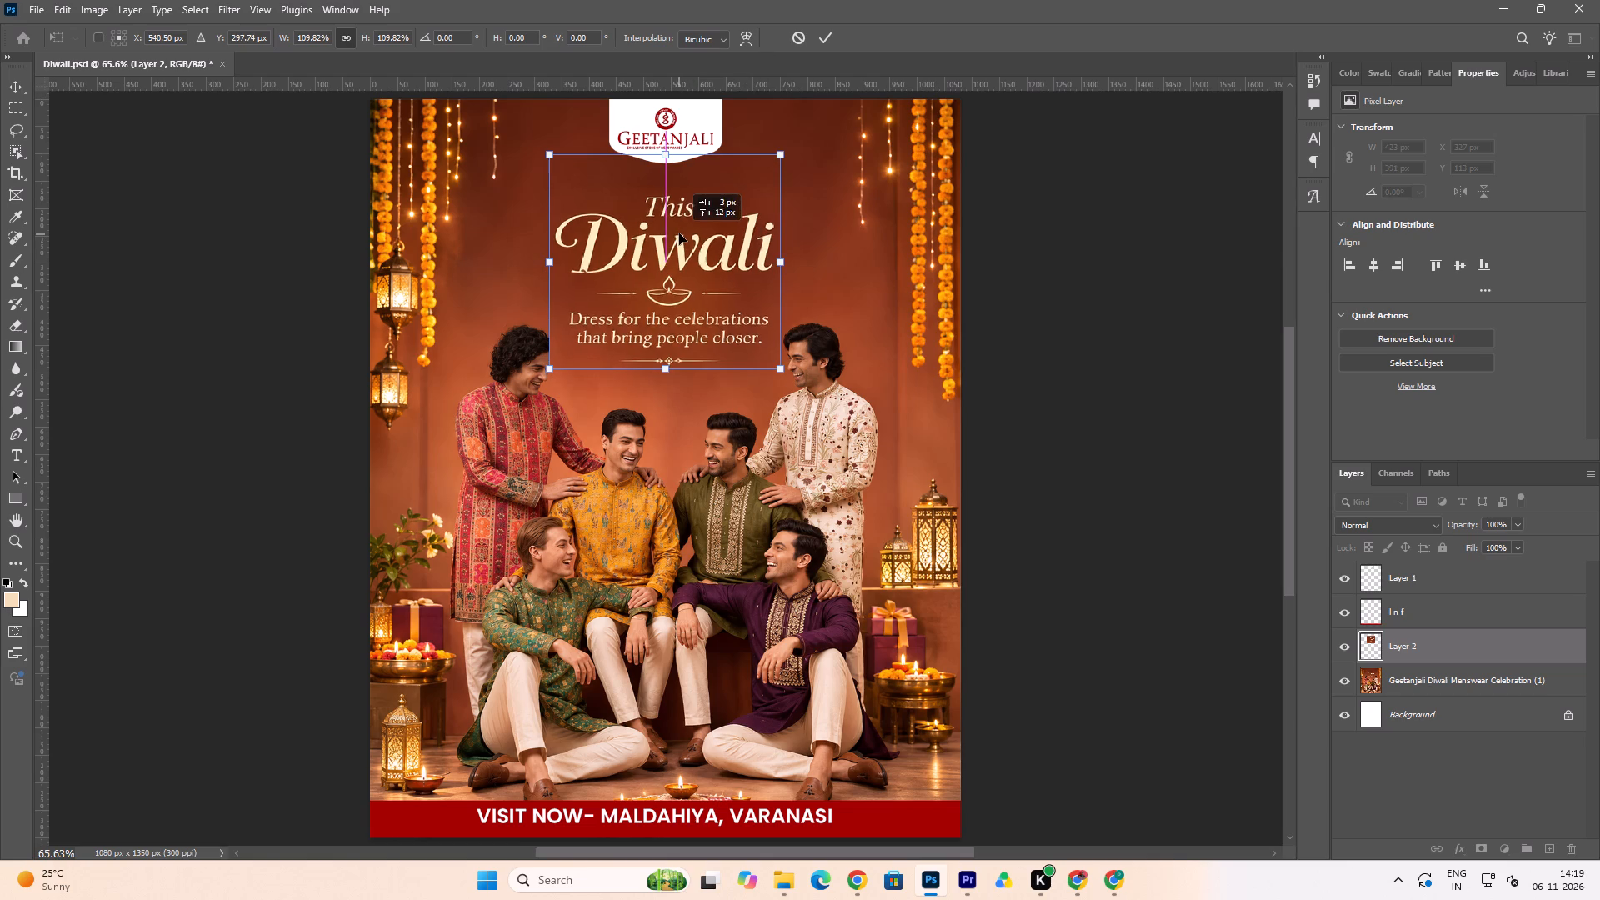
pyautogui.click(825, 33)
# Nudge the enlarged heading layer left and up to X 323 px, Y 94 px.
pyautogui.click(671, 268)
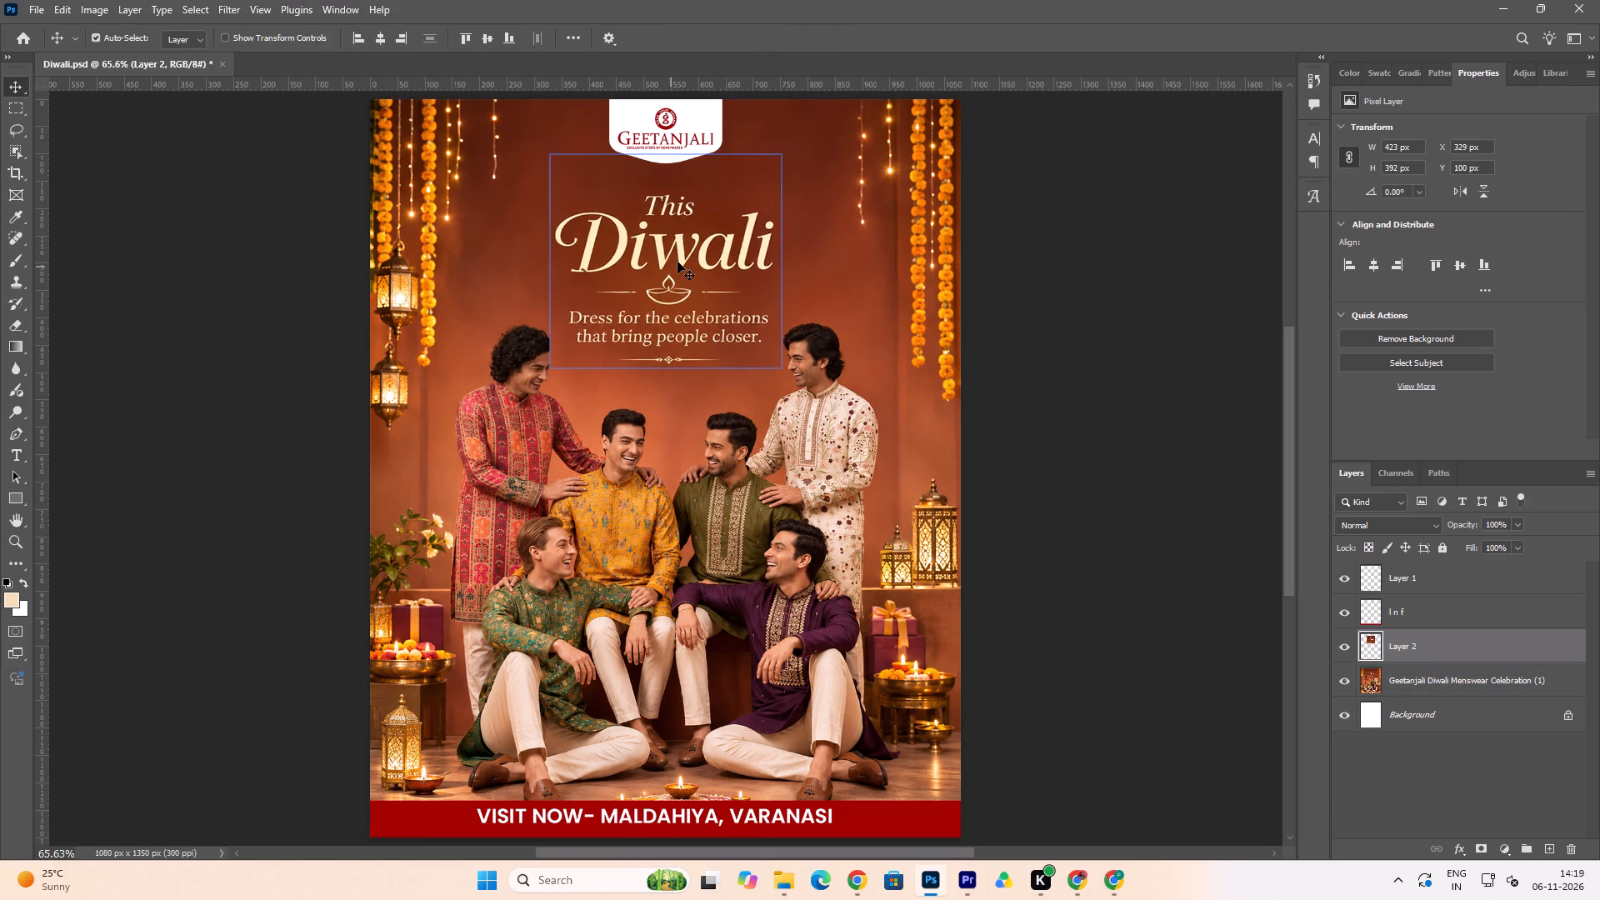
pyautogui.press('Left')
pyautogui.press('Left')
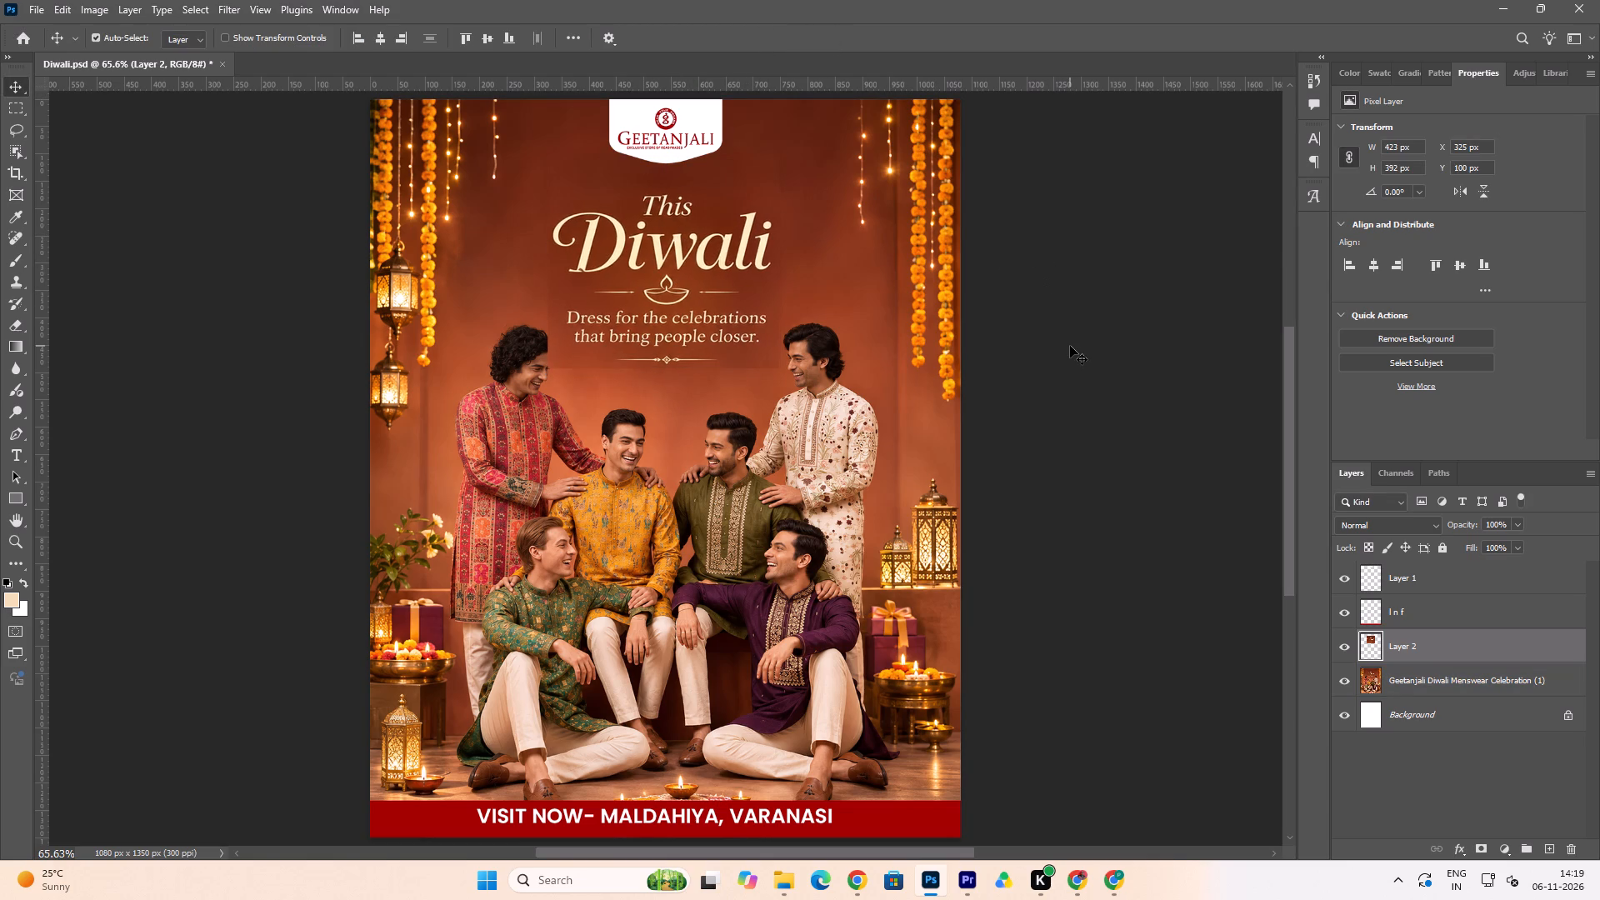
pyautogui.press('Left')
pyautogui.press('Left')
pyautogui.press('Right')
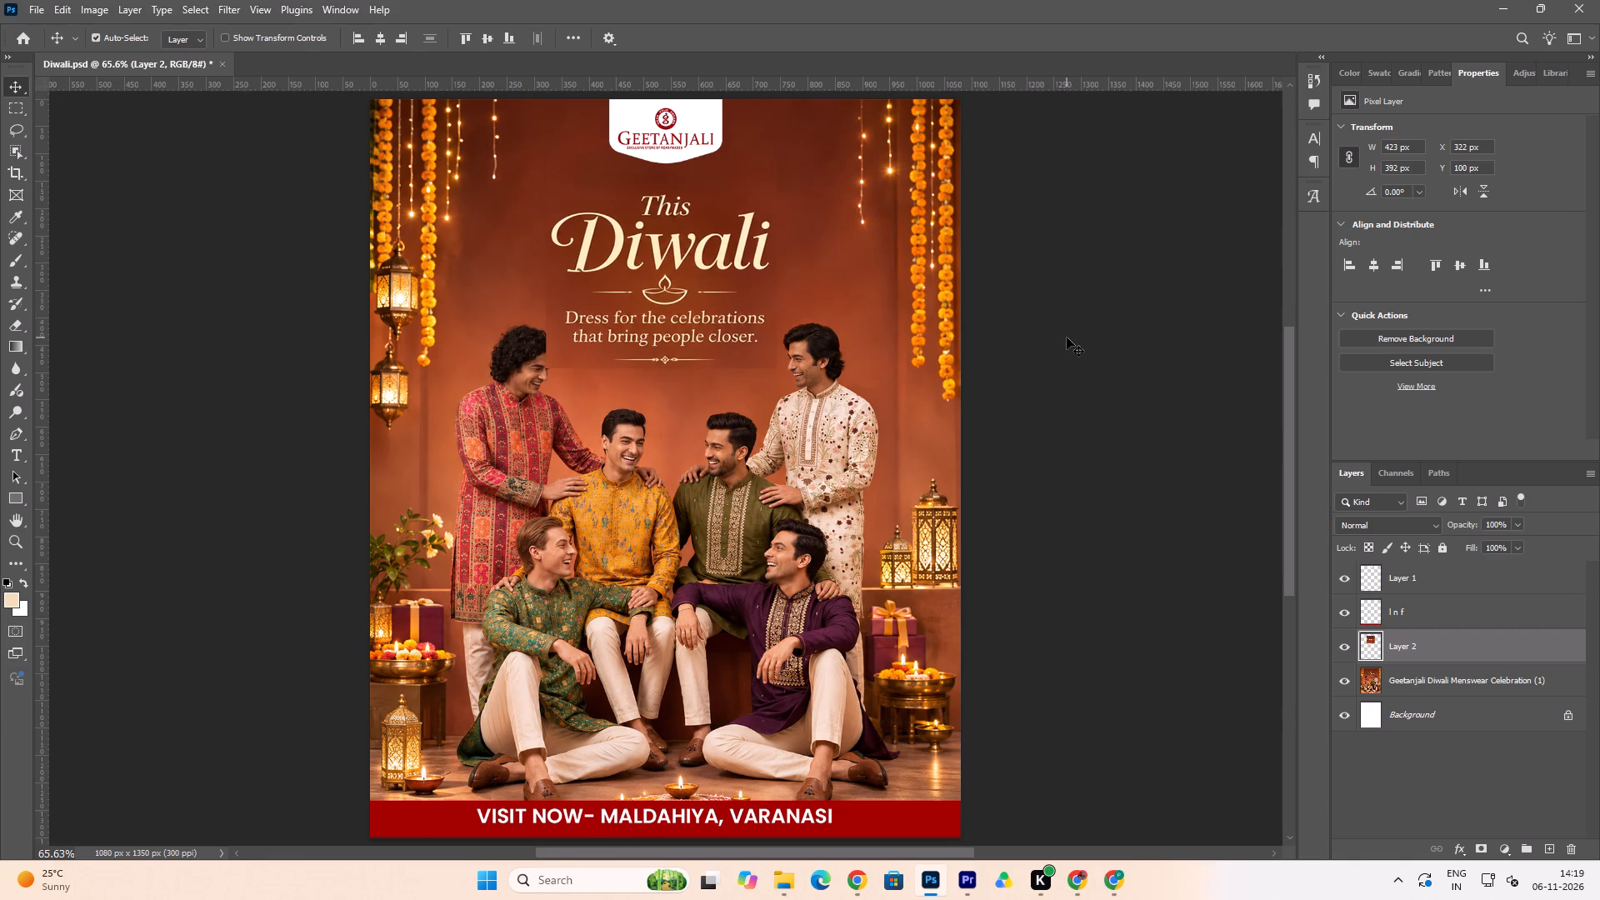
pyautogui.press('Right')
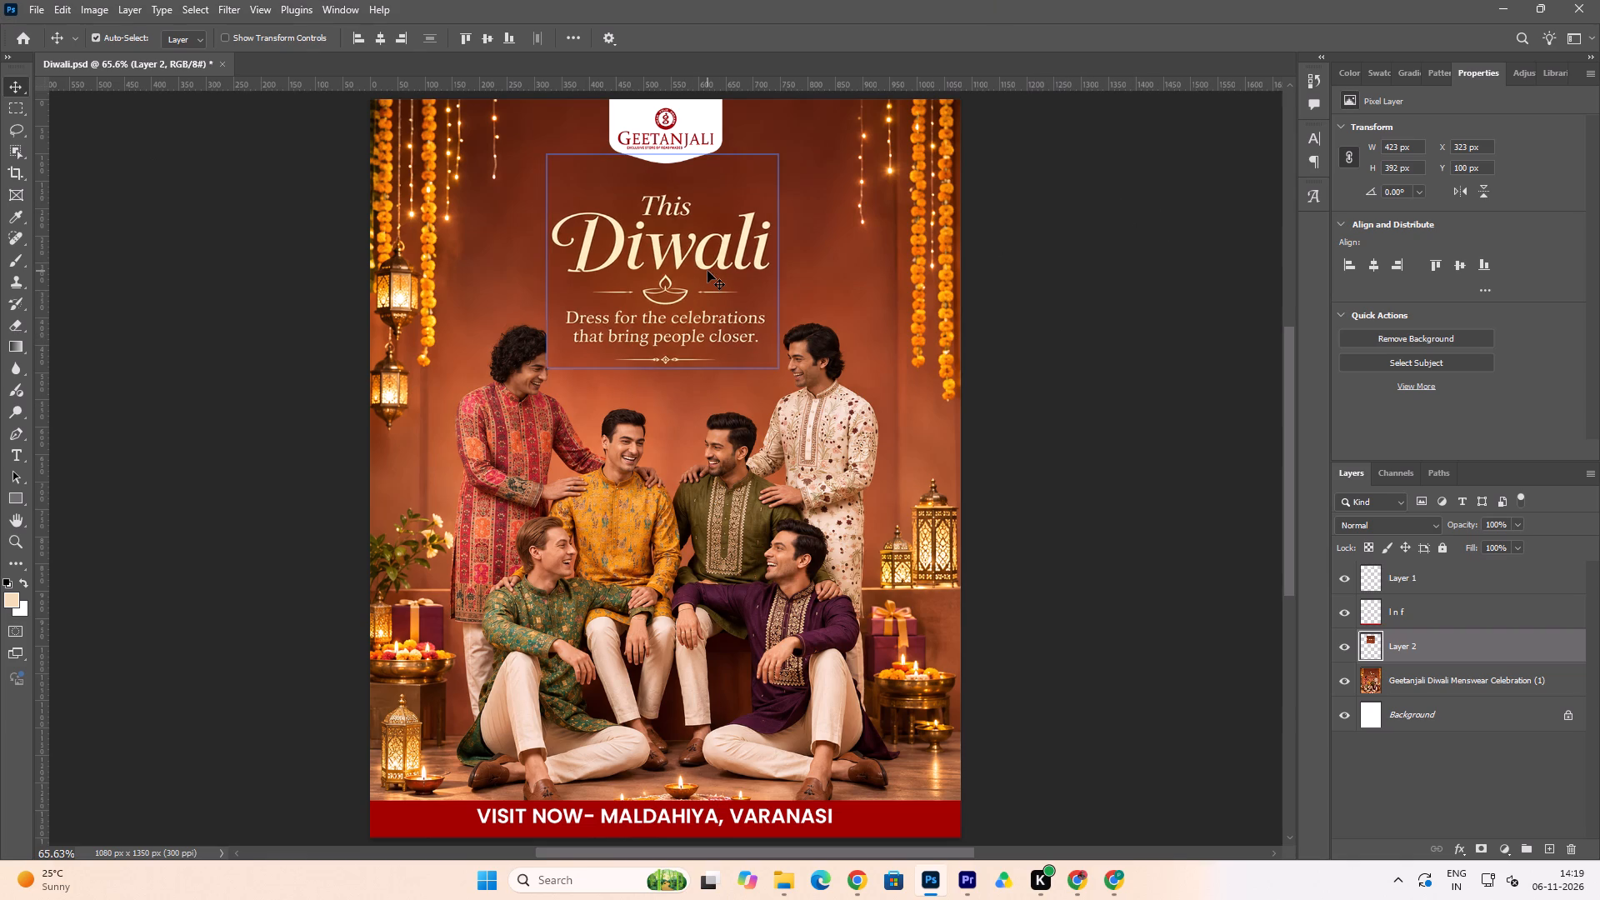
pyautogui.click(707, 271)
pyautogui.press('Up')
pyautogui.press('Up')
pyautogui.press('Up')
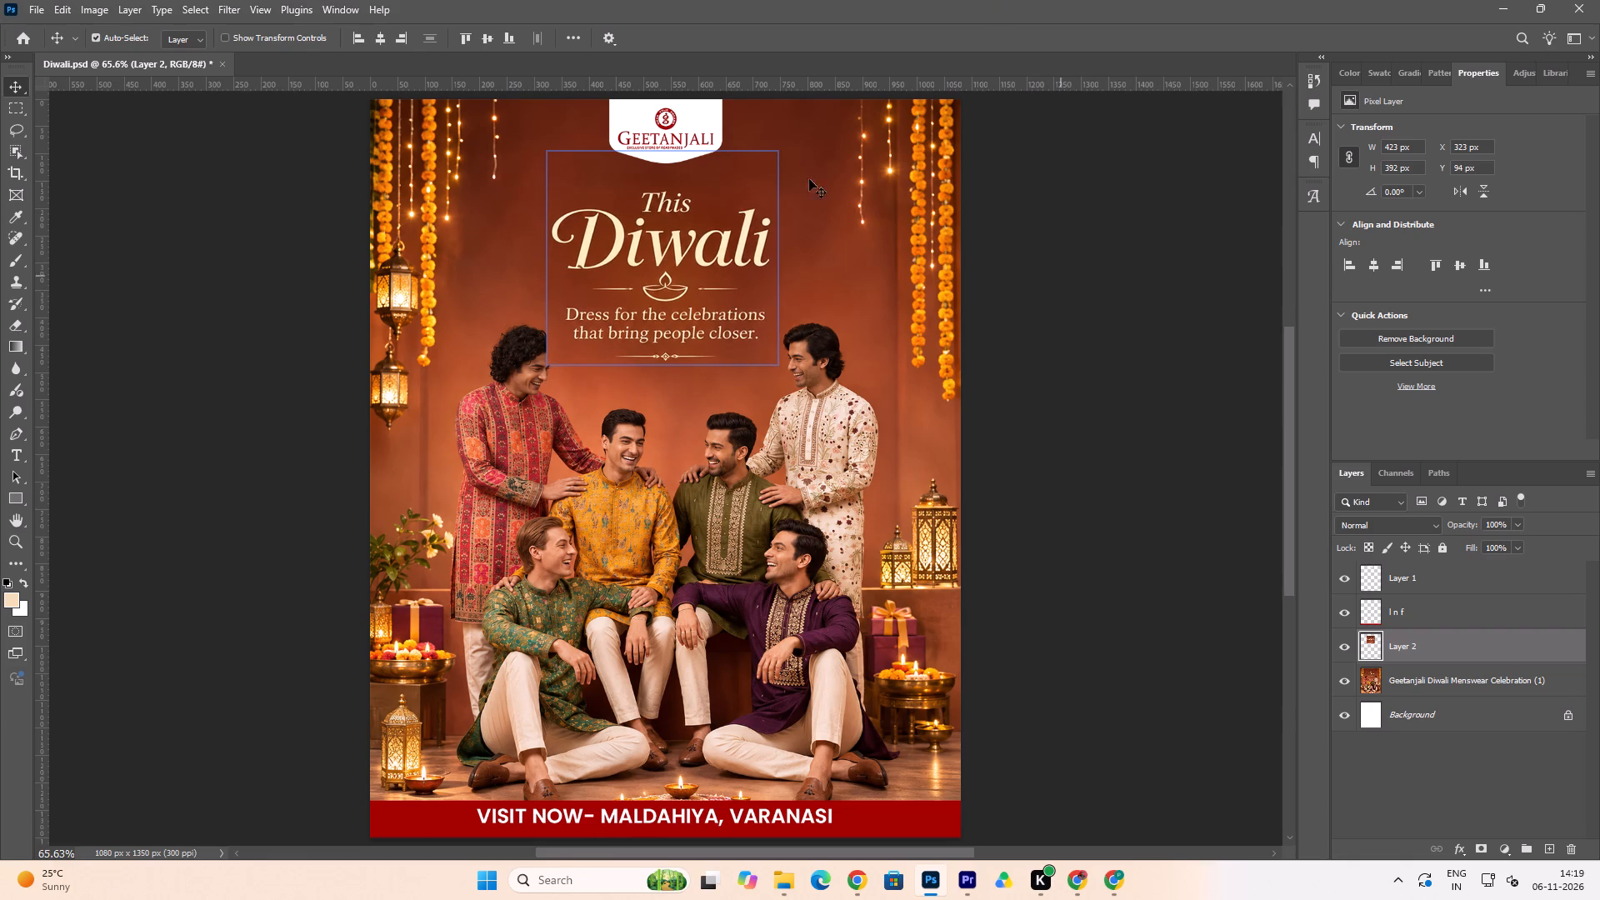
# Erase the heading layer's overlap on the curly-haired man's face with a 50 px Soft Round eraser at 42% opacity and 48% flow.
pyautogui.click(10, 321)
pyautogui.click(113, 35)
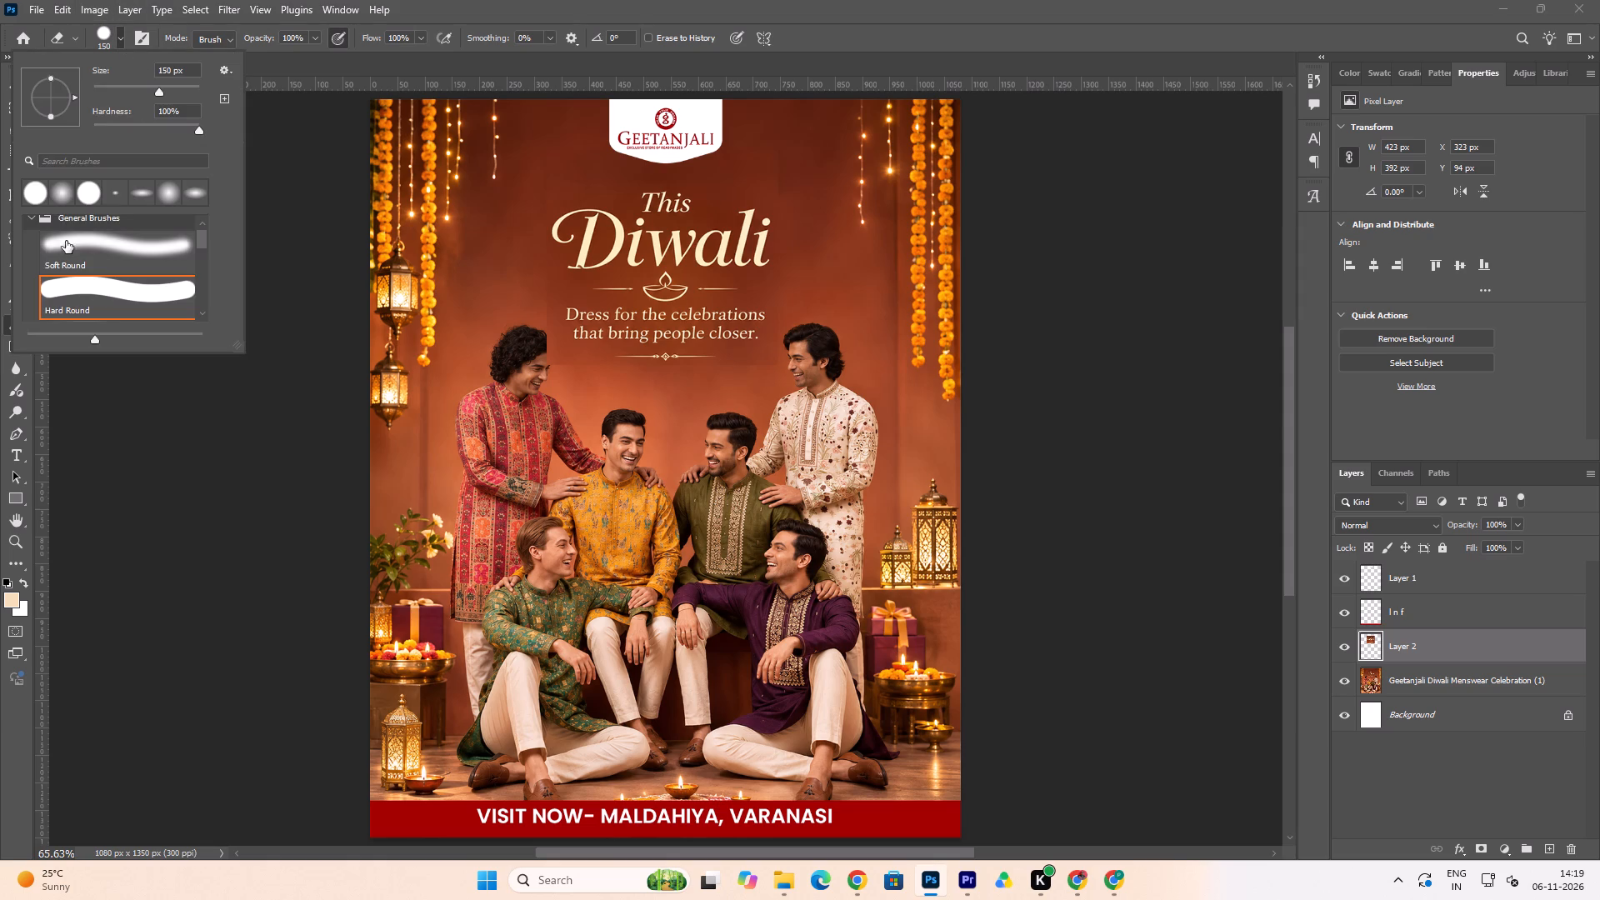
pyautogui.click(111, 244)
pyautogui.click(122, 36)
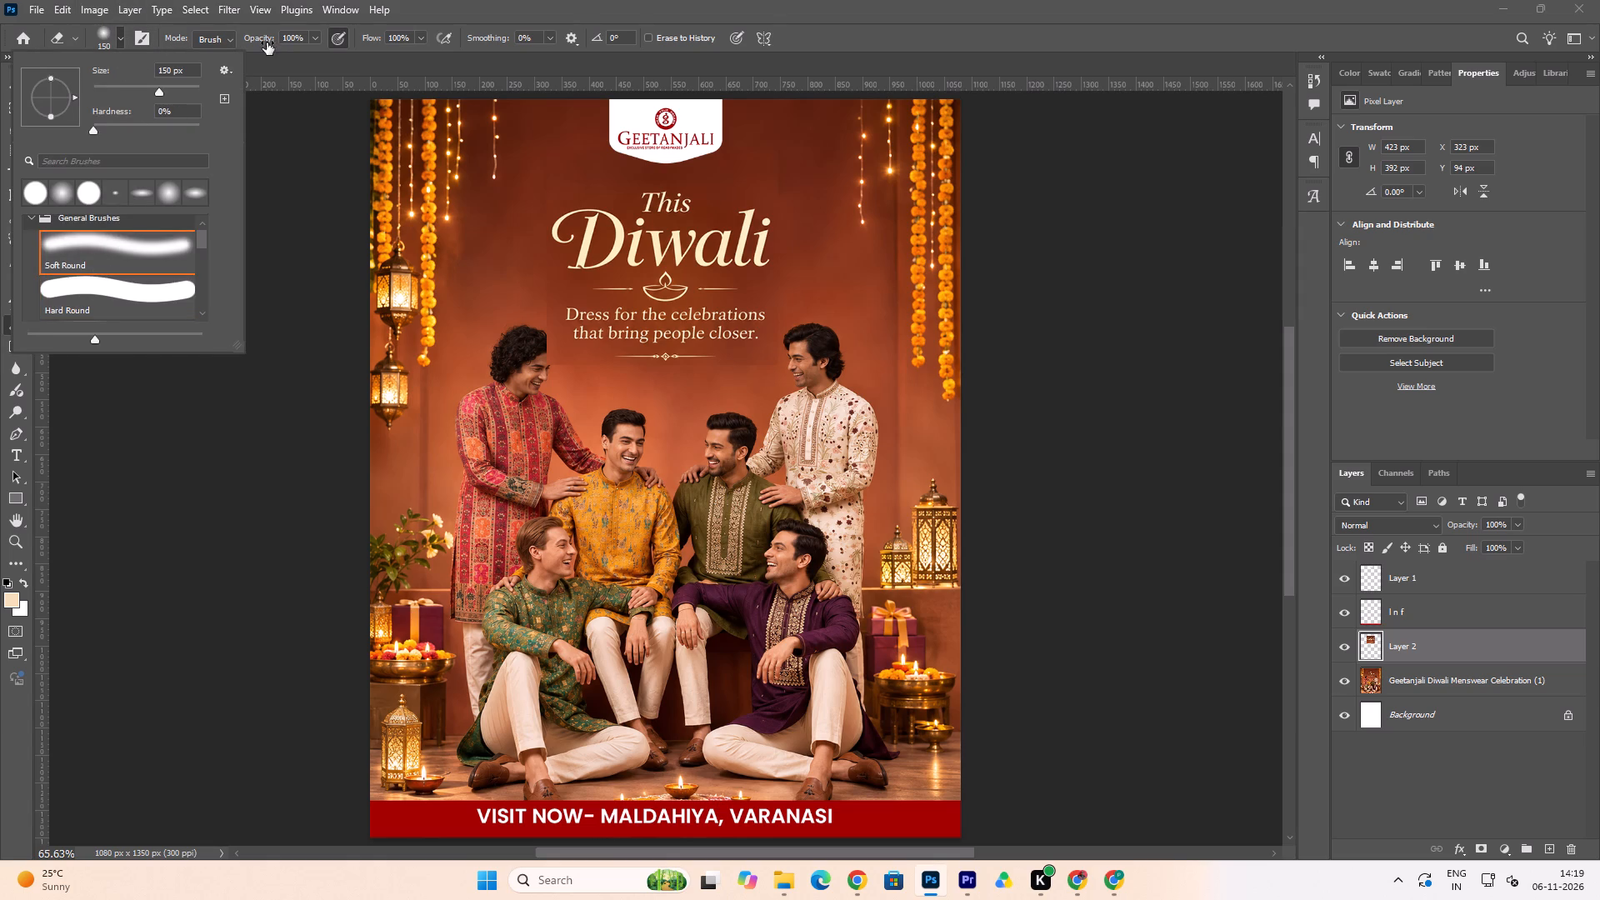
pyautogui.moveTo(263, 38); pyautogui.dragTo(215, 86)
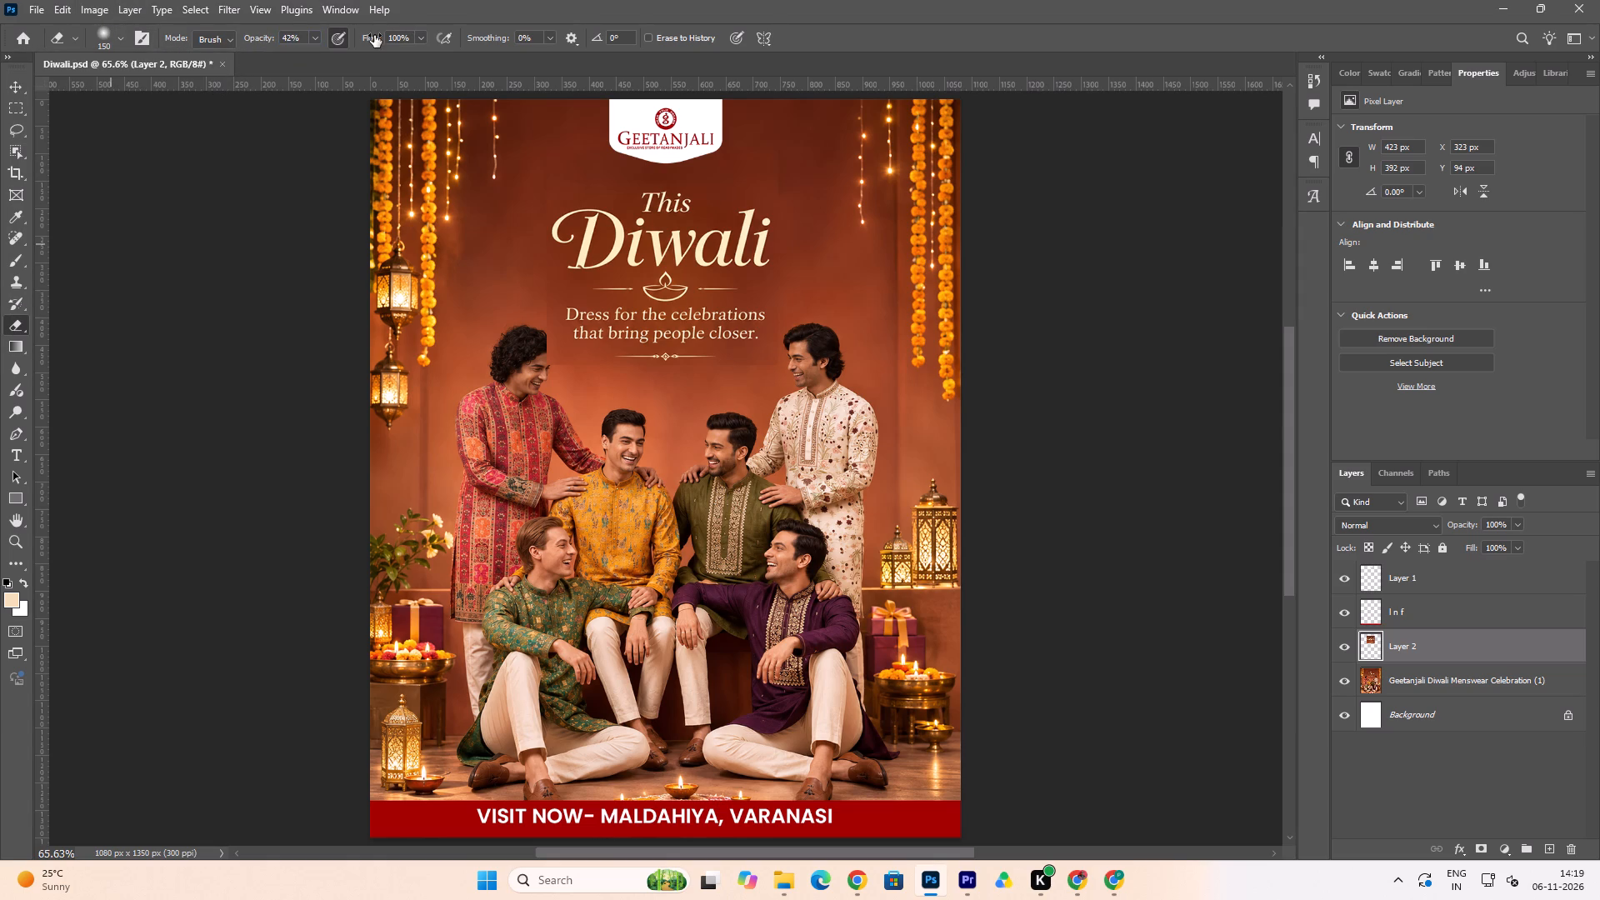
pyautogui.moveTo(374, 35); pyautogui.dragTo(330, 74)
pyautogui.keyDown('alt'); pyautogui.scroll(5, 522, 328); pyautogui.keyUp('alt')
pyautogui.press('[')
pyautogui.press('[')
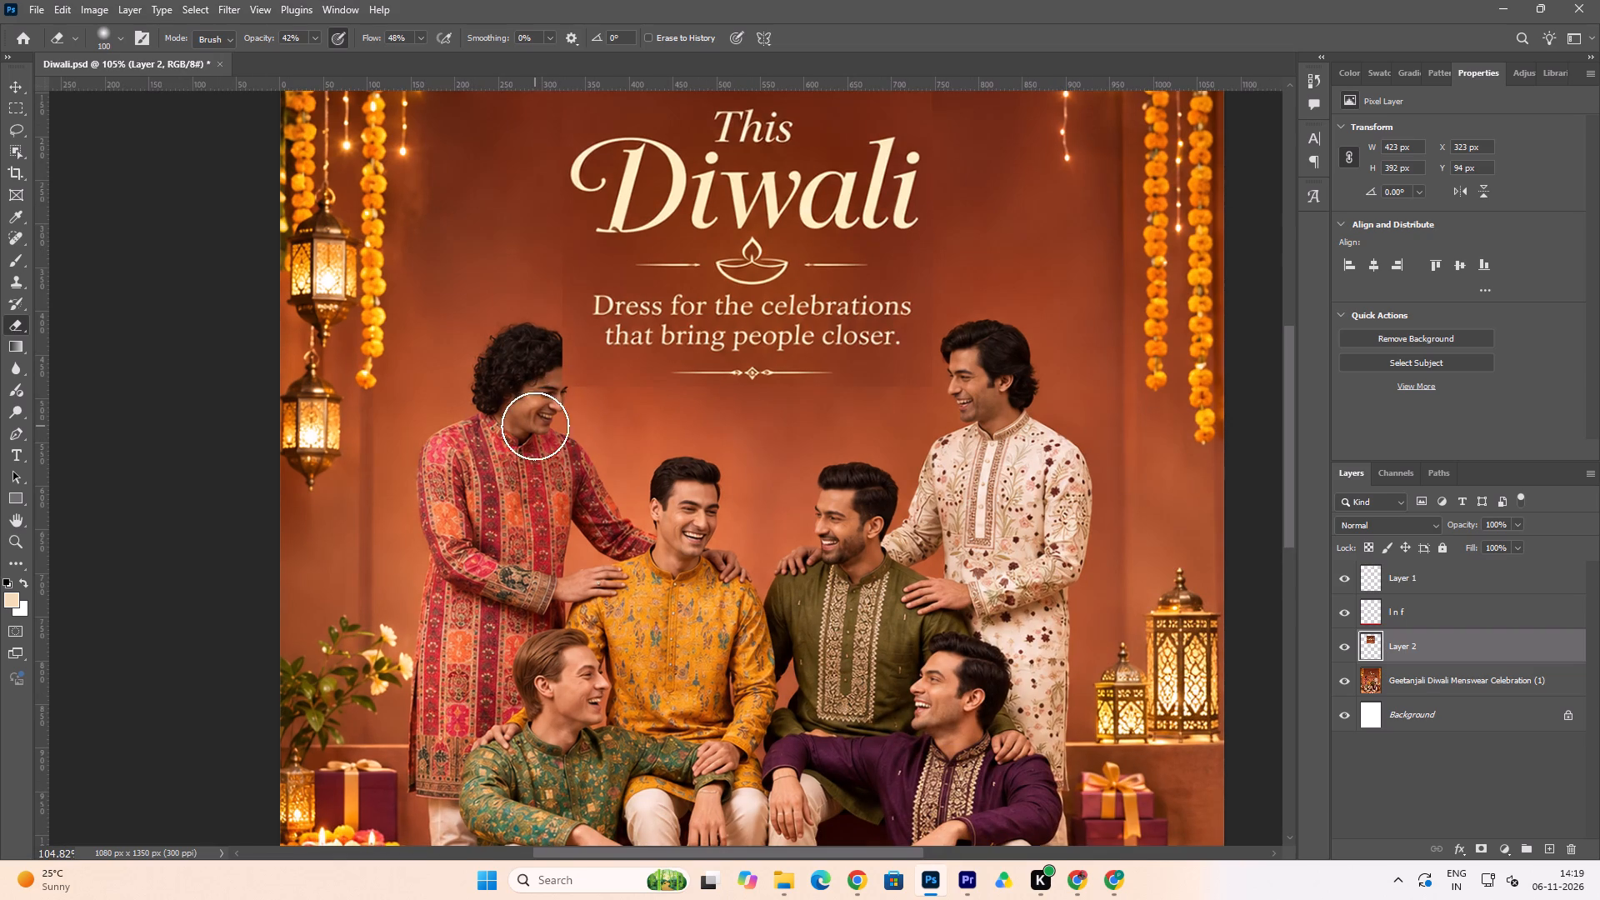
pyautogui.press('[')
pyautogui.press('[')
pyautogui.press('[')
pyautogui.press('[')
pyautogui.click(569, 393)
pyautogui.press('[')
pyautogui.click(569, 392)
pyautogui.doubleClick(565, 380)
pyautogui.doubleClick(561, 364)
pyautogui.click(560, 358)
pyautogui.tripleClick(563, 350)
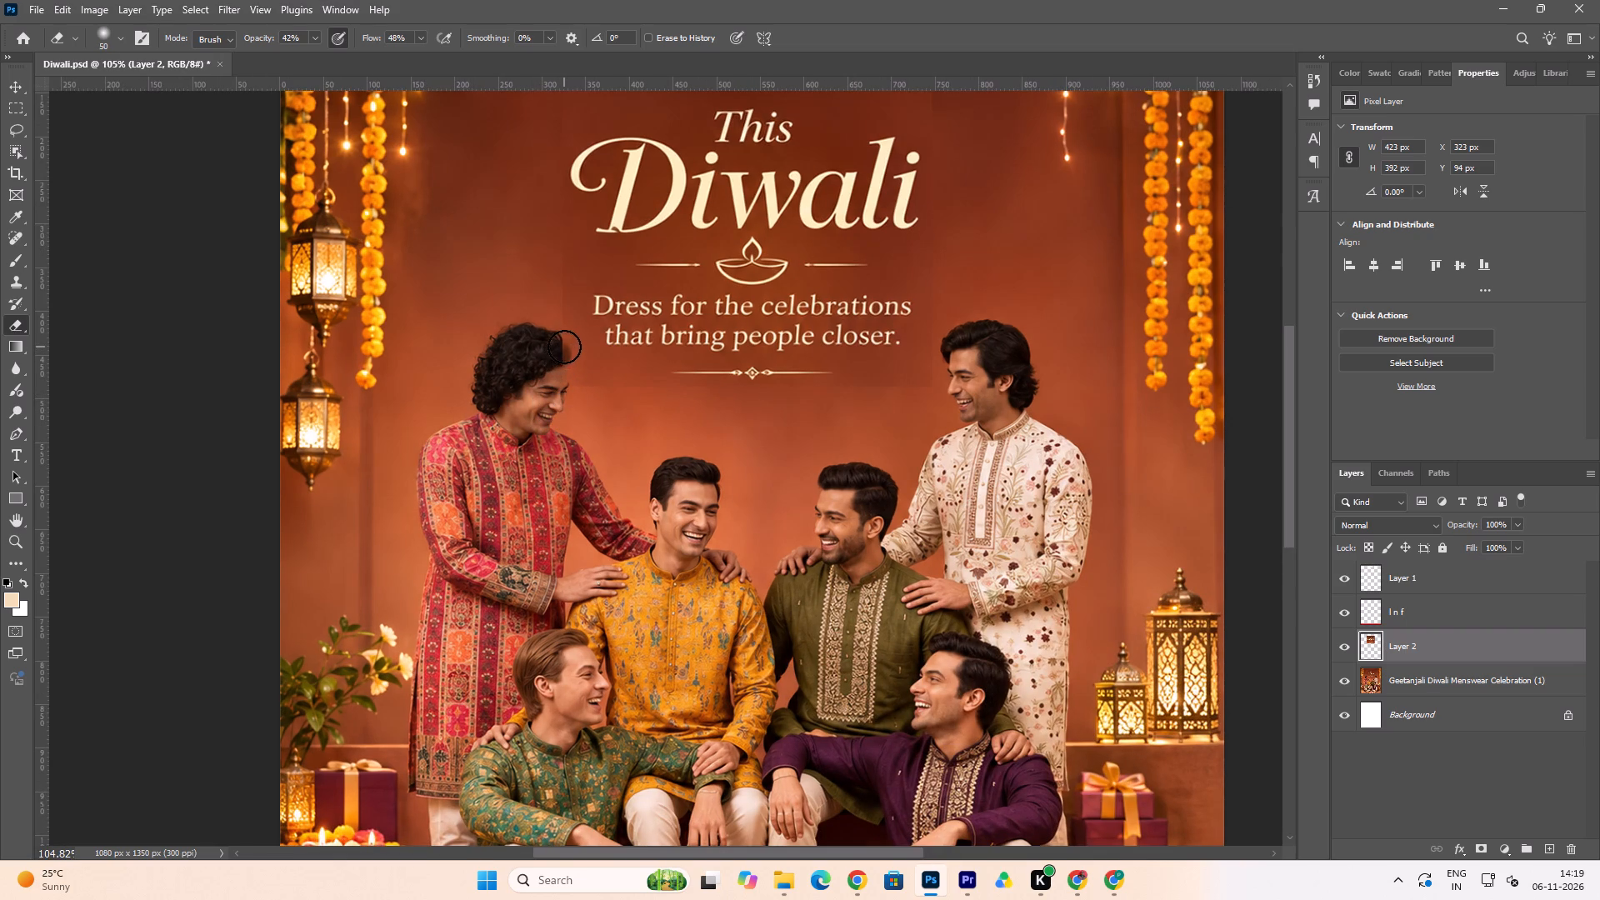
pyautogui.tripleClick(559, 349)
pyautogui.tripleClick(559, 349)
pyautogui.tripleClick(562, 353)
pyautogui.doubleClick(562, 353)
# Soften the heading layer's bottom edge beside the curly-haired man's face with the eraser at 64% opacity and 73% flow.
pyautogui.moveTo(256, 40); pyautogui.dragTo(274, 42)
pyautogui.moveTo(370, 39); pyautogui.dragTo(391, 42)
pyautogui.click(581, 388)
pyautogui.moveTo(581, 388); pyautogui.dragTo(587, 388)
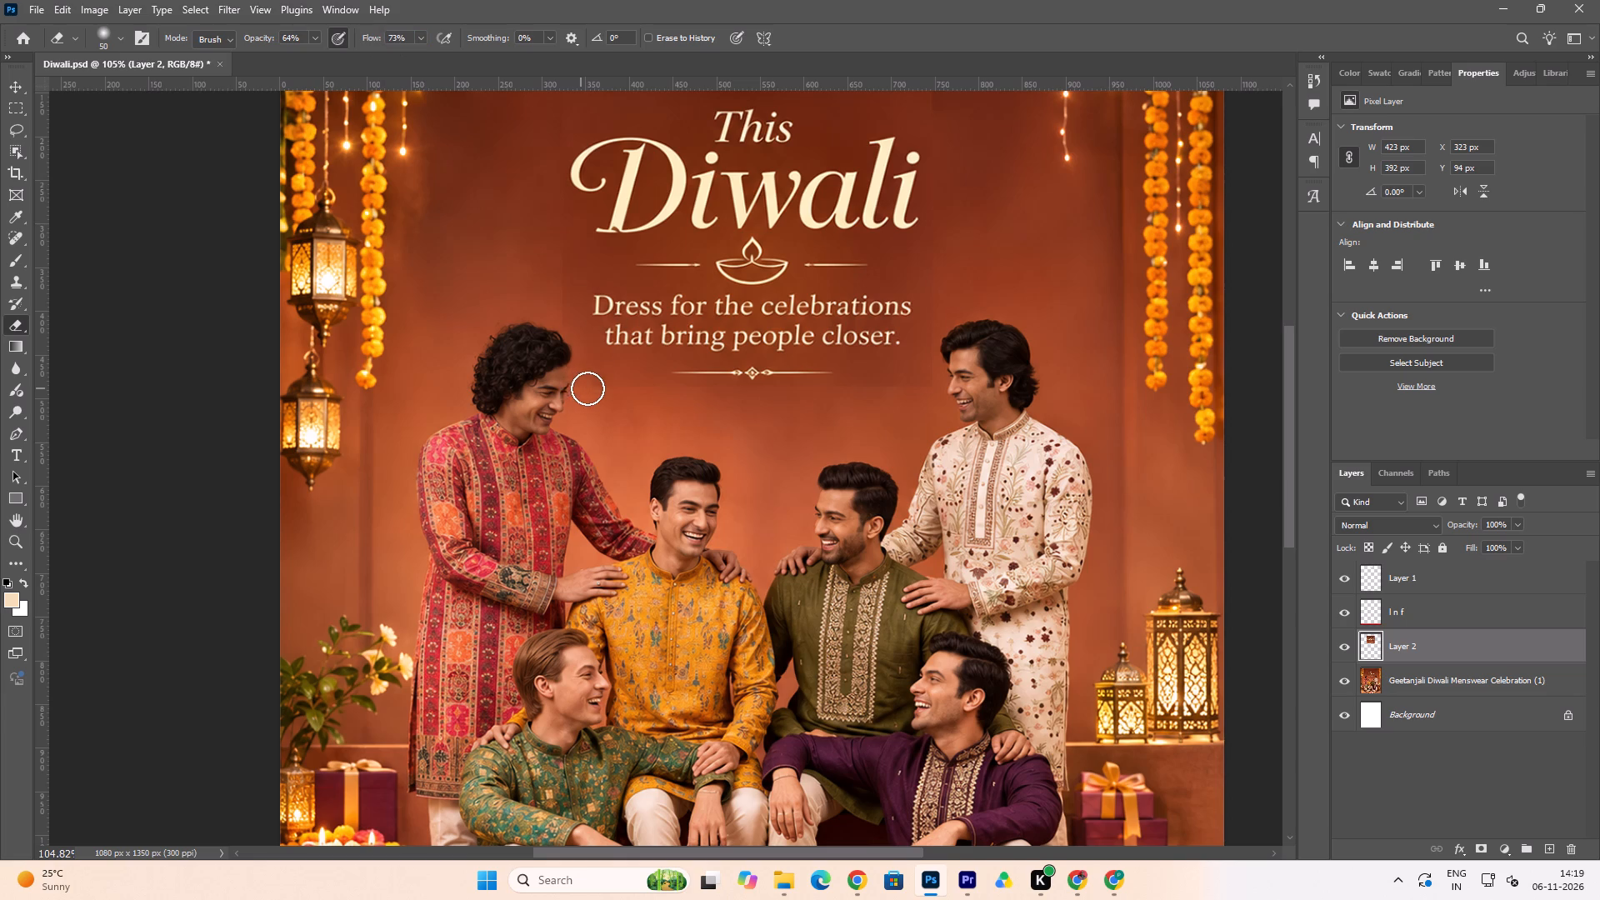
pyautogui.moveTo(587, 388); pyautogui.dragTo(606, 384)
pyautogui.moveTo(607, 384); pyautogui.dragTo(618, 378)
pyautogui.click(632, 382)
# Erase the heading layer's left edge beside the tagline, from the man's hair up to the diya ornament.
pyautogui.click(562, 329)
pyautogui.doubleClick(559, 302)
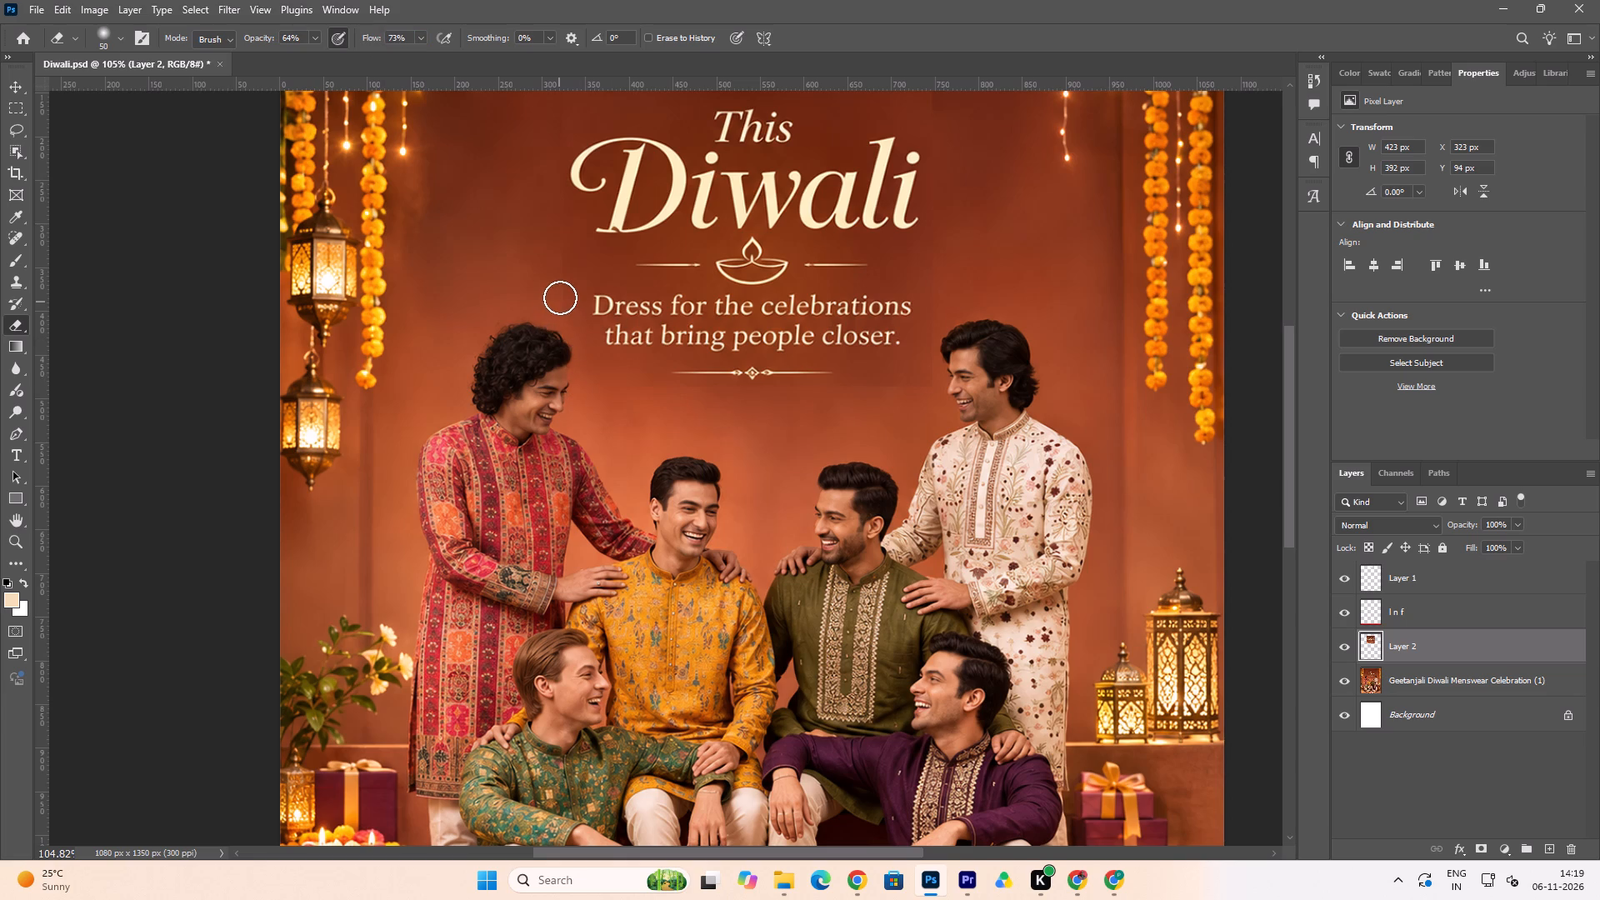
pyautogui.moveTo(559, 298); pyautogui.dragTo(557, 317)
pyautogui.doubleClick(558, 318)
pyautogui.click(563, 309)
pyautogui.click(564, 297)
pyautogui.click(567, 290)
pyautogui.click(567, 278)
pyautogui.click(567, 272)
pyautogui.doubleClick(565, 267)
pyautogui.click(564, 254)
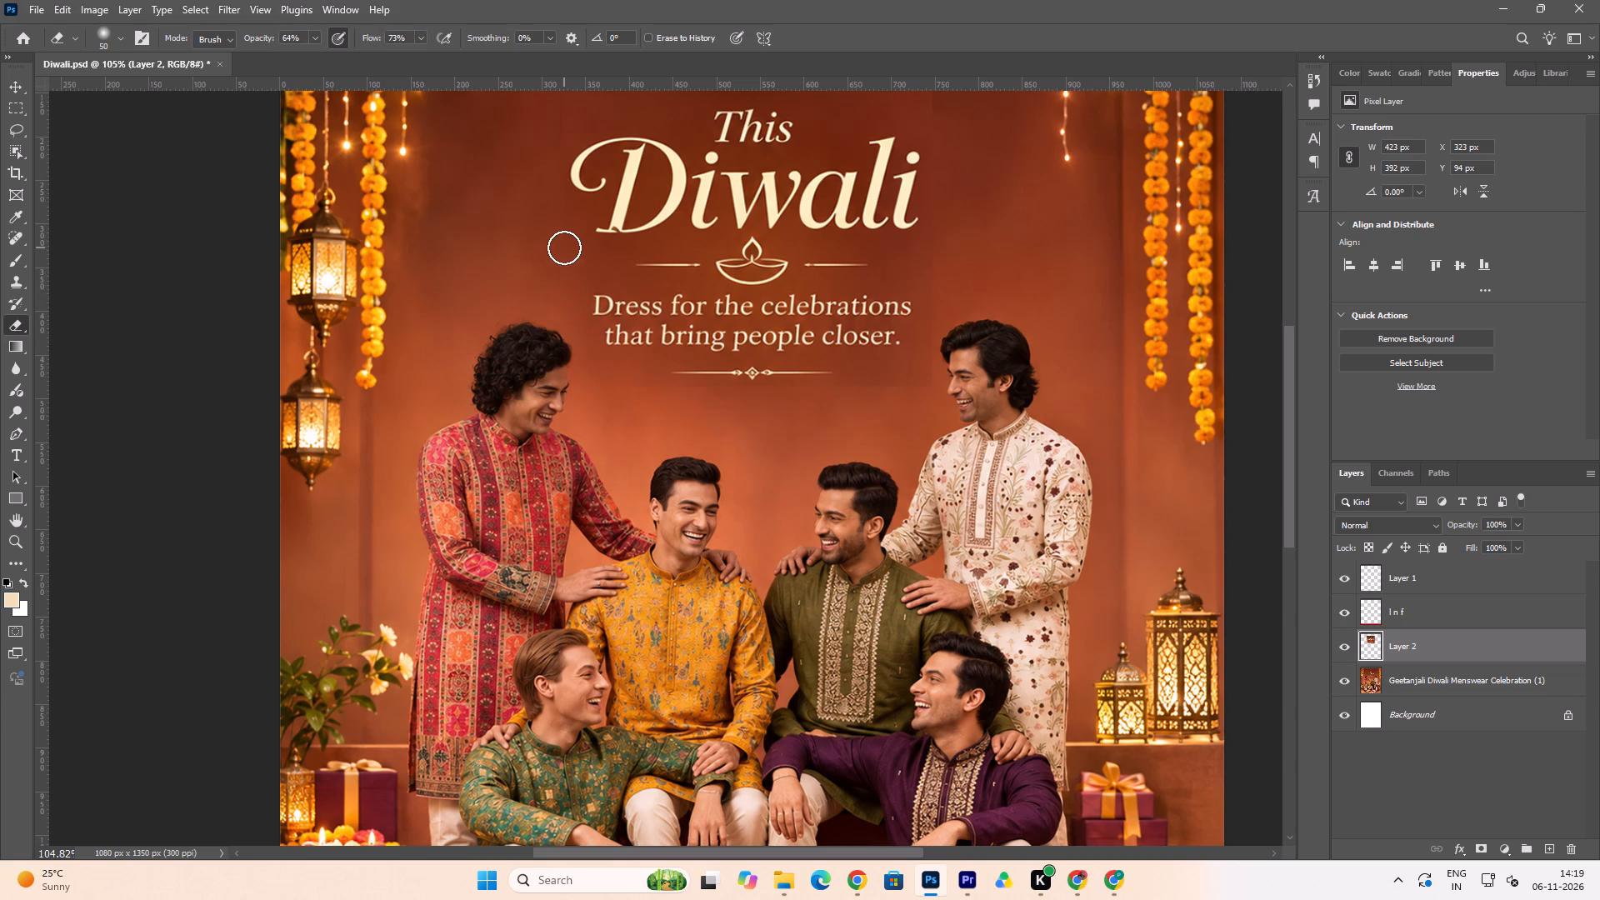
pyautogui.click(564, 247)
# Continue erasing the heading layer's left edge upward past the word "Diwali".
pyautogui.scroll(7, 555, 249)
pyautogui.doubleClick(555, 300)
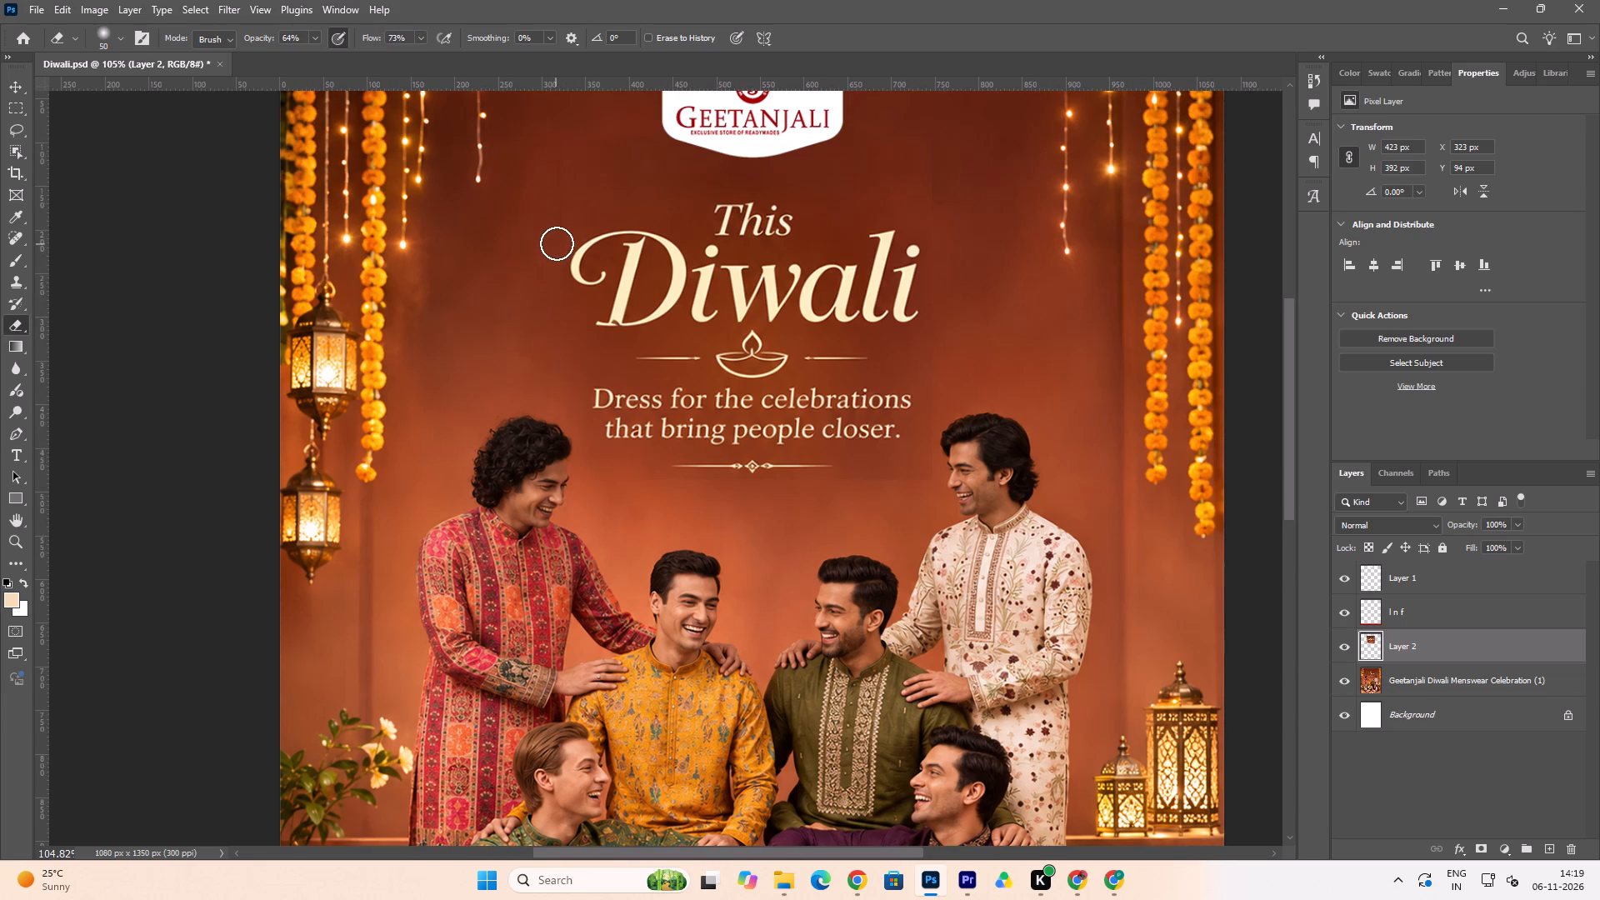
pyautogui.doubleClick(557, 235)
pyautogui.click(559, 222)
pyautogui.click(562, 211)
pyautogui.doubleClick(563, 201)
pyautogui.doubleClick(567, 192)
pyautogui.click(568, 186)
# Erase the heading layer's top-left corner and its top edge as far as the logo badge.
pyautogui.scroll(2, 543, 229)
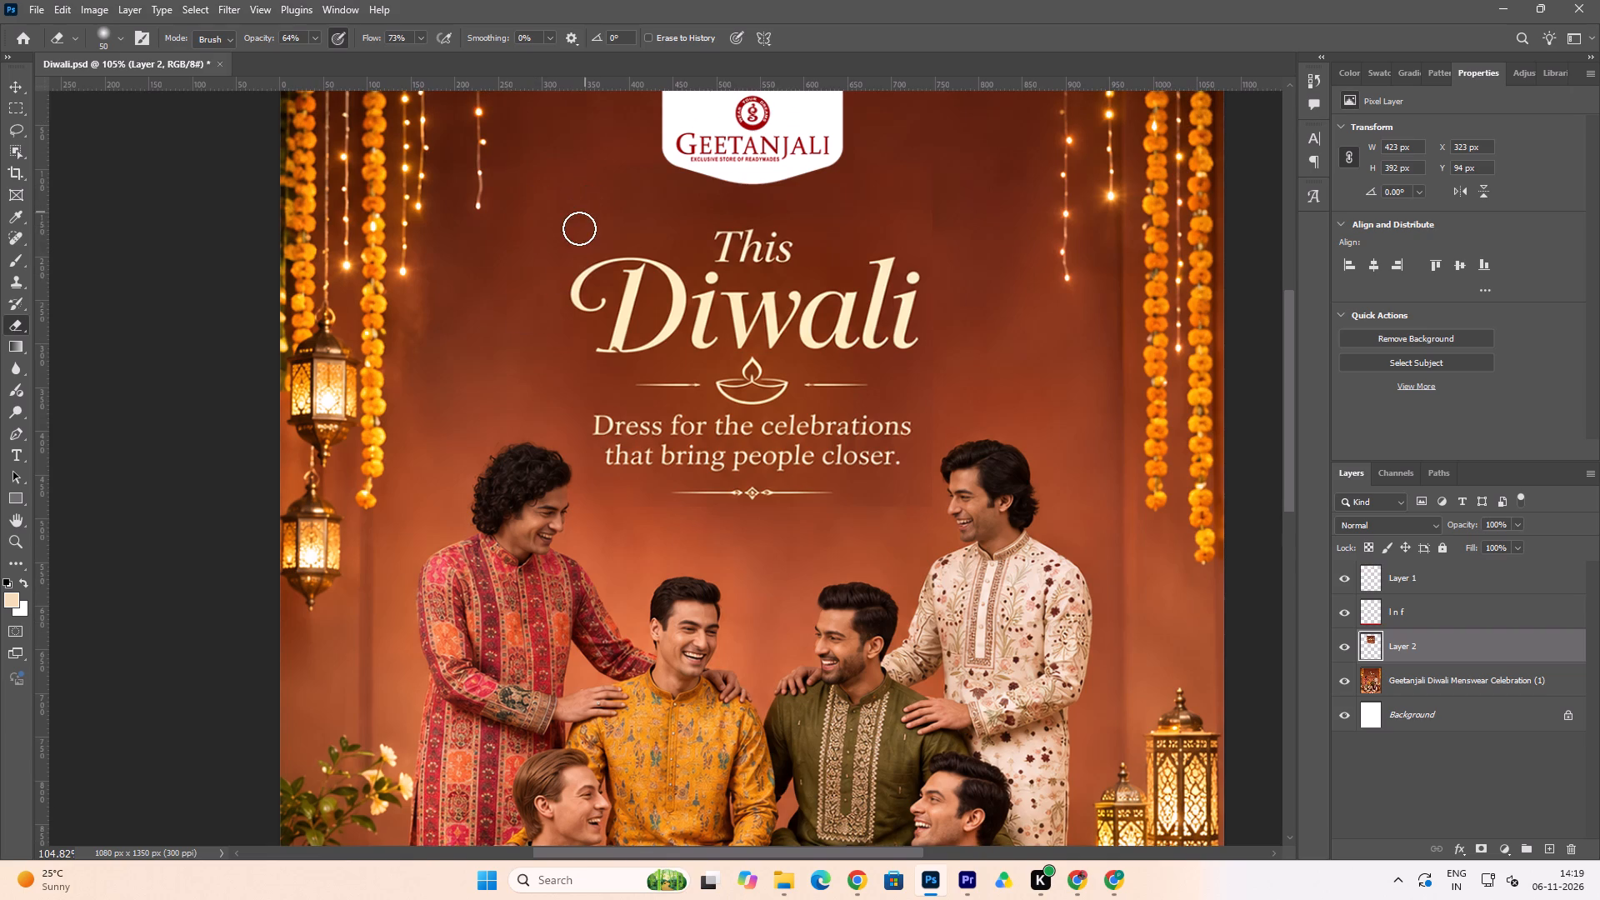
pyautogui.moveTo(567, 212); pyautogui.dragTo(557, 220)
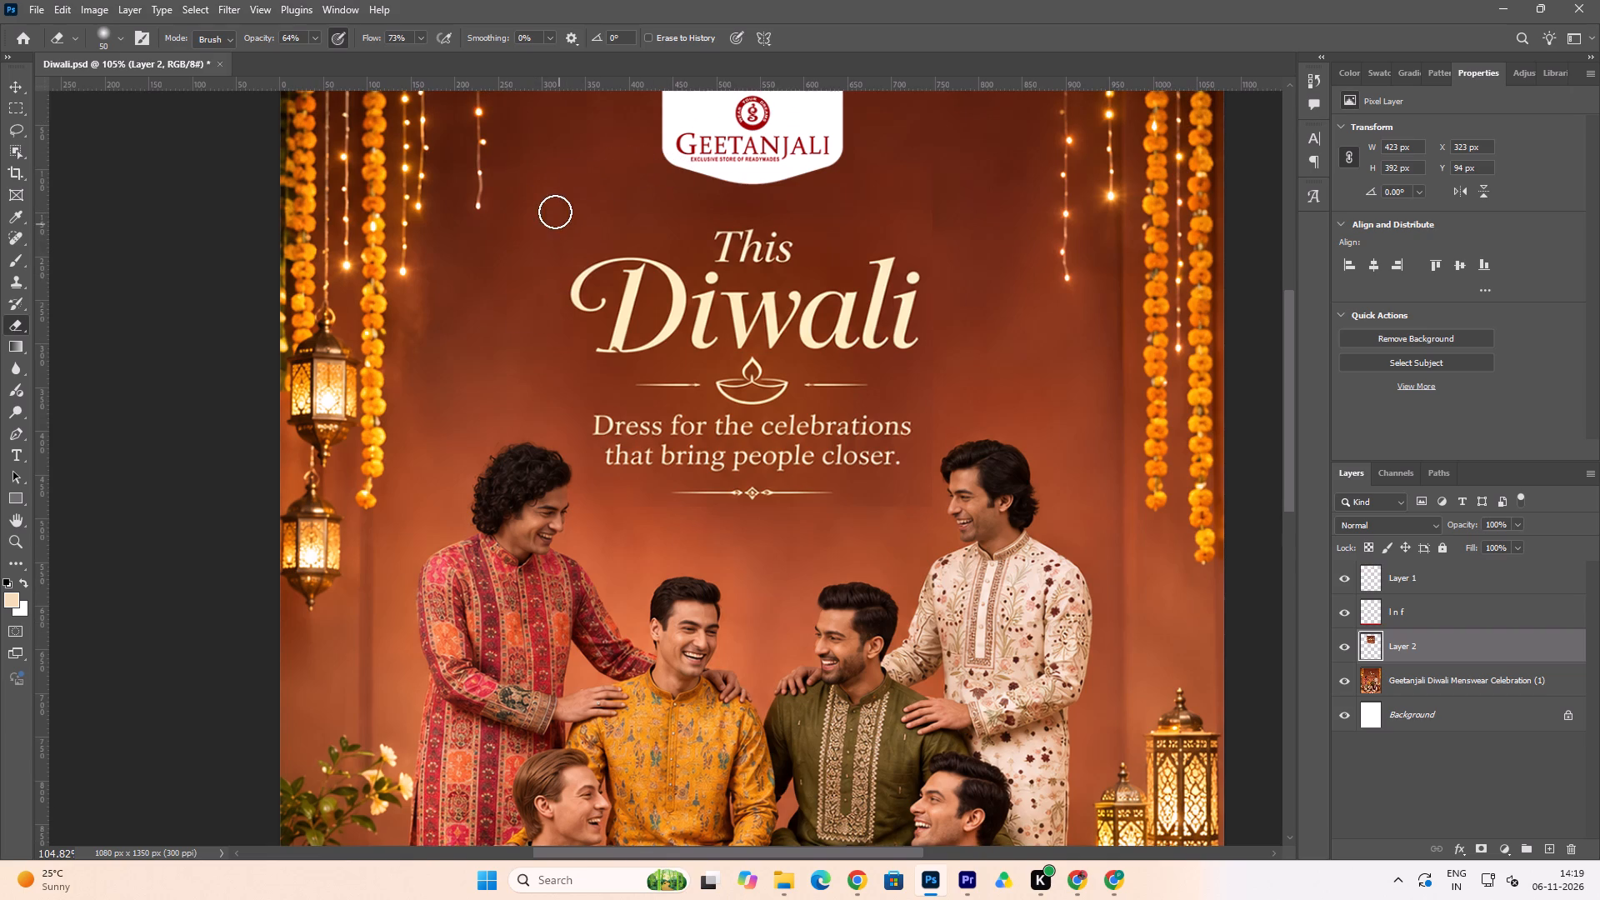
pyautogui.click(562, 192)
pyautogui.moveTo(565, 184); pyautogui.dragTo(586, 180)
pyautogui.moveTo(593, 177); pyautogui.dragTo(637, 179)
pyautogui.click(653, 172)
pyautogui.click(662, 168)
# Enlarge the eraser to 90 px and erase the heading layer's top-left corner and top edge across to the logo badge.
pyautogui.press(']')
pyautogui.press(']')
pyautogui.press(']')
pyautogui.press(']')
pyautogui.click(592, 197)
pyautogui.click(604, 202)
pyautogui.moveTo(632, 197); pyautogui.dragTo(643, 193)
pyautogui.click(662, 183)
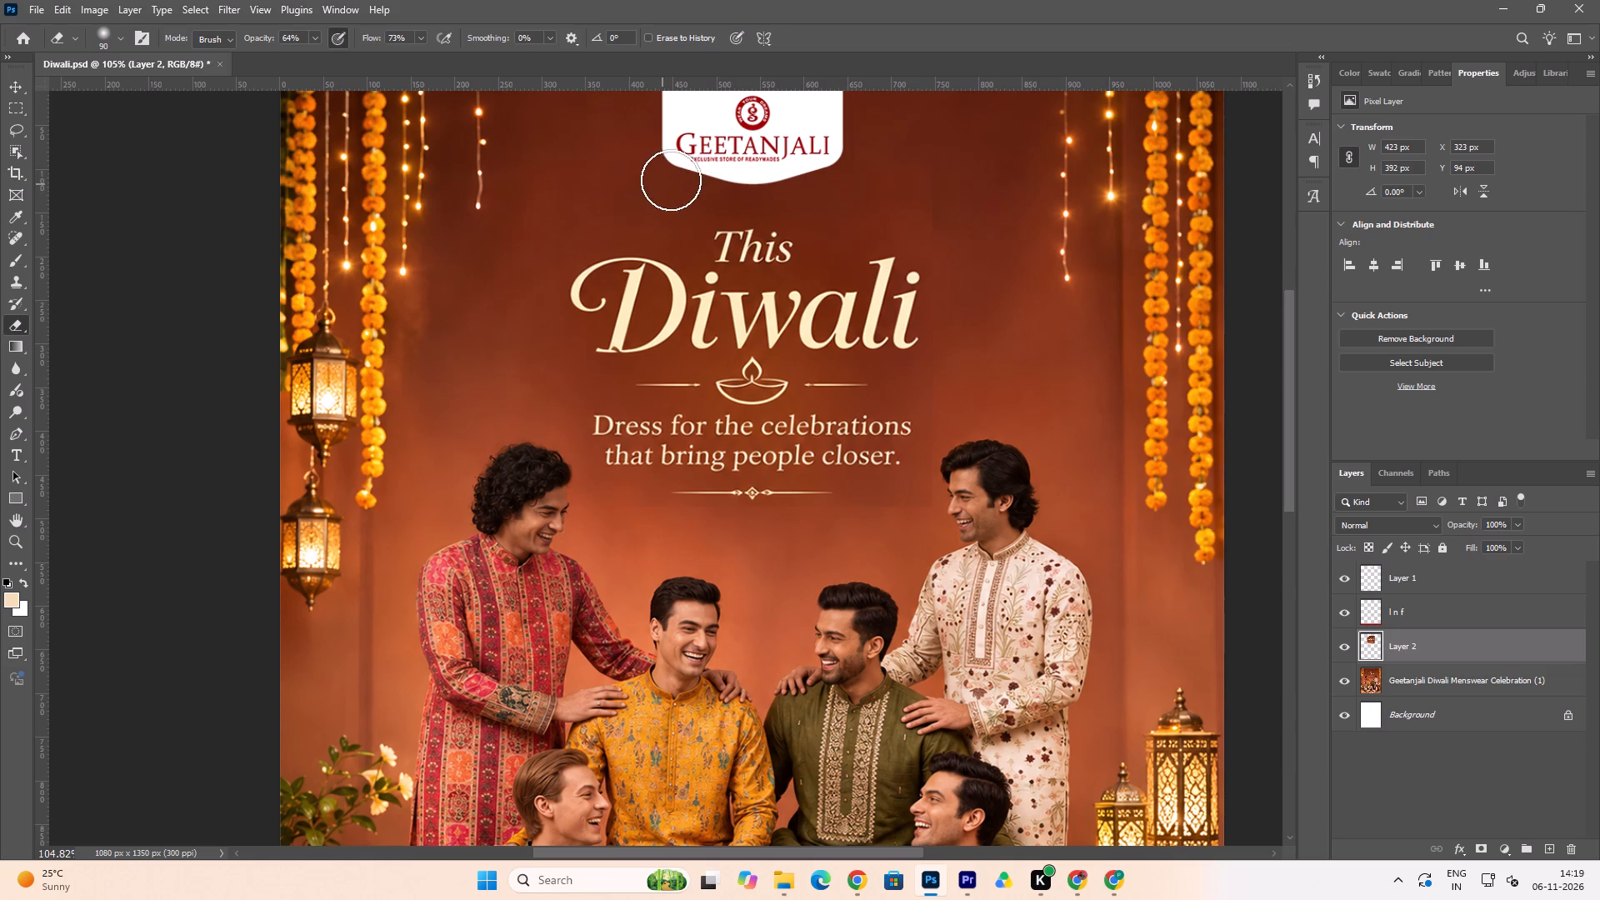
pyautogui.click(630, 201)
pyautogui.click(585, 224)
pyautogui.click(572, 234)
pyautogui.click(567, 237)
pyautogui.moveTo(564, 238); pyautogui.dragTo(573, 225)
pyautogui.doubleClick(587, 194)
pyautogui.moveTo(671, 198); pyautogui.dragTo(682, 197)
pyautogui.click(687, 197)
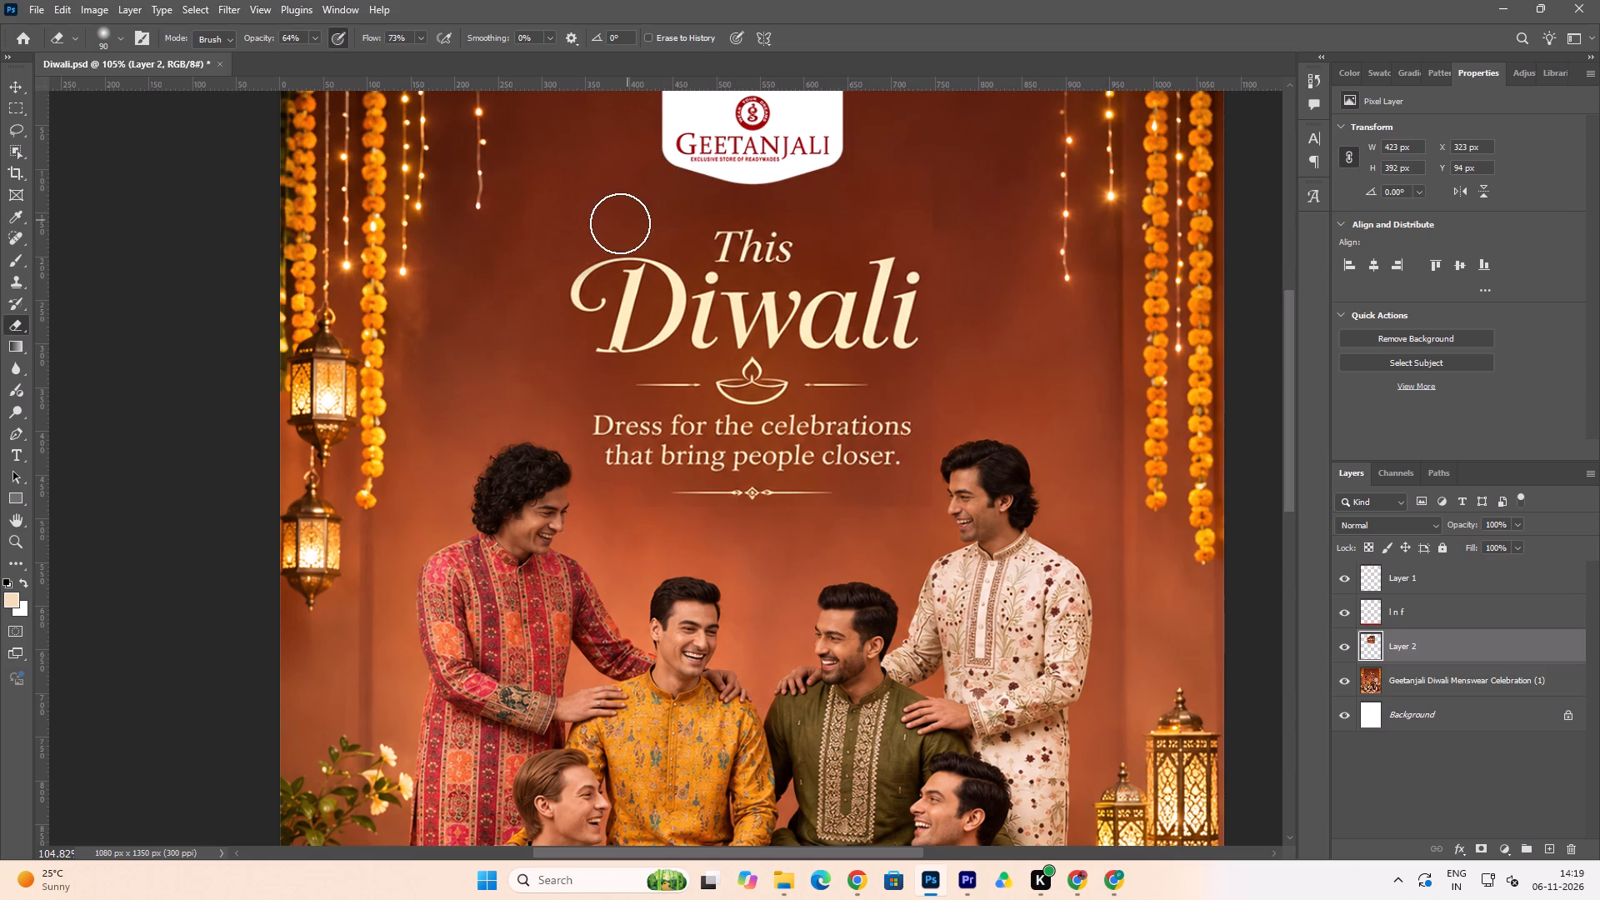
# Soften the heading layer's top-left corner just above the swash of the D in "Diwali".
pyautogui.click(620, 223)
pyautogui.moveTo(605, 224); pyautogui.dragTo(595, 225)
pyautogui.click(572, 230)
pyautogui.click(562, 231)
pyautogui.moveTo(553, 212); pyautogui.dragTo(557, 204)
pyautogui.click(561, 182)
pyautogui.tripleClick(577, 193)
# Erase the heading layer's top-right corner, from above the end of "Diwali" up and across to the logo badge.
pyautogui.tripleClick(936, 222)
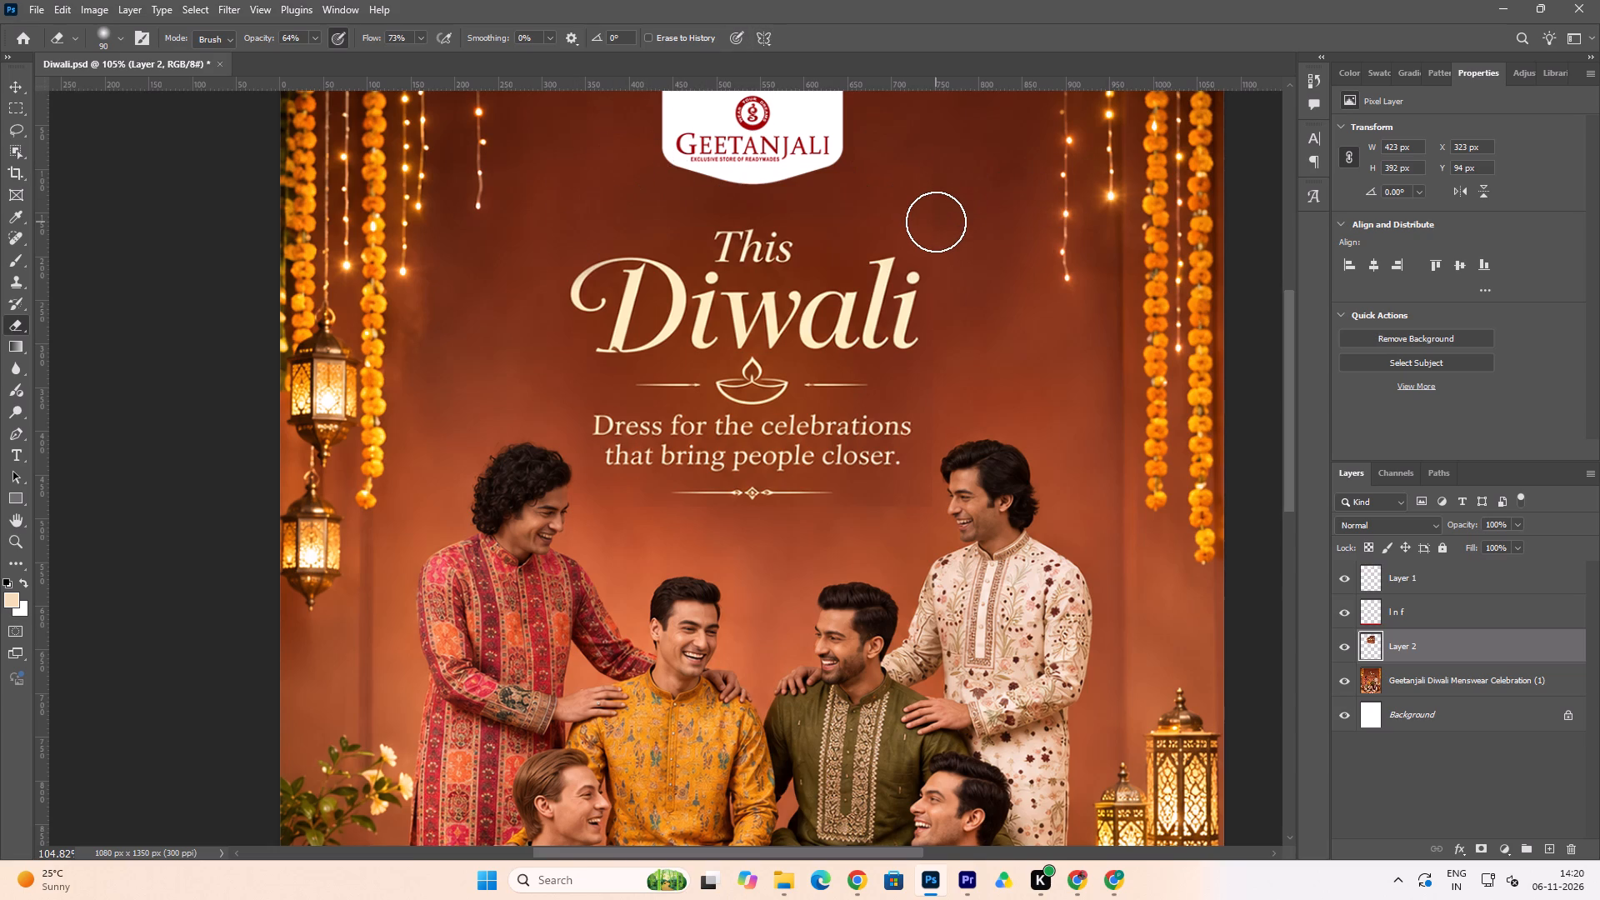
pyautogui.click(936, 215)
pyautogui.doubleClick(934, 210)
pyautogui.click(925, 195)
pyautogui.click(925, 187)
pyautogui.tripleClick(927, 158)
pyautogui.click(900, 157)
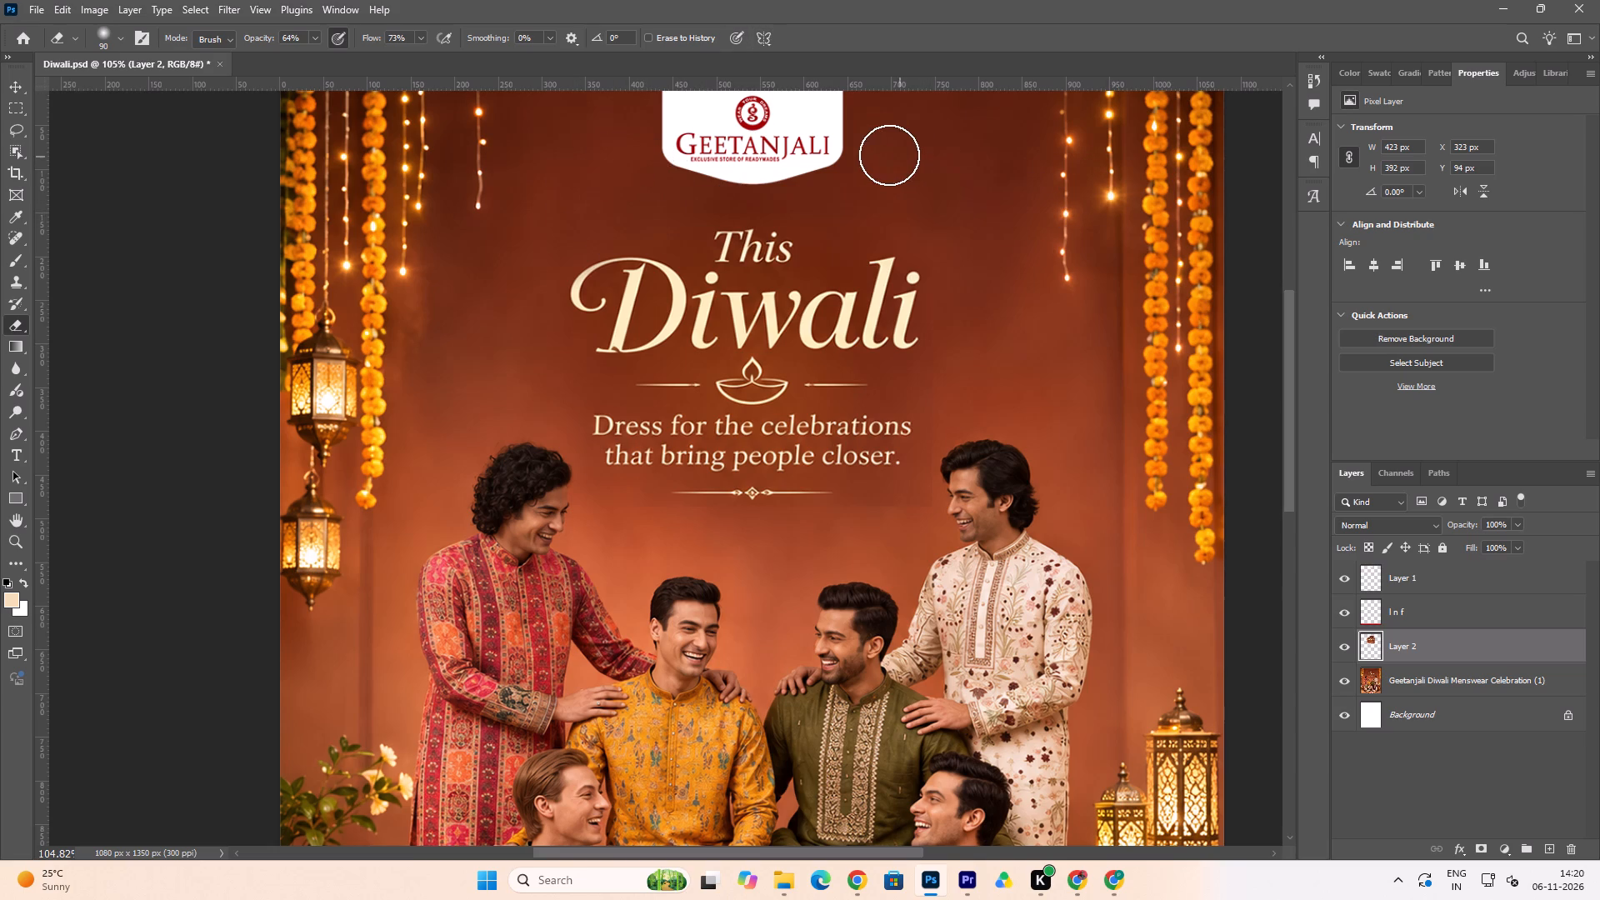
pyautogui.click(889, 155)
pyautogui.click(870, 159)
pyautogui.doubleClick(843, 161)
# Erase over the top-right corner again between the logo badge and "Diwali", plus the right edge beside the diya ornament.
pyautogui.click(871, 167)
pyautogui.click(905, 162)
pyautogui.moveTo(910, 163); pyautogui.dragTo(905, 173)
pyautogui.click(894, 186)
pyautogui.click(908, 189)
pyautogui.moveTo(933, 197); pyautogui.dragTo(949, 222)
pyautogui.click(945, 220)
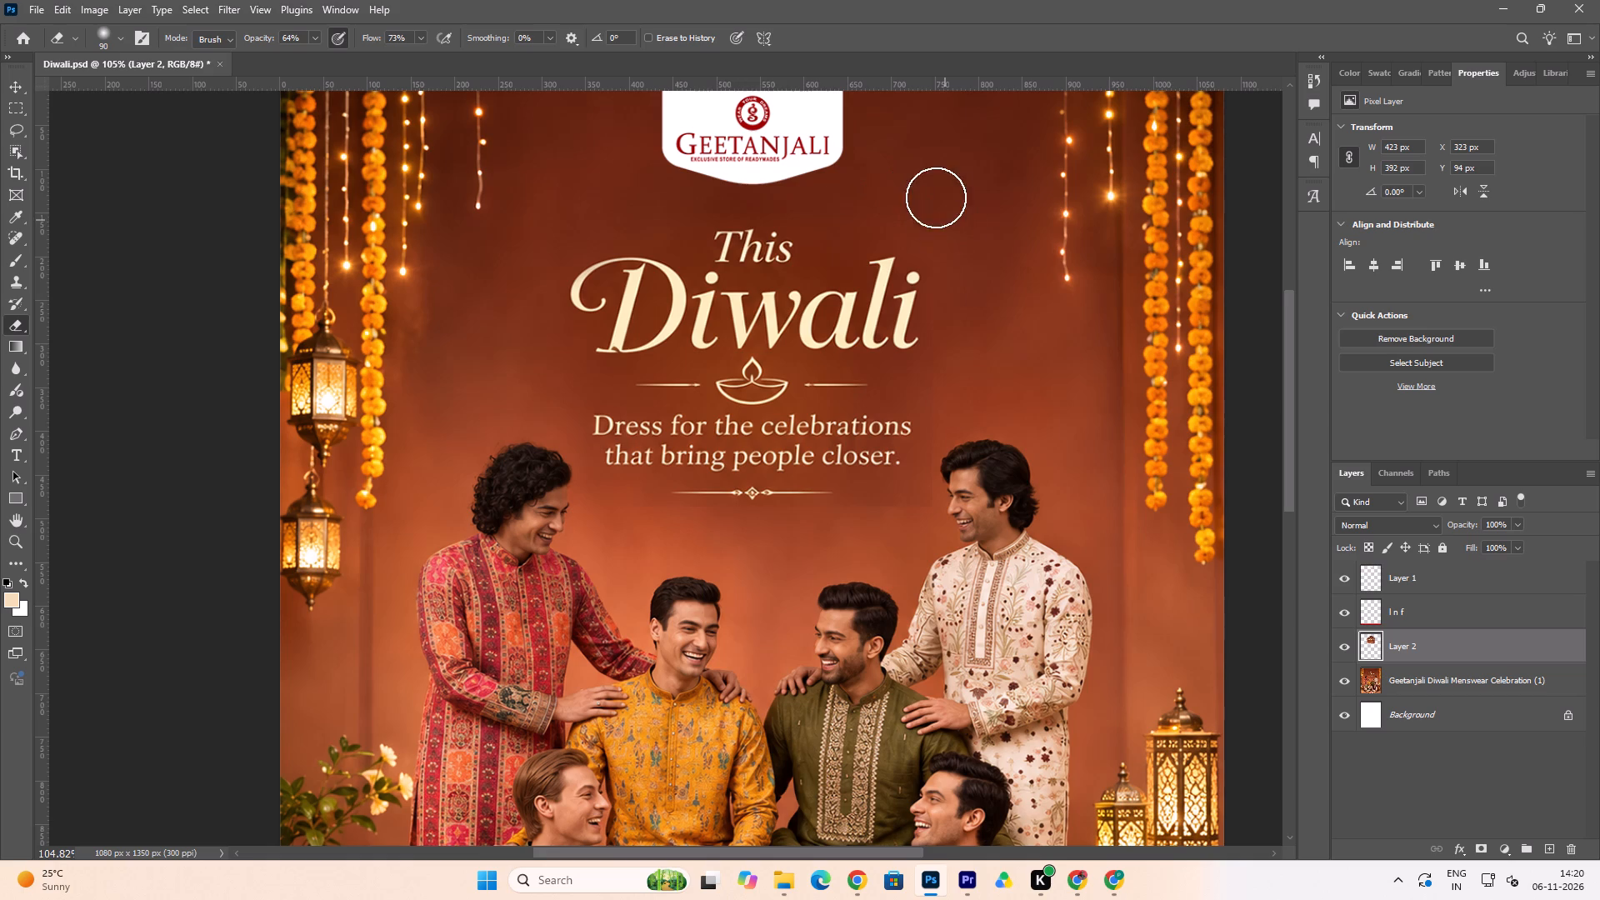
pyautogui.click(936, 197)
pyautogui.doubleClick(931, 175)
pyautogui.click(922, 172)
pyautogui.click(905, 171)
pyautogui.click(894, 166)
pyautogui.doubleClick(881, 166)
pyautogui.click(917, 170)
pyautogui.moveTo(914, 191); pyautogui.dragTo(915, 202)
pyautogui.click(914, 205)
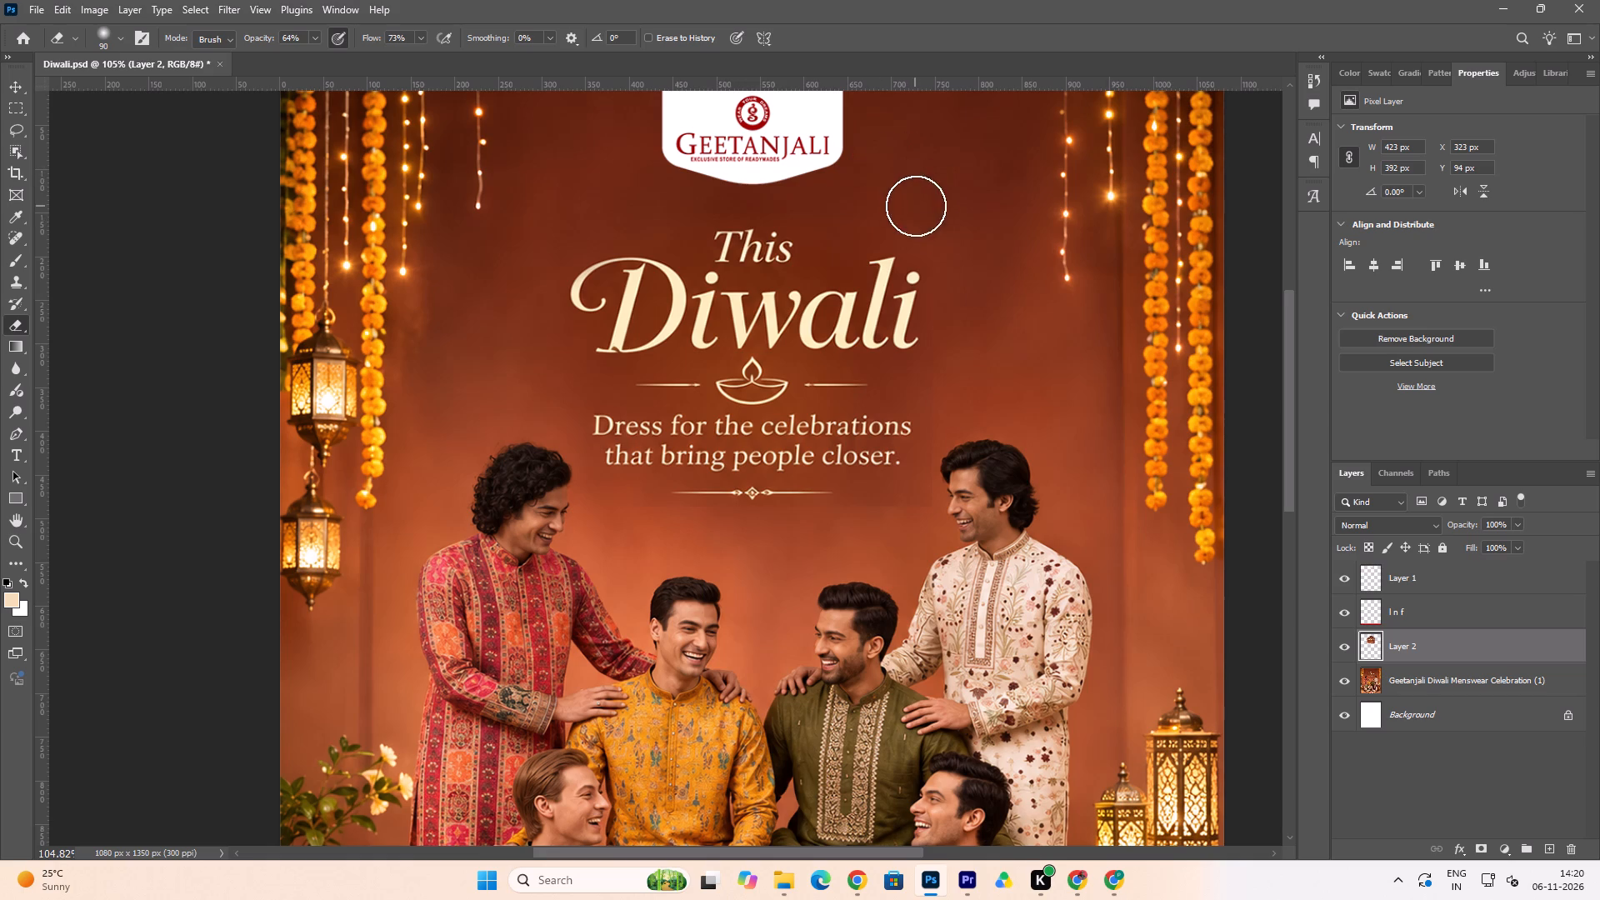
pyautogui.doubleClick(920, 207)
pyautogui.click(928, 192)
pyautogui.tripleClick(947, 385)
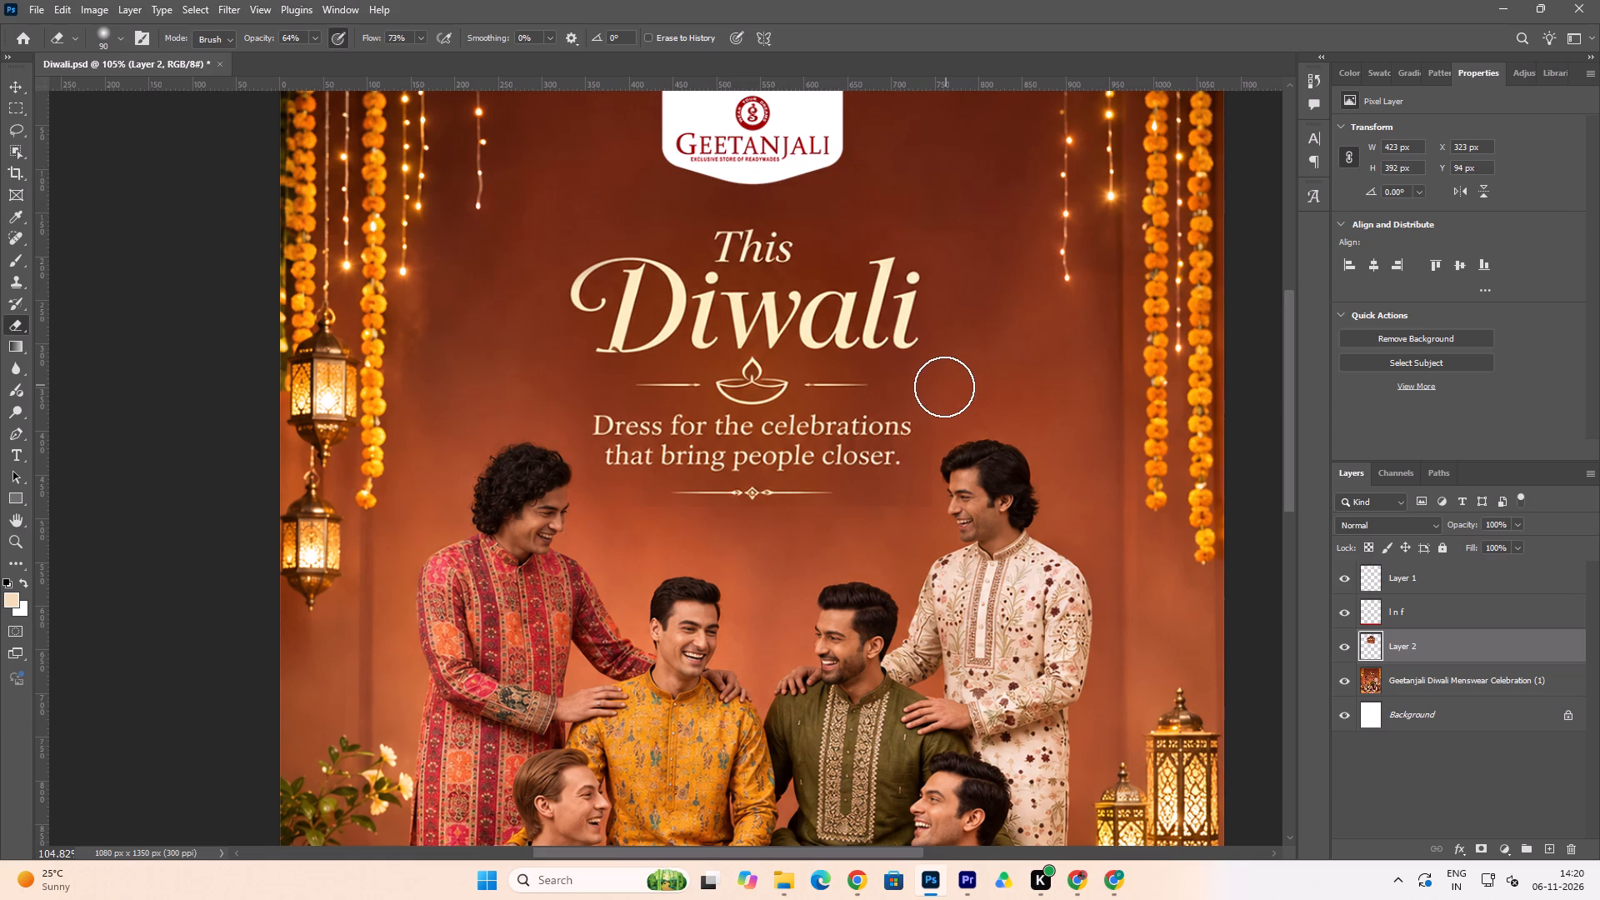
# Reduce the eraser to 60 px and soften the heading layer's bottom-left corner beside the curly-haired man's face.
pyautogui.press('[')
pyautogui.press('[')
pyautogui.press('[')
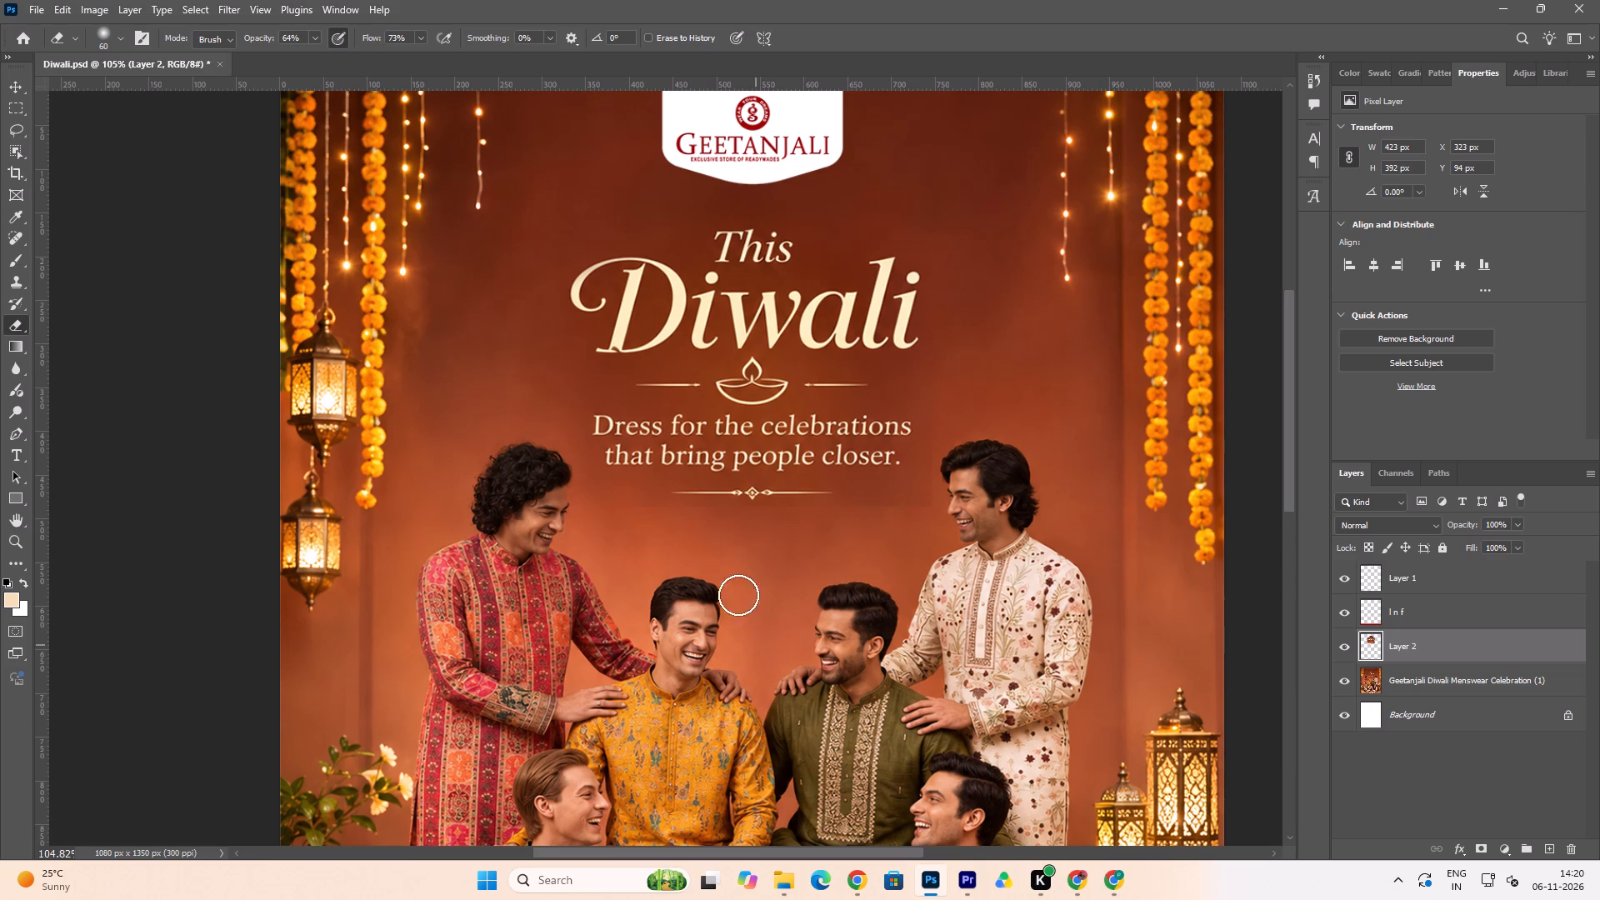
pyautogui.keyDown('alt'); pyautogui.scroll(6, 860, 597); pyautogui.keyUp('alt')
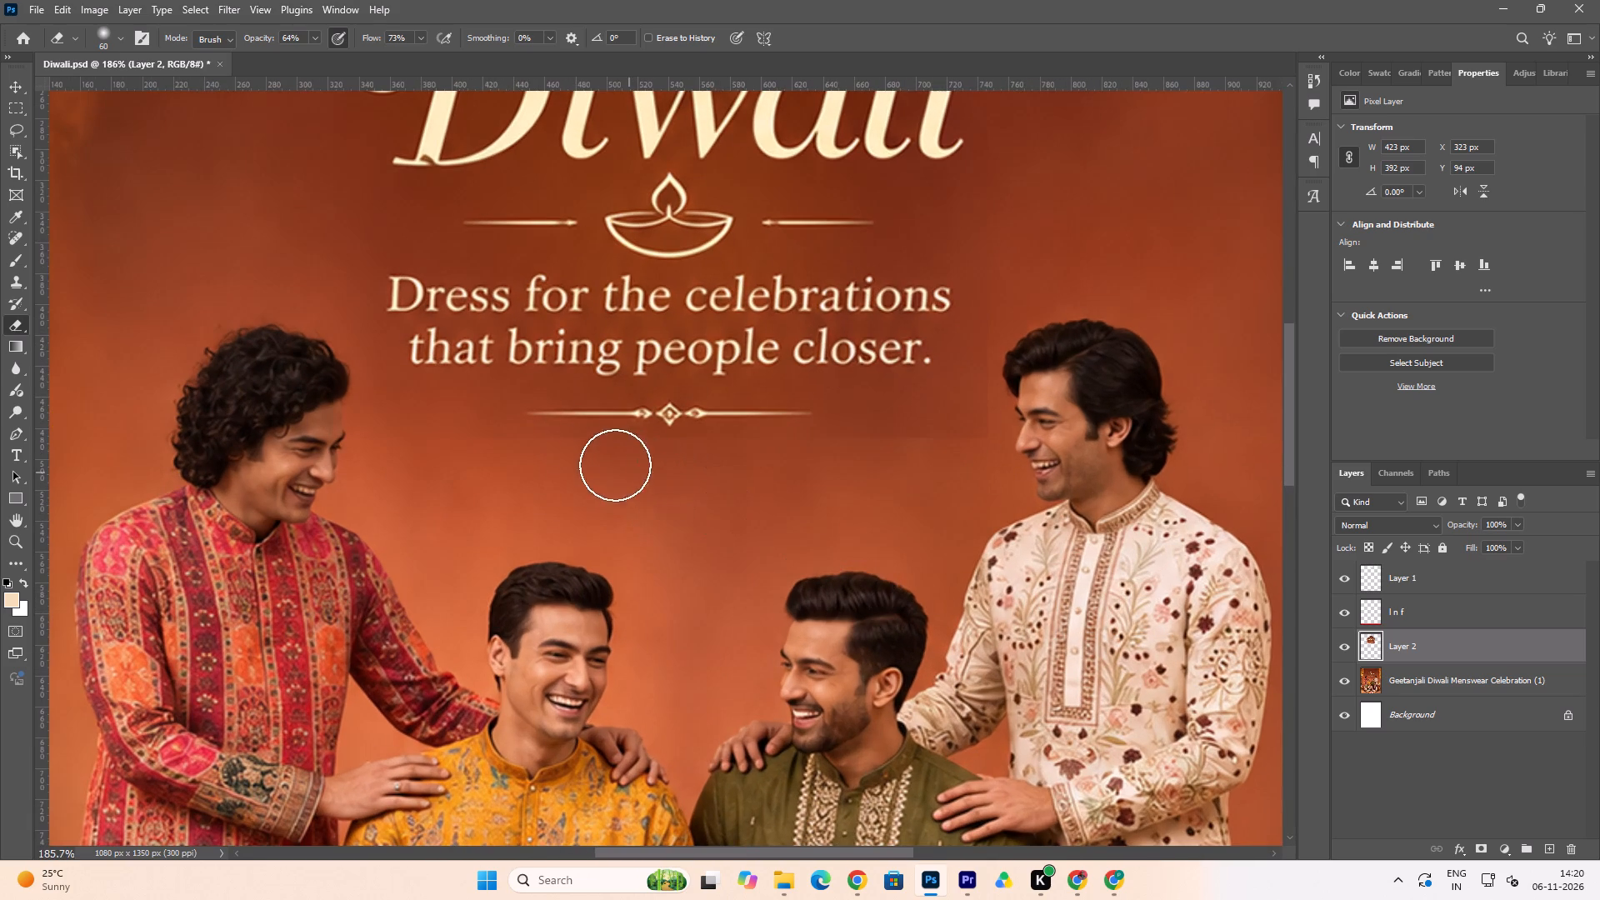
pyautogui.doubleClick(440, 455)
pyautogui.click(440, 430)
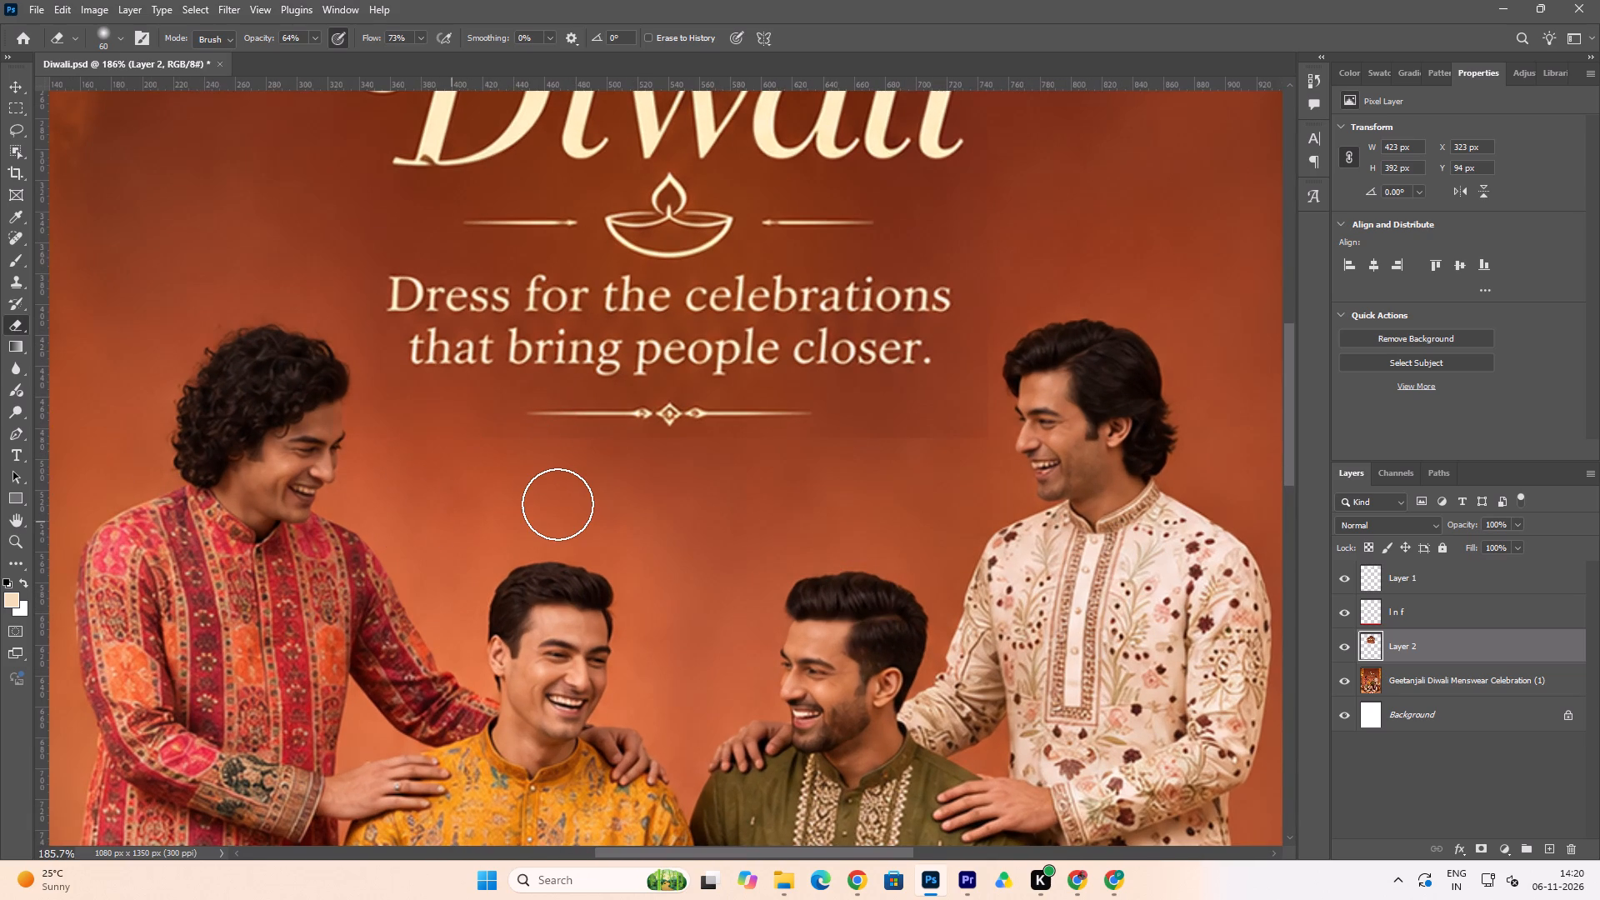
# Soften the bottom-left edge below the tagline with a 45 px eraser at 34% opacity and 44% flow.
pyautogui.press('[')
pyautogui.press('[')
pyautogui.moveTo(371, 38); pyautogui.dragTo(346, 49)
pyautogui.moveTo(268, 40); pyautogui.dragTo(242, 51)
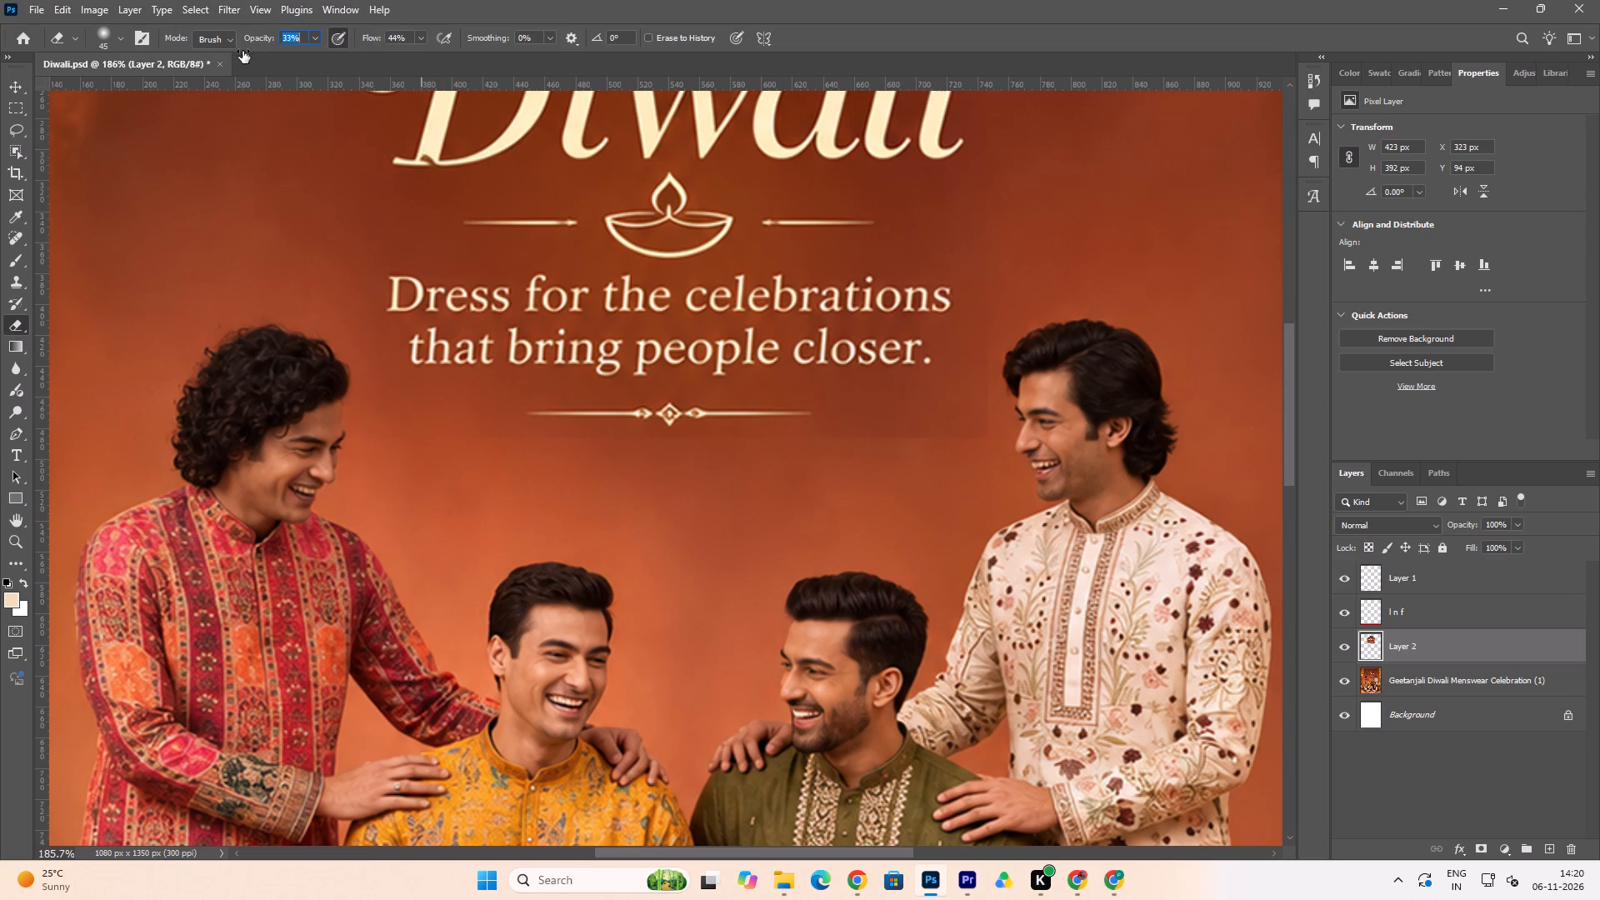
pyautogui.moveTo(242, 51); pyautogui.dragTo(243, 50)
pyautogui.tripleClick(494, 432)
pyautogui.doubleClick(489, 428)
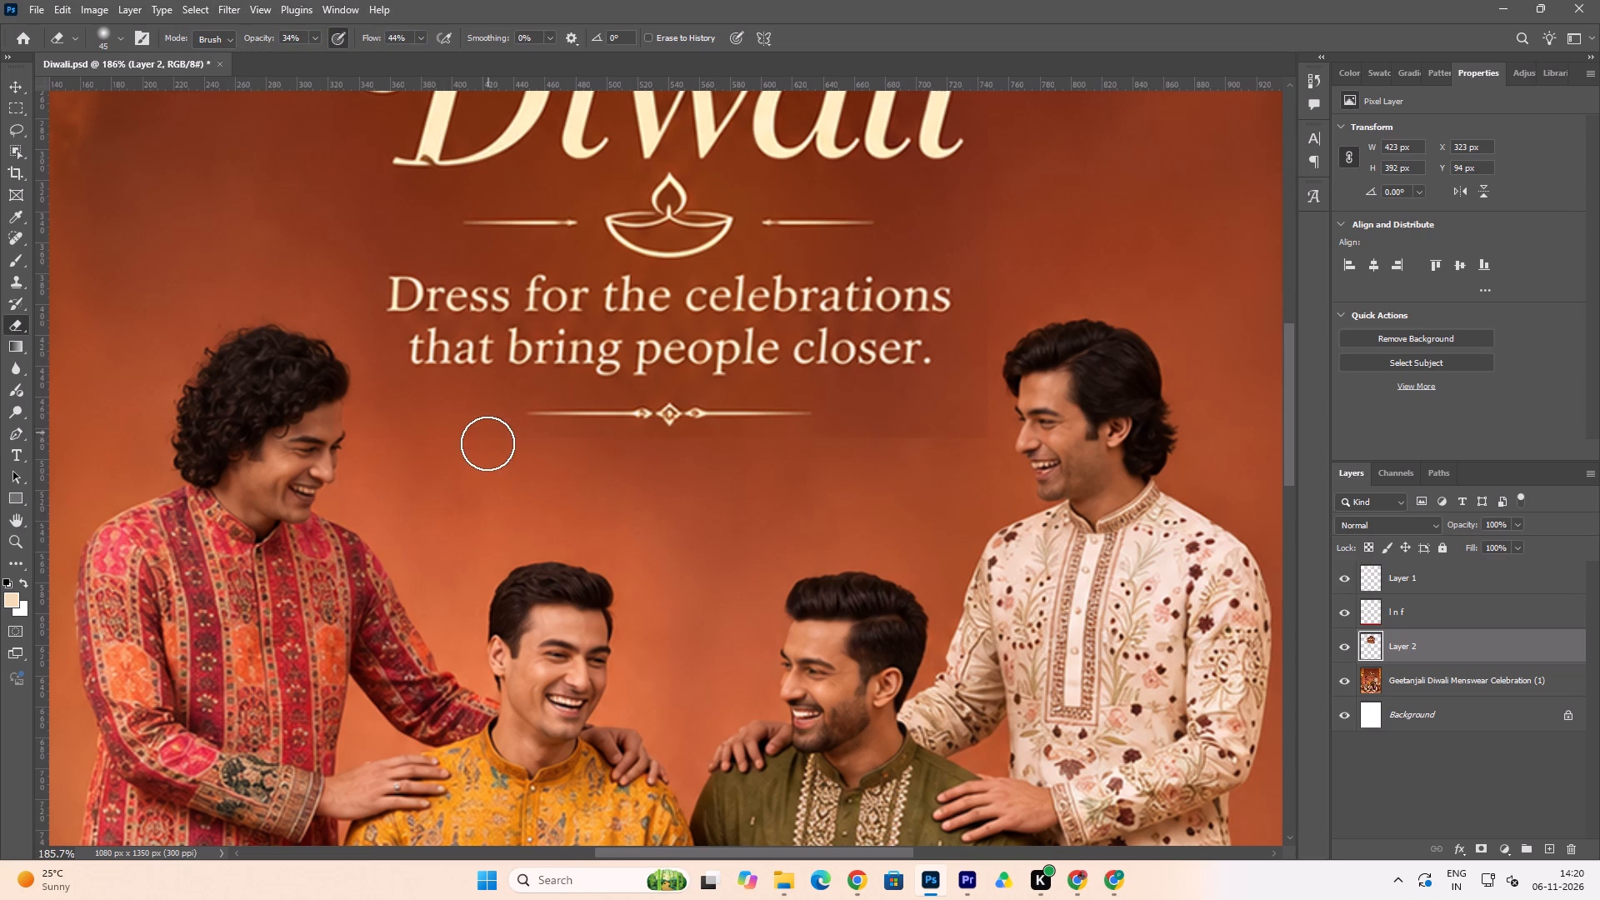
pyautogui.click(488, 444)
pyautogui.tripleClick(493, 451)
pyautogui.click(485, 432)
pyautogui.click(480, 415)
pyautogui.click(413, 389)
pyautogui.click(402, 407)
pyautogui.click(392, 440)
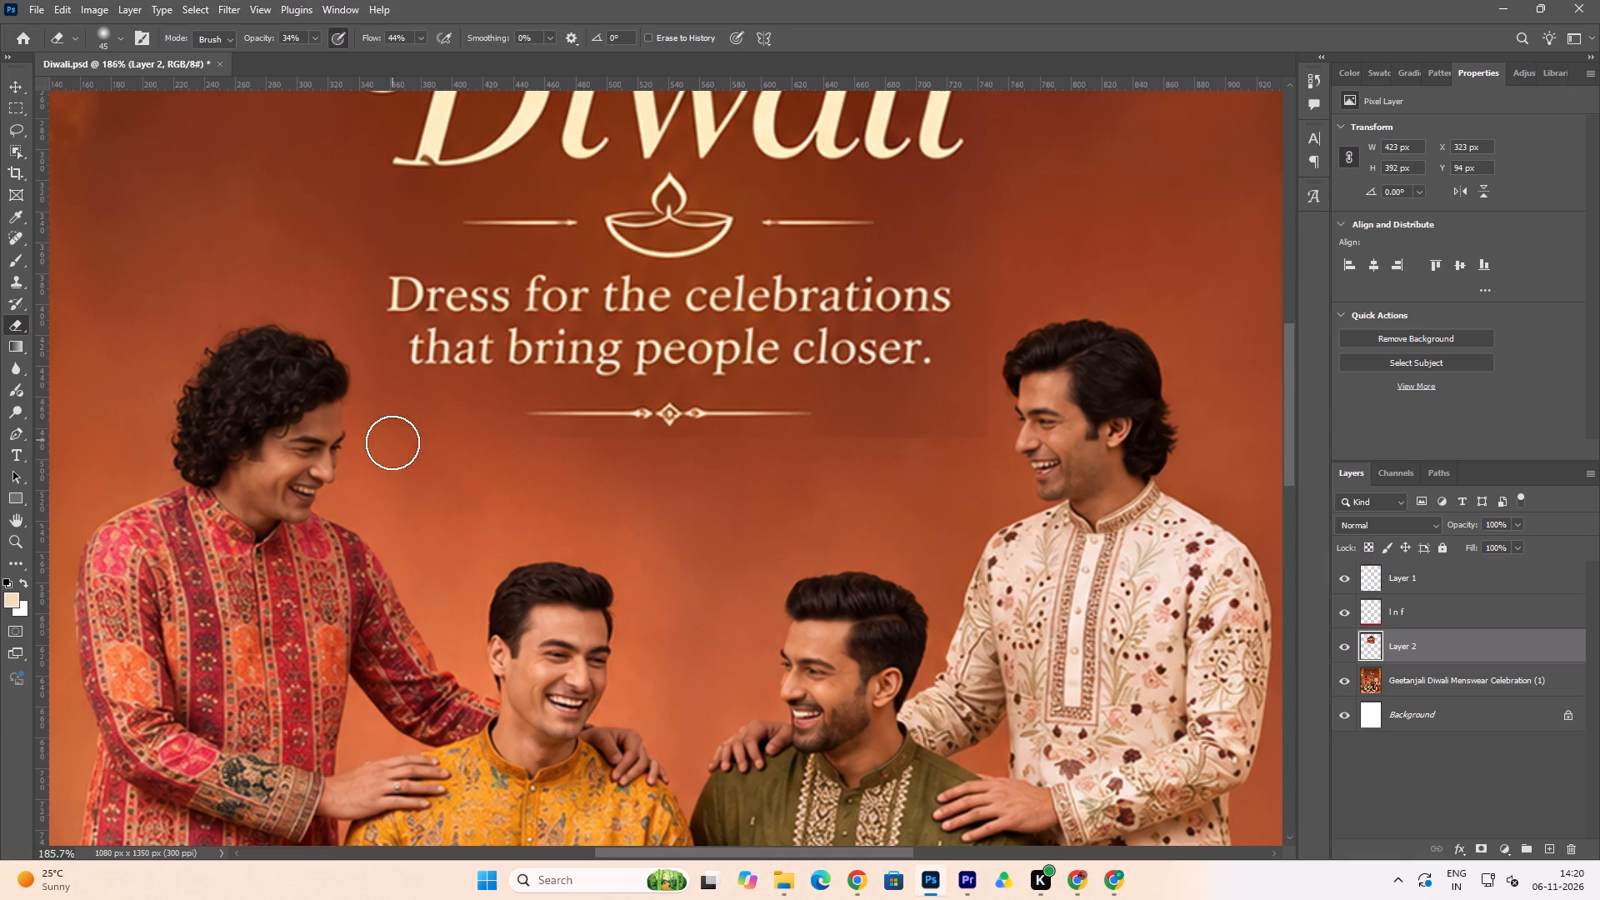
pyautogui.moveTo(392, 445); pyautogui.dragTo(398, 452)
# Soften the heading layer's bottom edge to the right of the small diamond divider with the 34% opacity eraser.
pyautogui.click(870, 459)
pyautogui.moveTo(869, 448); pyautogui.dragTo(883, 442)
pyautogui.click(902, 441)
pyautogui.tripleClick(908, 439)
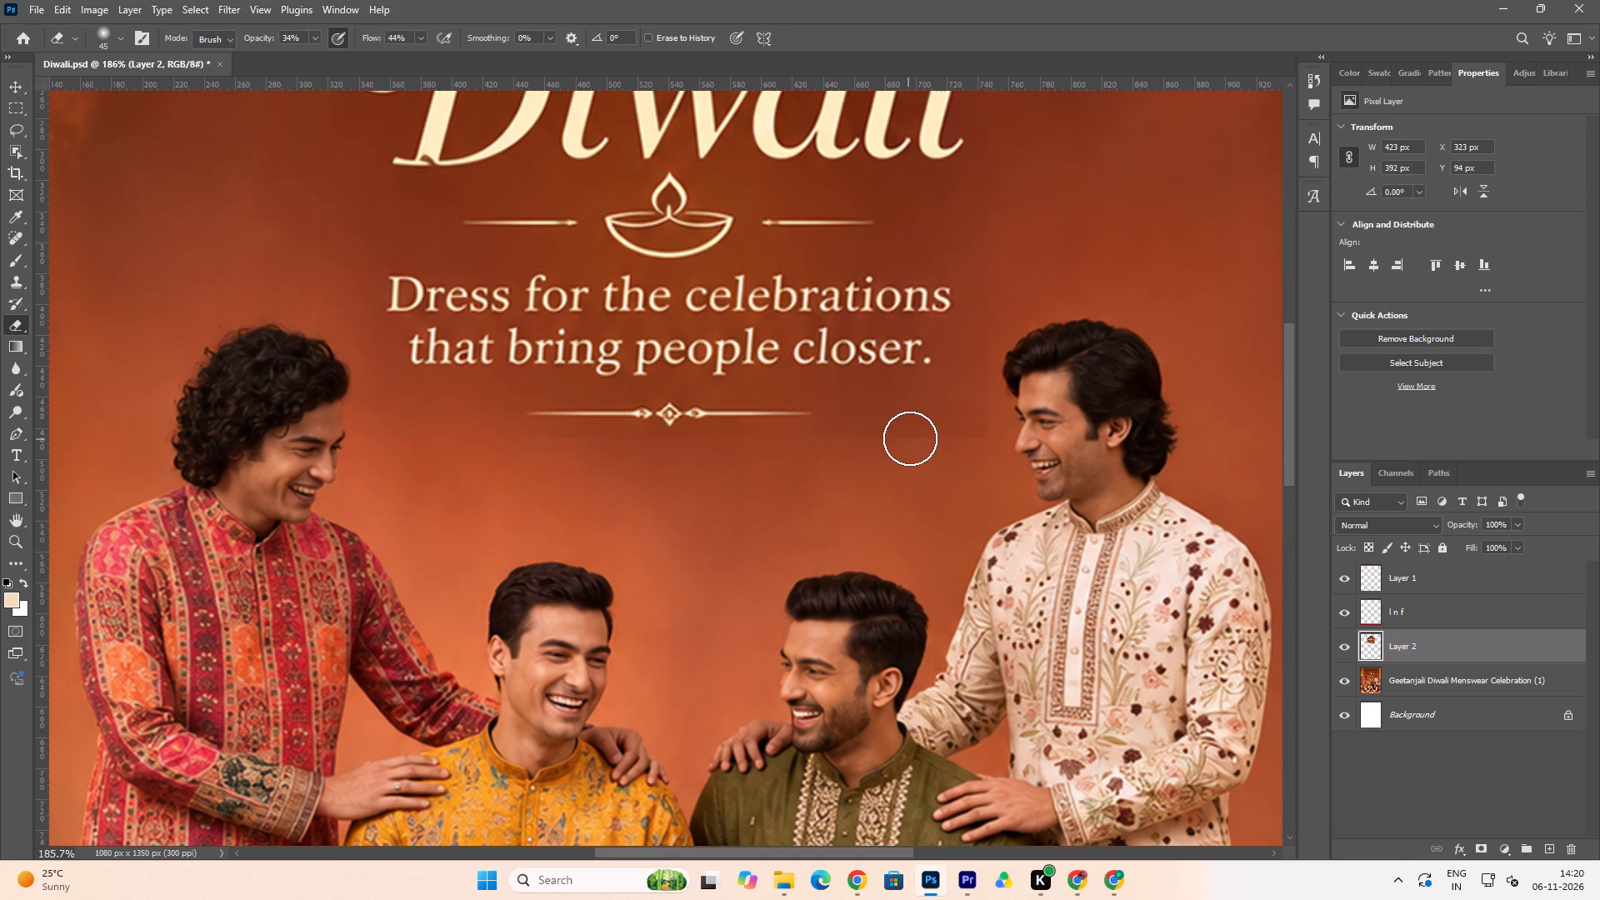
pyautogui.doubleClick(908, 438)
pyautogui.click(912, 429)
pyautogui.doubleClick(936, 422)
pyautogui.doubleClick(934, 430)
pyautogui.moveTo(918, 436); pyautogui.dragTo(904, 440)
pyautogui.click(892, 442)
pyautogui.click(884, 442)
pyautogui.click(867, 440)
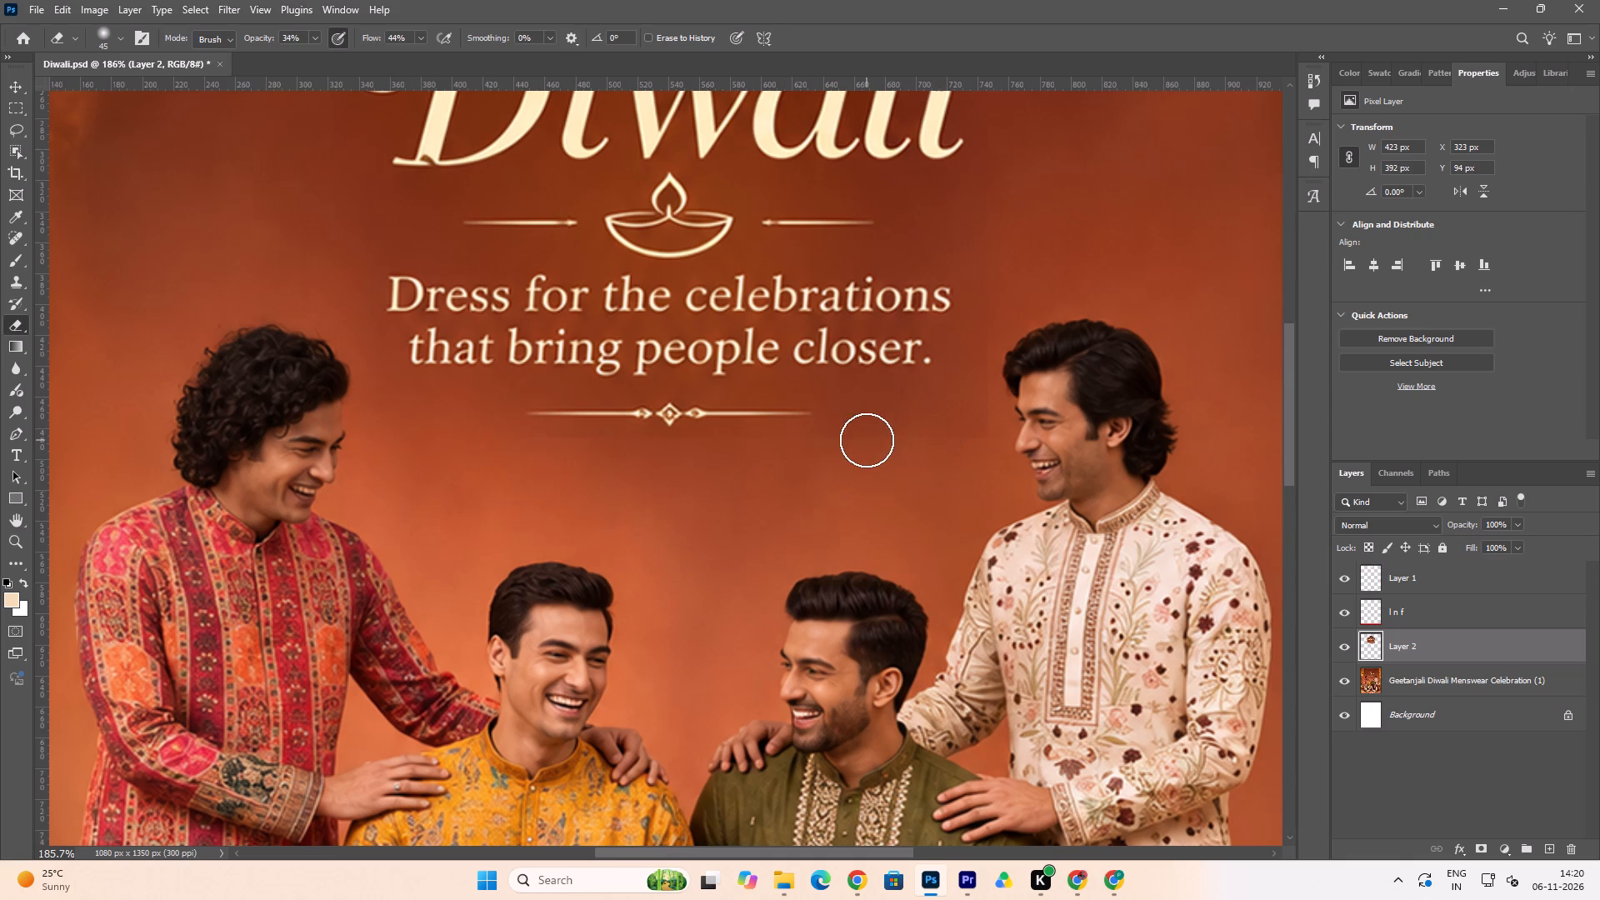
pyautogui.click(868, 435)
pyautogui.moveTo(871, 434); pyautogui.dragTo(881, 432)
pyautogui.click(892, 431)
# Soften the heading layer's bottom-right corner beside the face of the man in the cream kurta.
pyautogui.click(979, 416)
pyautogui.click(957, 442)
pyautogui.doubleClick(970, 435)
pyautogui.tripleClick(977, 427)
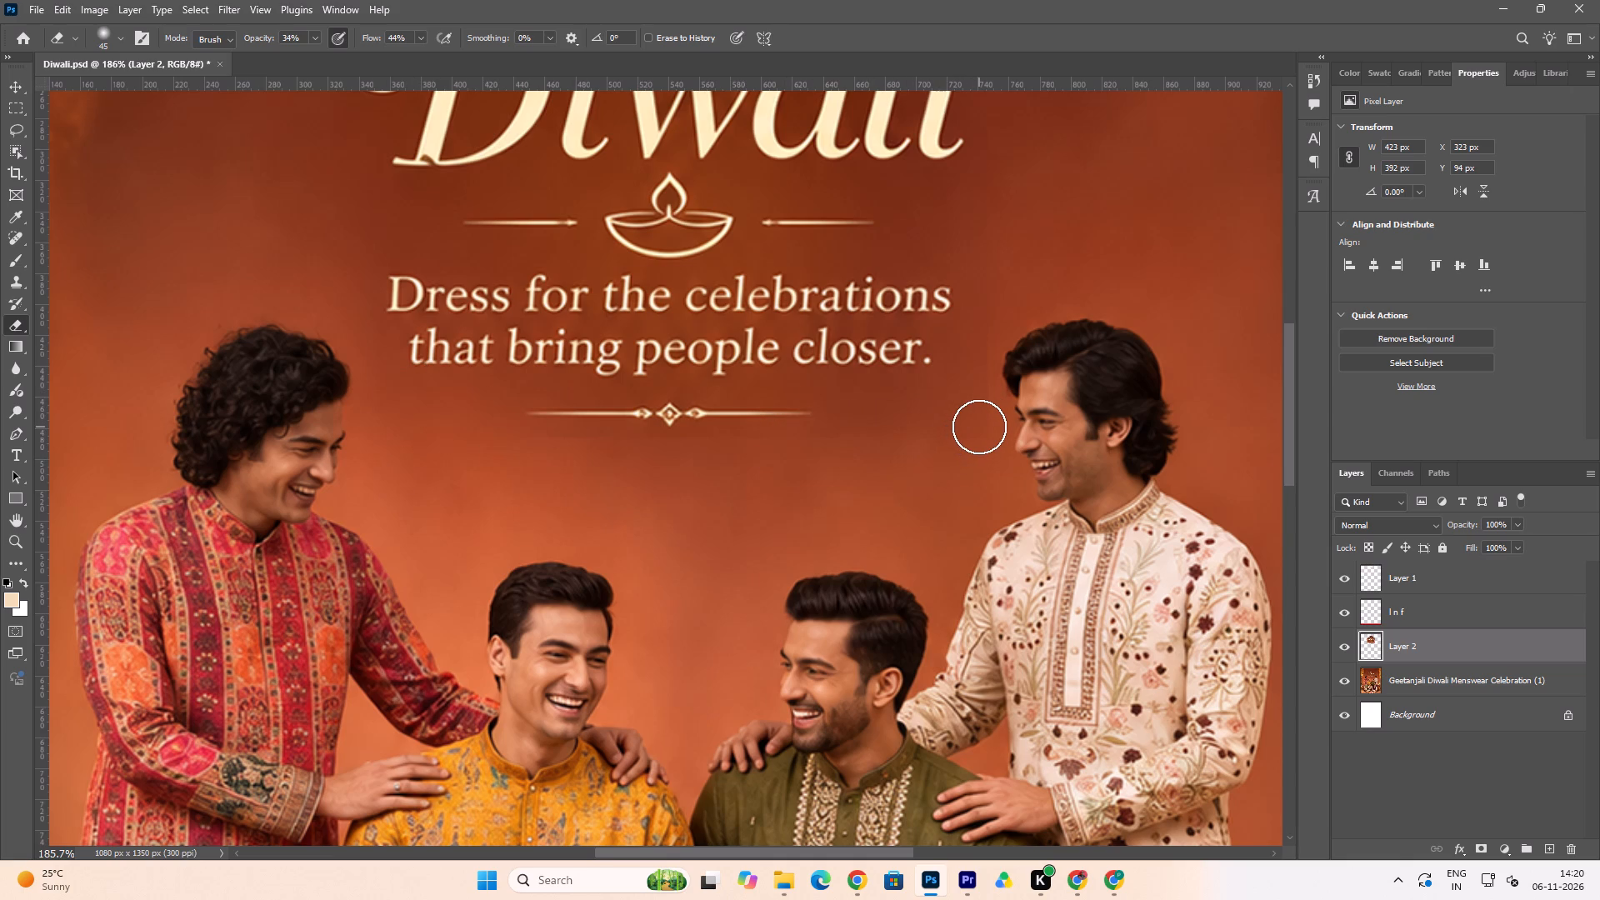
pyautogui.tripleClick(979, 427)
pyautogui.click(979, 427)
pyautogui.click(984, 417)
pyautogui.doubleClick(984, 411)
pyautogui.tripleClick(985, 403)
pyautogui.doubleClick(984, 427)
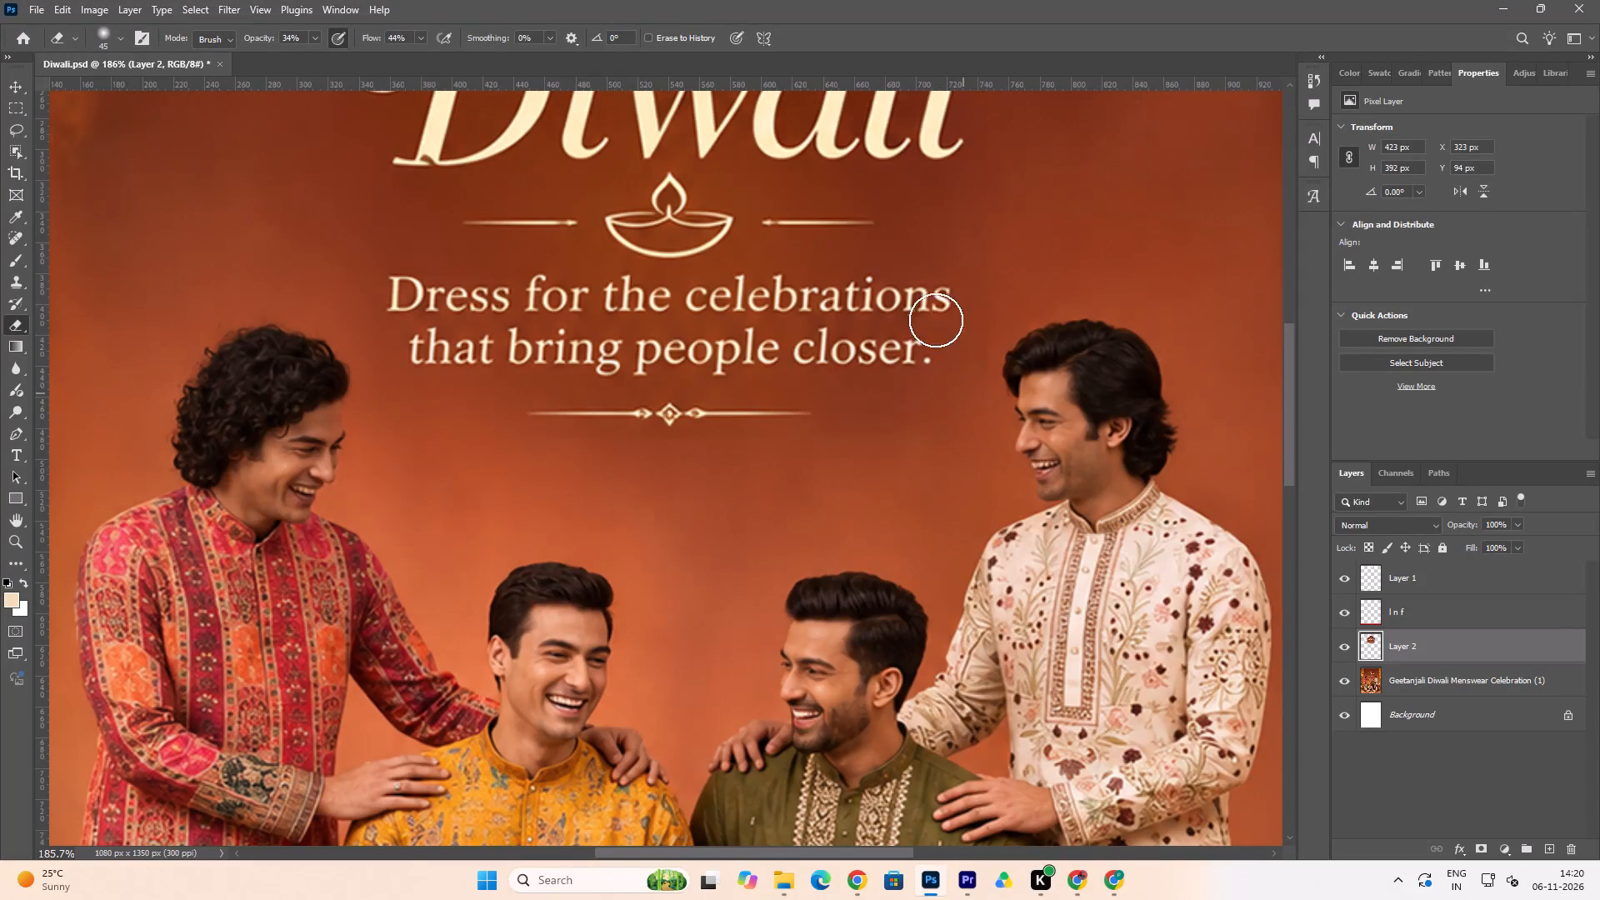
# Raise the eraser opacity to 50% and erase the heading layer's bottom-right edge below the end of the tagline.
pyautogui.moveTo(259, 38); pyautogui.dragTo(272, 42)
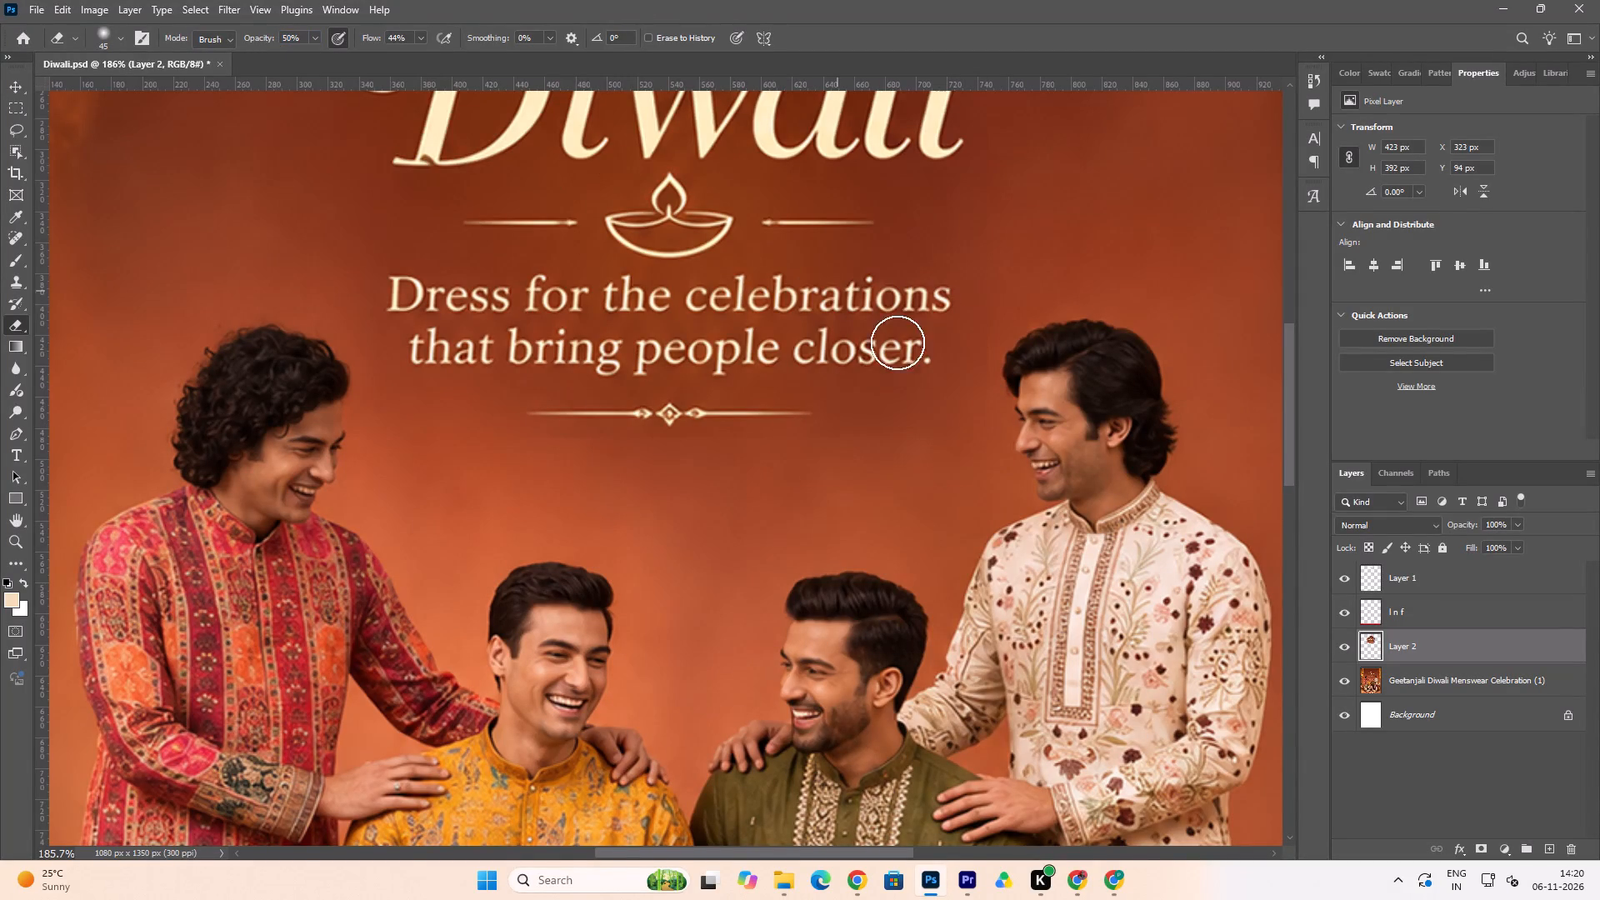
pyautogui.click(951, 443)
pyautogui.click(951, 432)
pyautogui.moveTo(953, 430); pyautogui.dragTo(969, 425)
pyautogui.click(981, 422)
pyautogui.click(987, 419)
pyautogui.moveTo(945, 425); pyautogui.dragTo(909, 442)
pyautogui.click(907, 442)
pyautogui.click(902, 437)
pyautogui.moveTo(928, 427); pyautogui.dragTo(942, 423)
pyautogui.moveTo(947, 419); pyautogui.dragTo(957, 412)
pyautogui.moveTo(961, 409); pyautogui.dragTo(971, 404)
# Erase the heading layer's right edge between the tagline's second line and the cream-kurta man's face and hair.
pyautogui.moveTo(975, 399); pyautogui.dragTo(993, 383)
pyautogui.click(997, 377)
pyautogui.click(995, 372)
pyautogui.click(995, 361)
pyautogui.click(992, 350)
pyautogui.click(992, 329)
pyautogui.click(991, 322)
pyautogui.click(987, 340)
pyautogui.moveTo(987, 344); pyautogui.dragTo(987, 352)
pyautogui.click(985, 353)
pyautogui.doubleClick(986, 342)
pyautogui.click(987, 335)
pyautogui.click(982, 377)
pyautogui.click(982, 382)
pyautogui.doubleClick(977, 397)
pyautogui.click(972, 377)
pyautogui.click(978, 361)
pyautogui.click(979, 352)
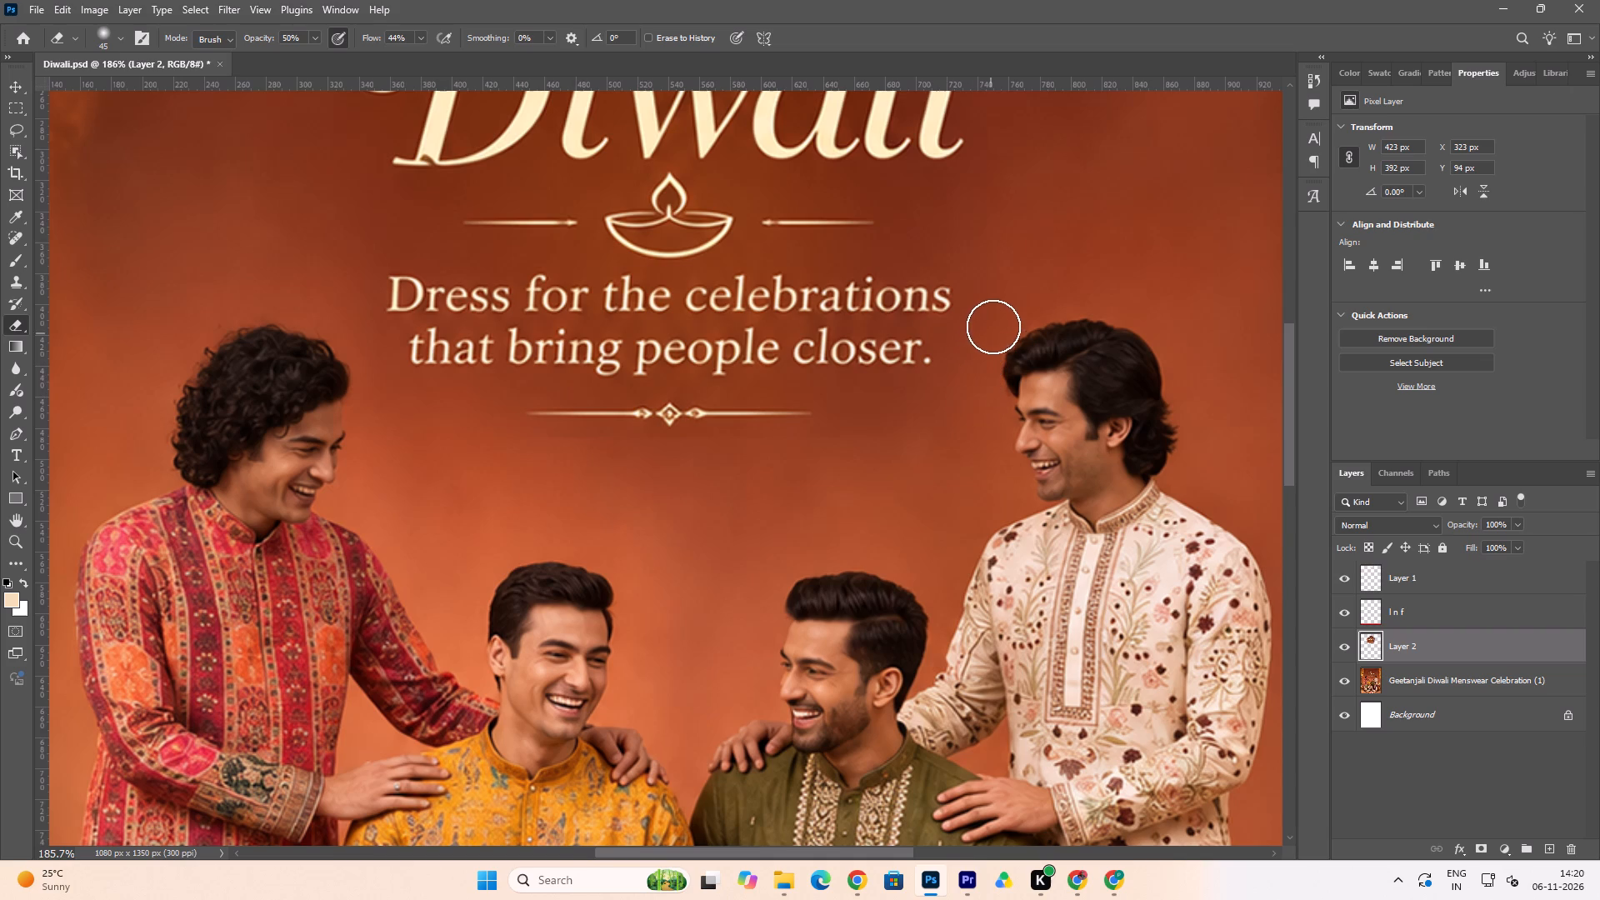
# Erase the heading layer's right edge beside the word "celebrations" and down along the man's hair and forehead.
pyautogui.tripleClick(997, 291)
pyautogui.tripleClick(997, 295)
pyautogui.tripleClick(996, 295)
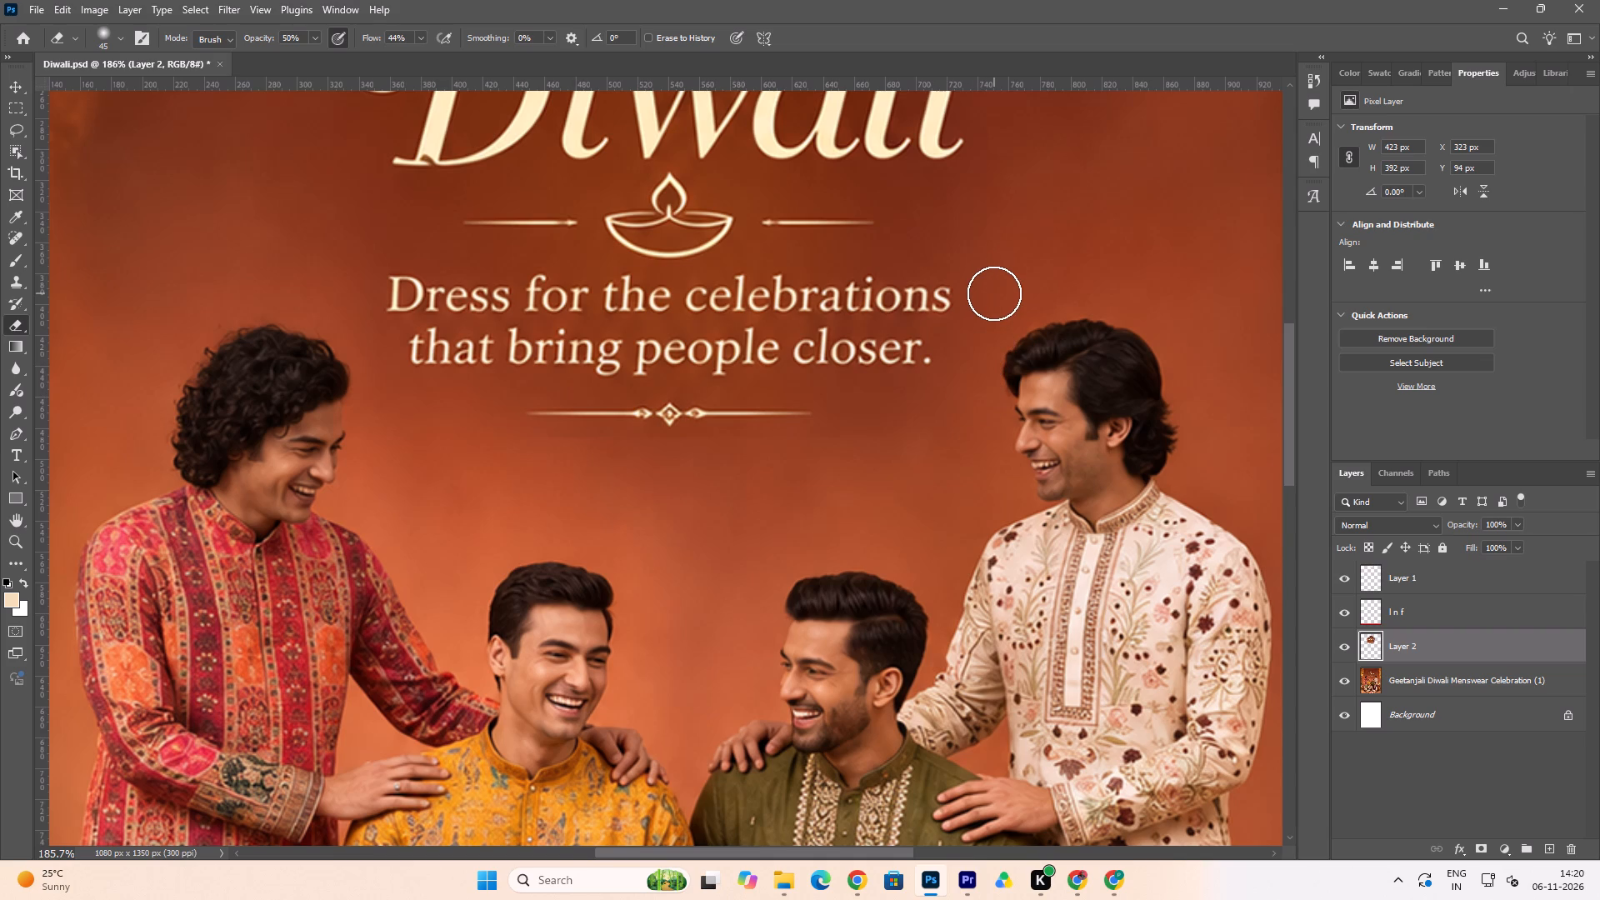
pyautogui.click(993, 293)
pyautogui.click(995, 323)
pyautogui.click(990, 352)
pyautogui.doubleClick(981, 399)
pyautogui.moveTo(982, 362); pyautogui.dragTo(984, 352)
pyautogui.click(986, 332)
# Continue erasing the heading layer's right edge upward from the tagline past the diya ornament's level.
pyautogui.moveTo(995, 308); pyautogui.dragTo(995, 301)
pyautogui.moveTo(987, 252); pyautogui.dragTo(987, 239)
pyautogui.doubleClick(989, 224)
pyautogui.click(987, 210)
pyautogui.click(984, 204)
pyautogui.click(976, 212)
pyautogui.moveTo(974, 234); pyautogui.dragTo(977, 246)
pyautogui.moveTo(984, 255); pyautogui.dragTo(987, 262)
pyautogui.click(987, 266)
pyautogui.moveTo(982, 262); pyautogui.dragTo(980, 247)
pyautogui.moveTo(978, 239); pyautogui.dragTo(974, 229)
pyautogui.click(967, 218)
pyautogui.click(970, 197)
pyautogui.click(978, 189)
# Erase the heading layer's right edge beside the final letter of "Diwali".
pyautogui.scroll(10, 981, 188)
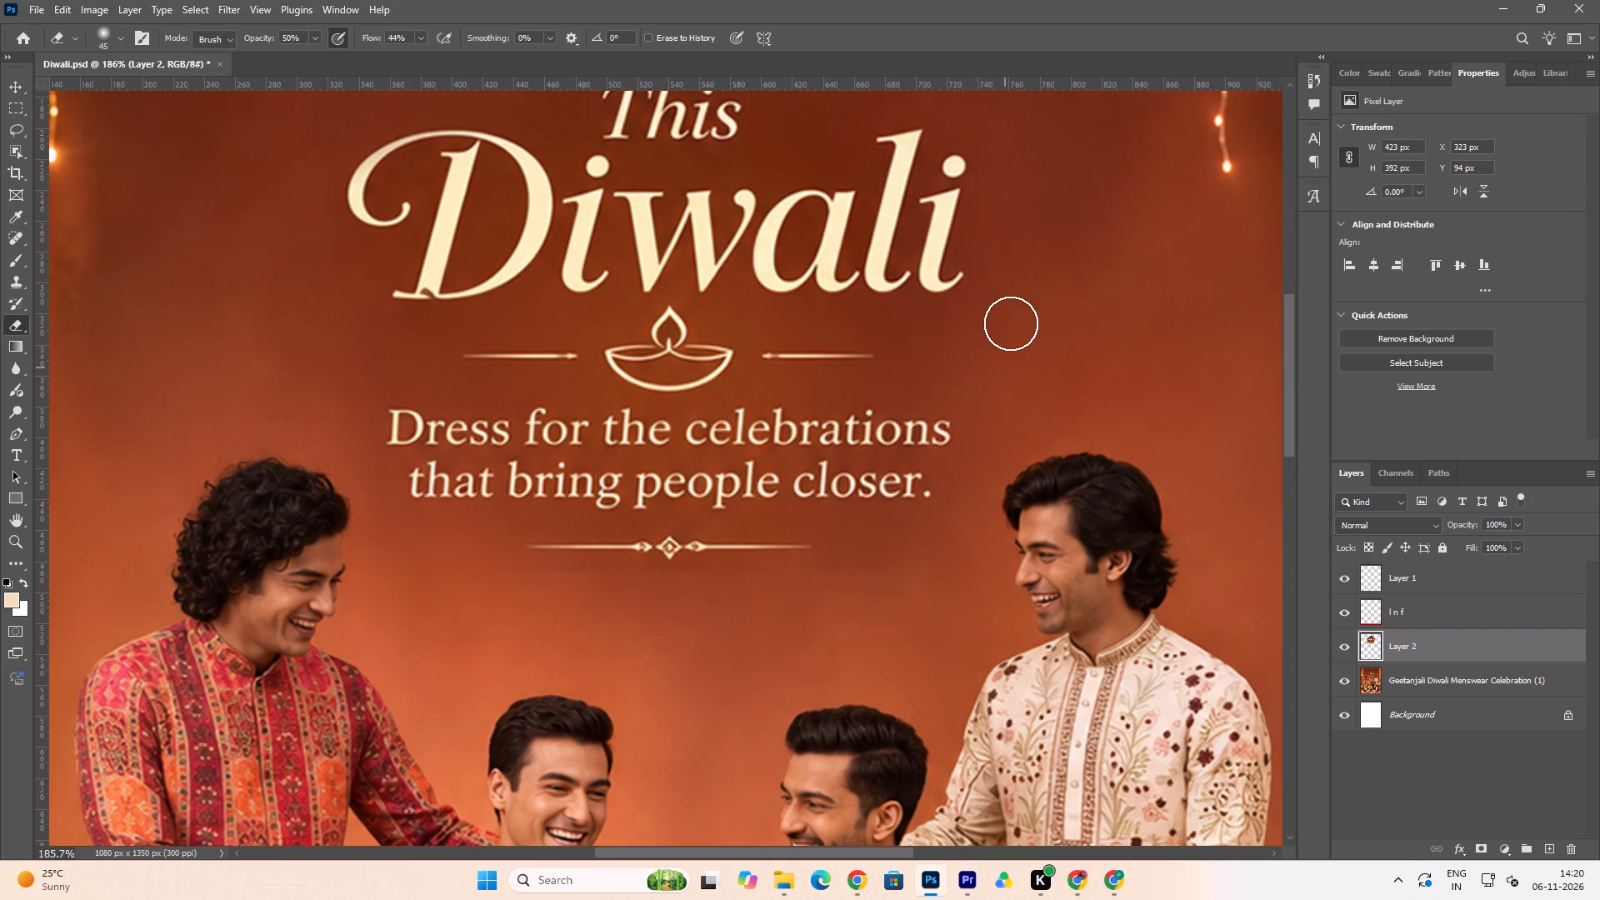
pyautogui.tripleClick(999, 284)
pyautogui.tripleClick(999, 275)
pyautogui.tripleClick(1001, 272)
# Reduce the eraser to 25 px and erase the heading layer's edge close to the end of "Diwali" and just below it.
pyautogui.press('[')
pyautogui.write('[[')
pyautogui.press('[')
pyautogui.doubleClick(992, 305)
pyautogui.click(990, 291)
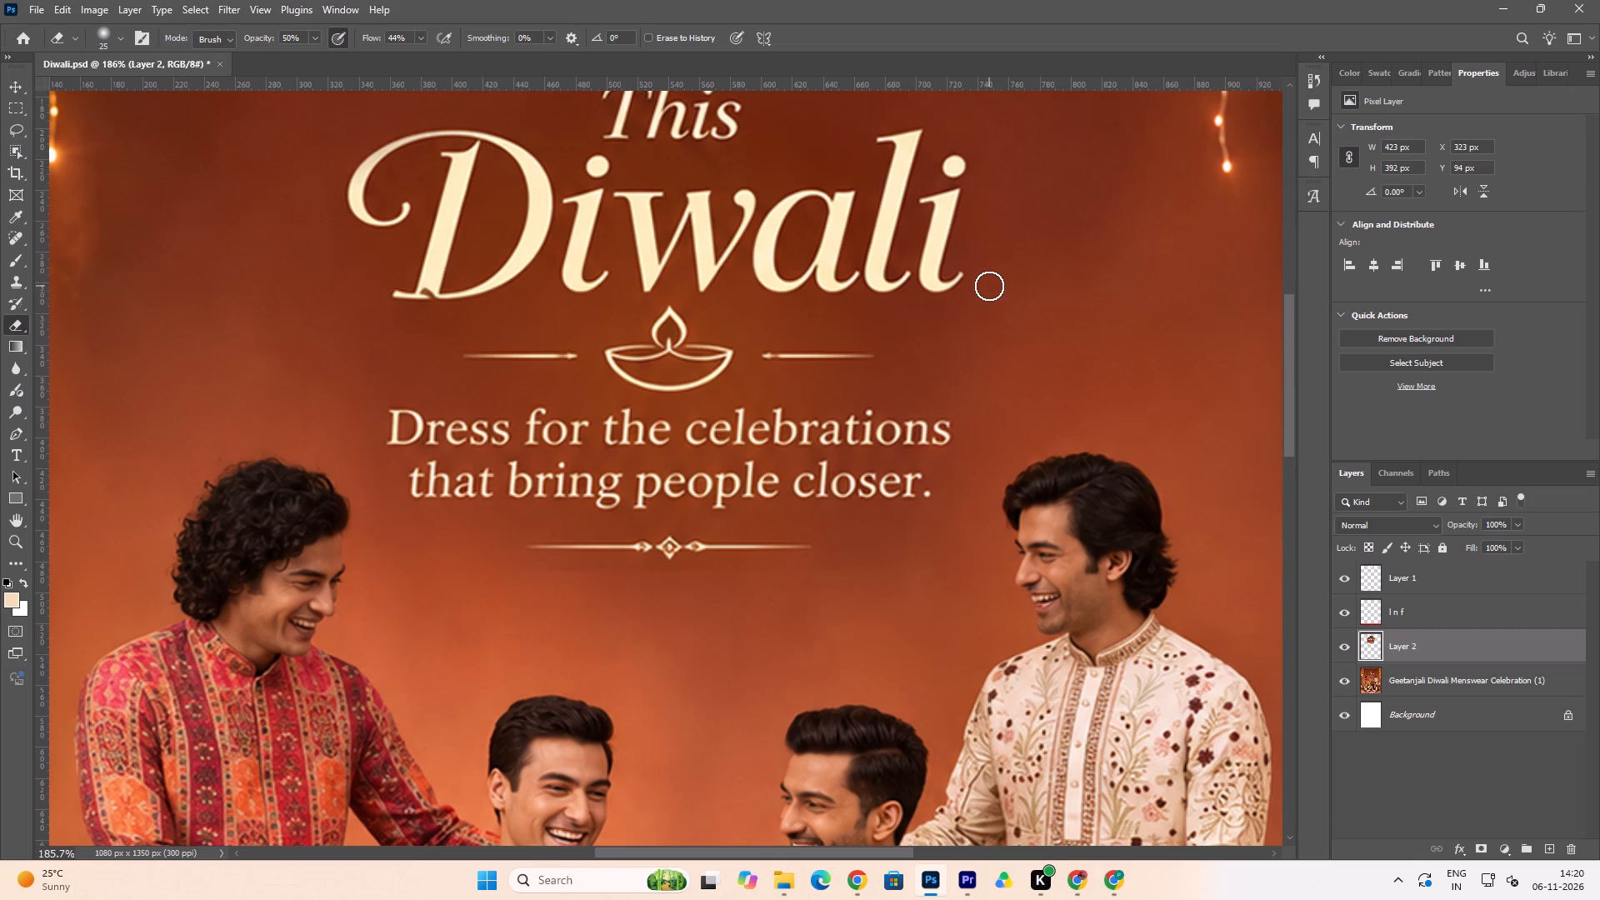
pyautogui.tripleClick(989, 276)
pyautogui.click(989, 276)
pyautogui.click(987, 296)
pyautogui.click(983, 312)
pyautogui.click(972, 332)
pyautogui.click(976, 303)
pyautogui.doubleClick(981, 285)
pyautogui.moveTo(981, 282); pyautogui.dragTo(978, 294)
pyautogui.moveTo(977, 297); pyautogui.dragTo(977, 311)
pyautogui.click(973, 321)
pyautogui.moveTo(975, 332); pyautogui.dragTo(978, 339)
pyautogui.click(979, 343)
# Raise the eraser flow to 61% and erase the heading layer's bottom edge below the right end of the lower divider.
pyautogui.moveTo(367, 40); pyautogui.dragTo(382, 41)
pyautogui.click(846, 577)
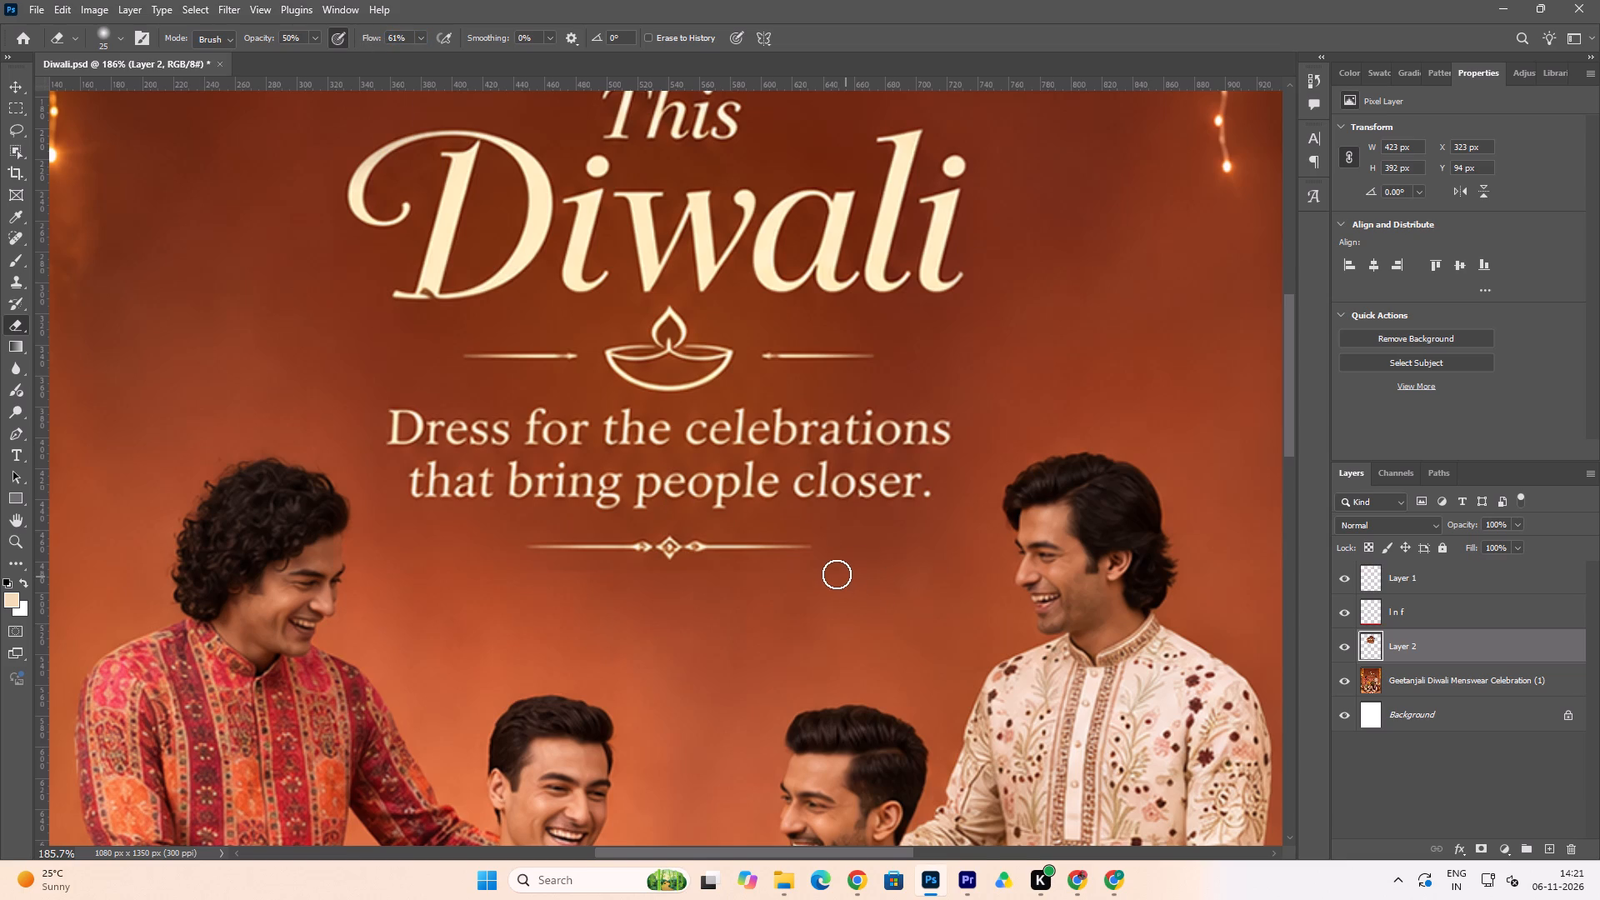
pyautogui.doubleClick(836, 572)
pyautogui.click(844, 567)
pyautogui.moveTo(845, 567); pyautogui.dragTo(837, 589)
pyautogui.click(857, 570)
pyautogui.moveTo(863, 567); pyautogui.dragTo(872, 567)
# Lower the eraser flow to 46% and opacity to 34%, and soften the heading layer's bottom edge below the divider's left tip.
pyautogui.moveTo(367, 42); pyautogui.dragTo(360, 44)
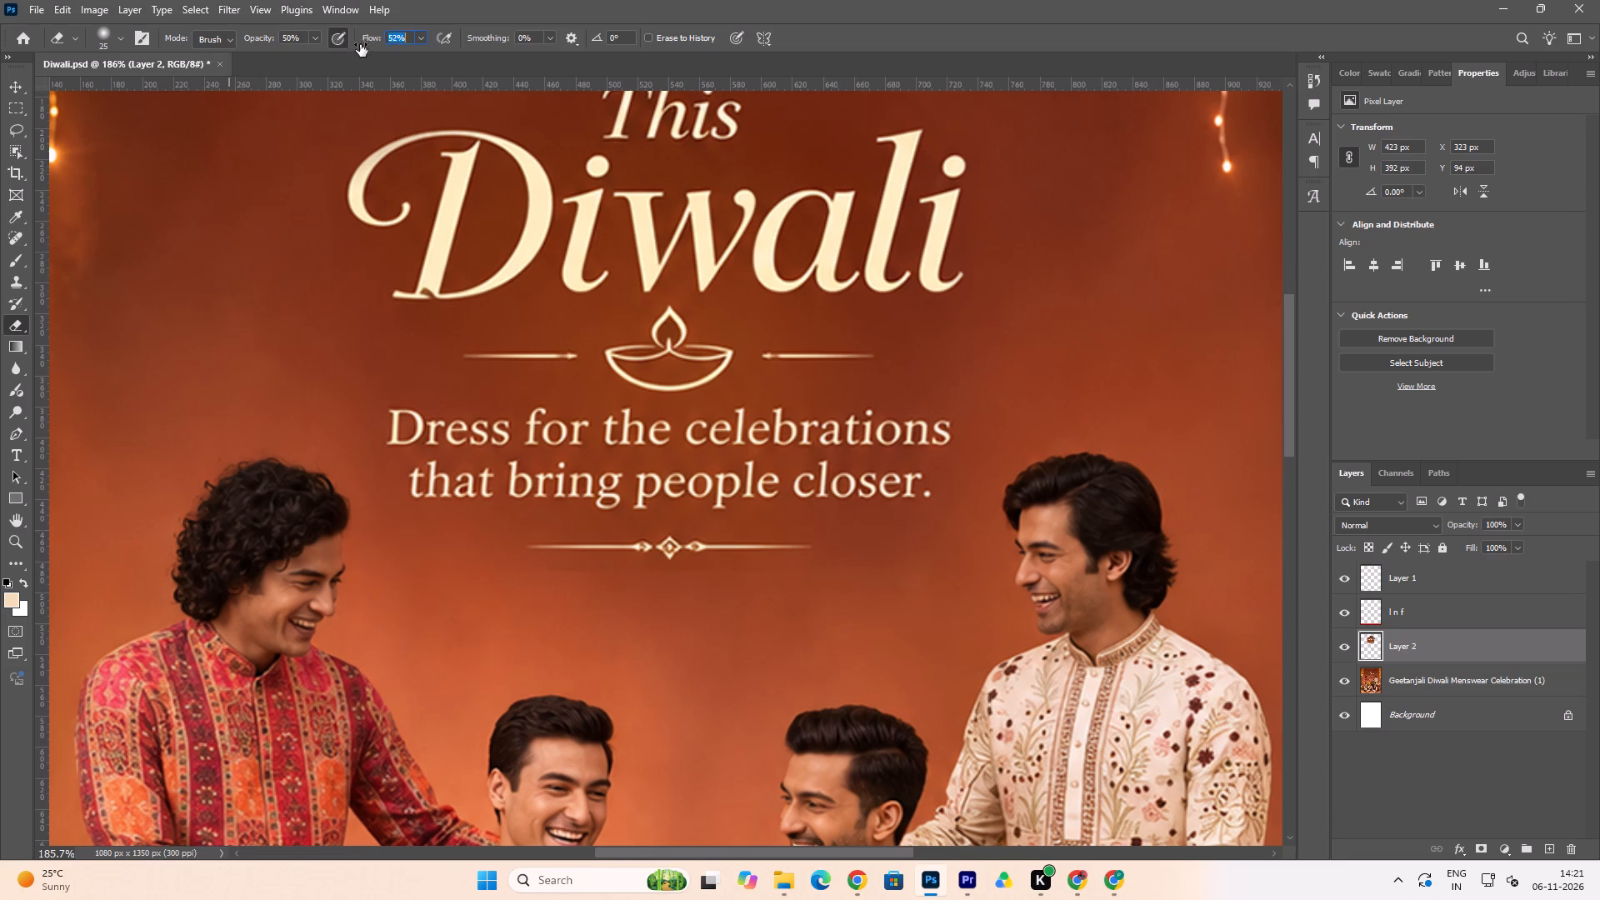
pyautogui.moveTo(360, 44); pyautogui.dragTo(354, 47)
pyautogui.moveTo(257, 42); pyautogui.dragTo(244, 47)
pyautogui.keyDown('alt'); pyautogui.scroll(4, 624, 741); pyautogui.keyUp('alt')
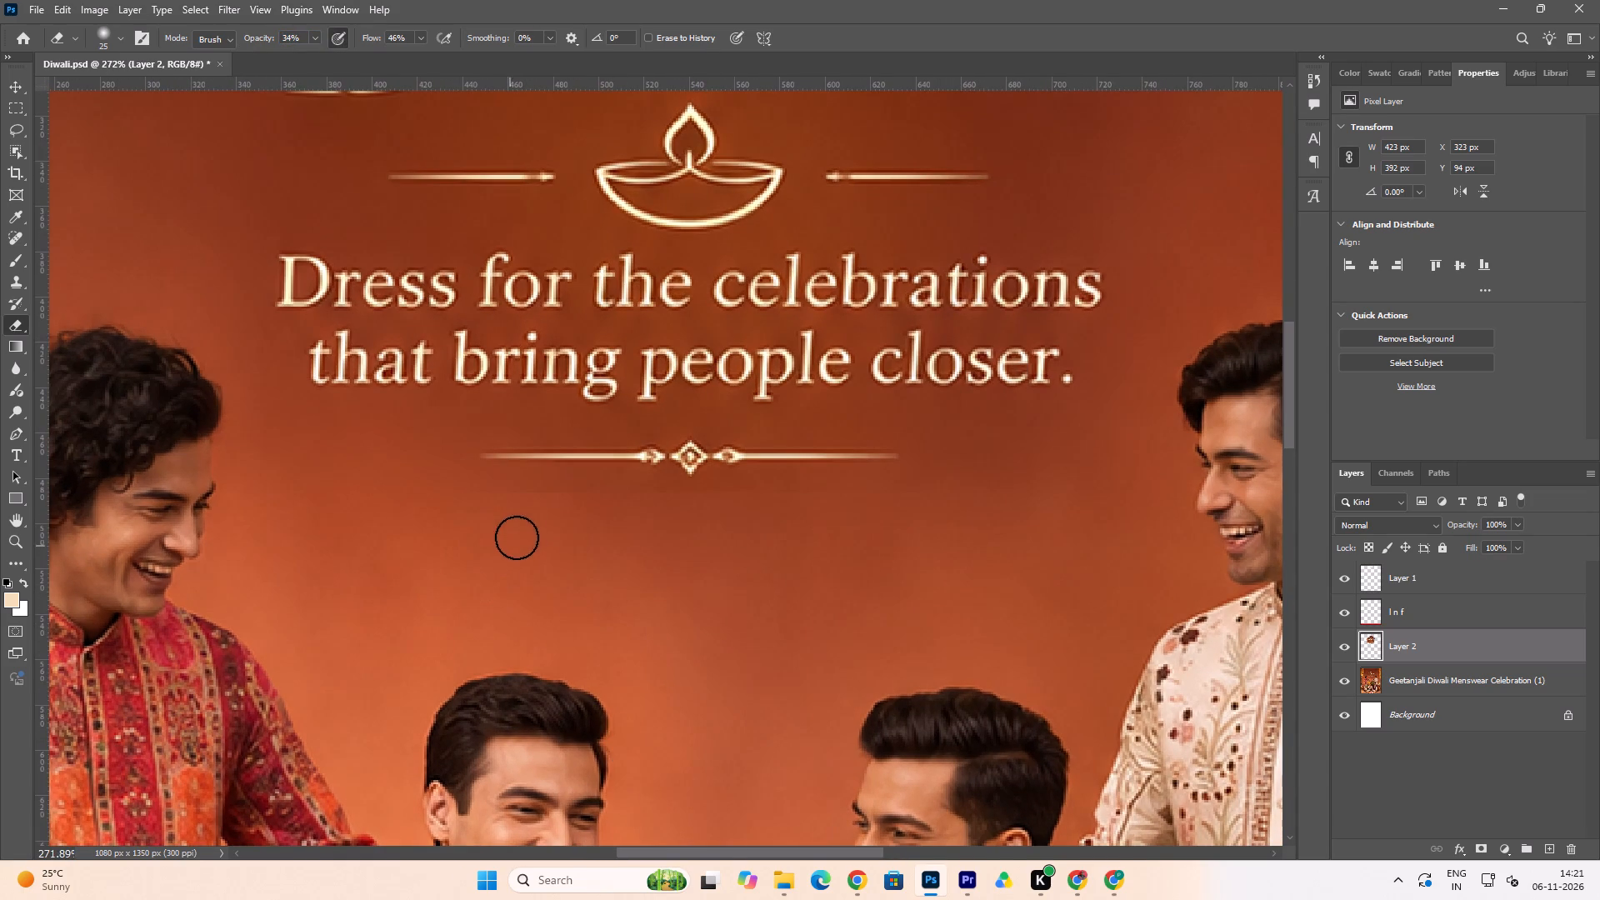
pyautogui.click(468, 489)
pyautogui.doubleClick(460, 488)
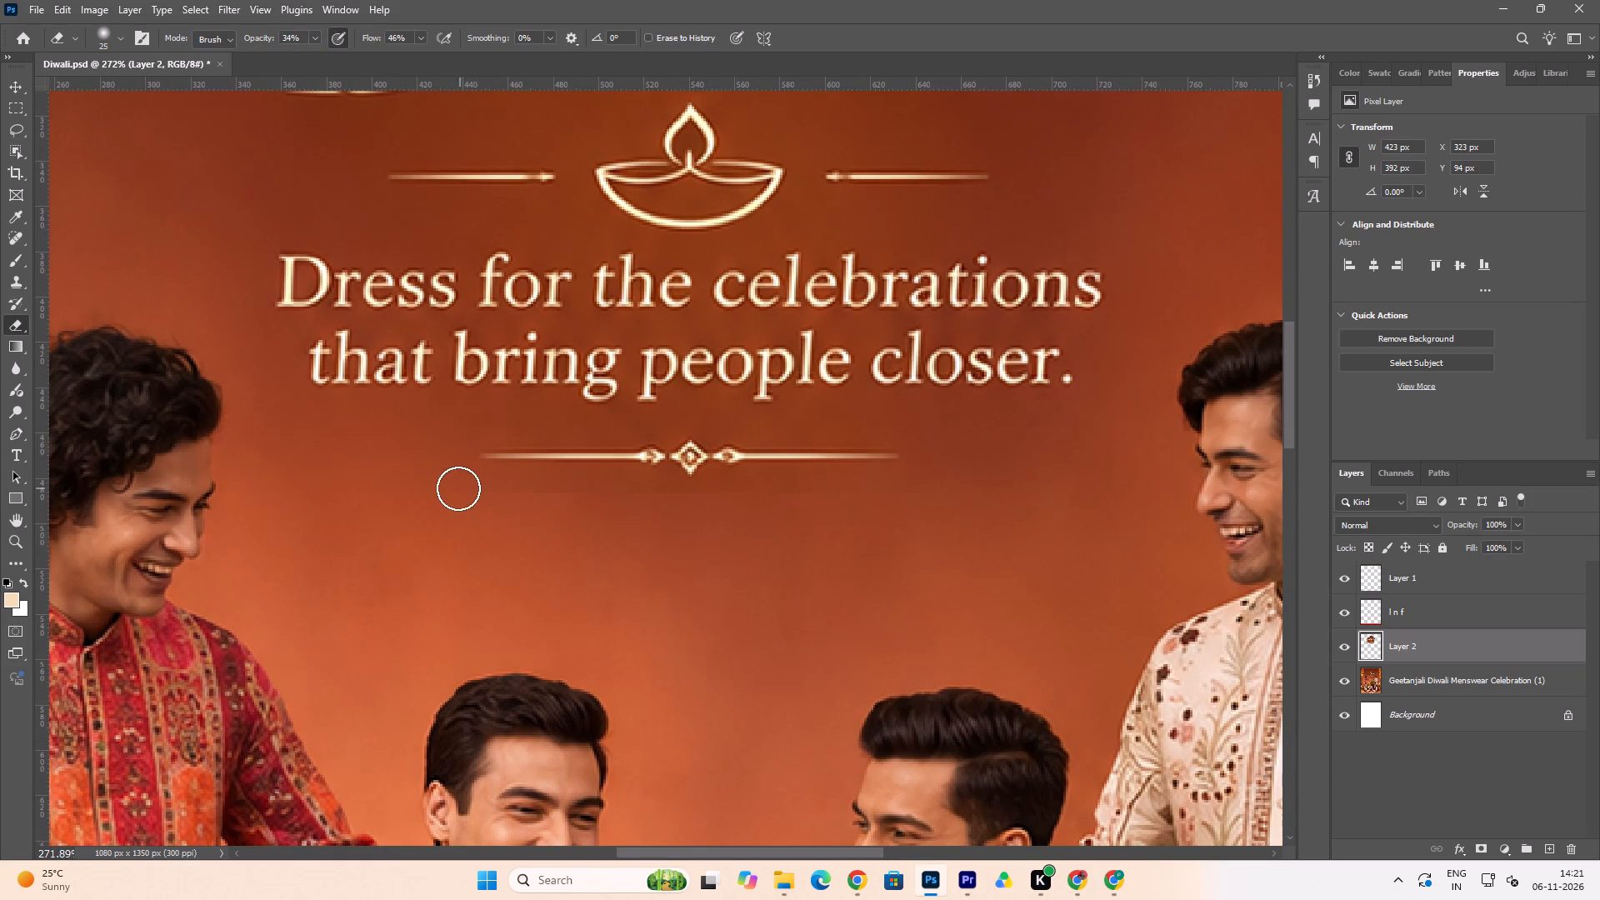
pyautogui.click(448, 492)
pyautogui.moveTo(451, 502); pyautogui.dragTo(458, 502)
pyautogui.tripleClick(472, 502)
pyautogui.doubleClick(473, 502)
pyautogui.click(467, 502)
pyautogui.tripleClick(457, 501)
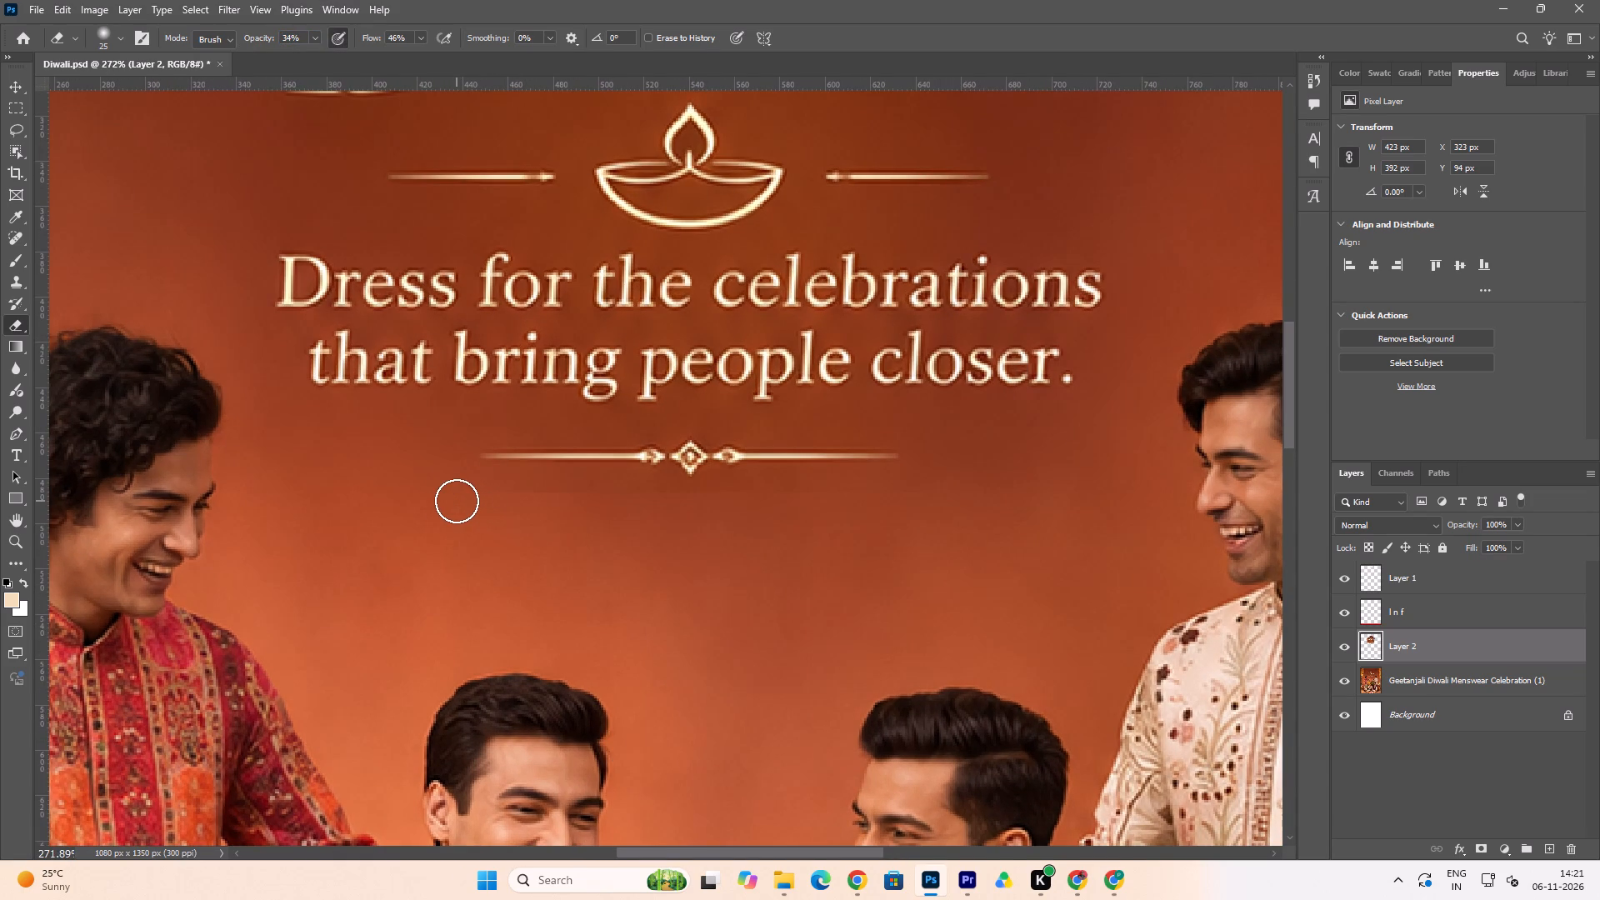
pyautogui.tripleClick(457, 501)
pyautogui.doubleClick(441, 475)
pyautogui.click(457, 486)
# Erase the heading layer's bottom edge below the left part of the divider line, working inward from its tip.
pyautogui.moveTo(491, 499); pyautogui.dragTo(498, 501)
pyautogui.tripleClick(521, 502)
pyautogui.tripleClick(522, 502)
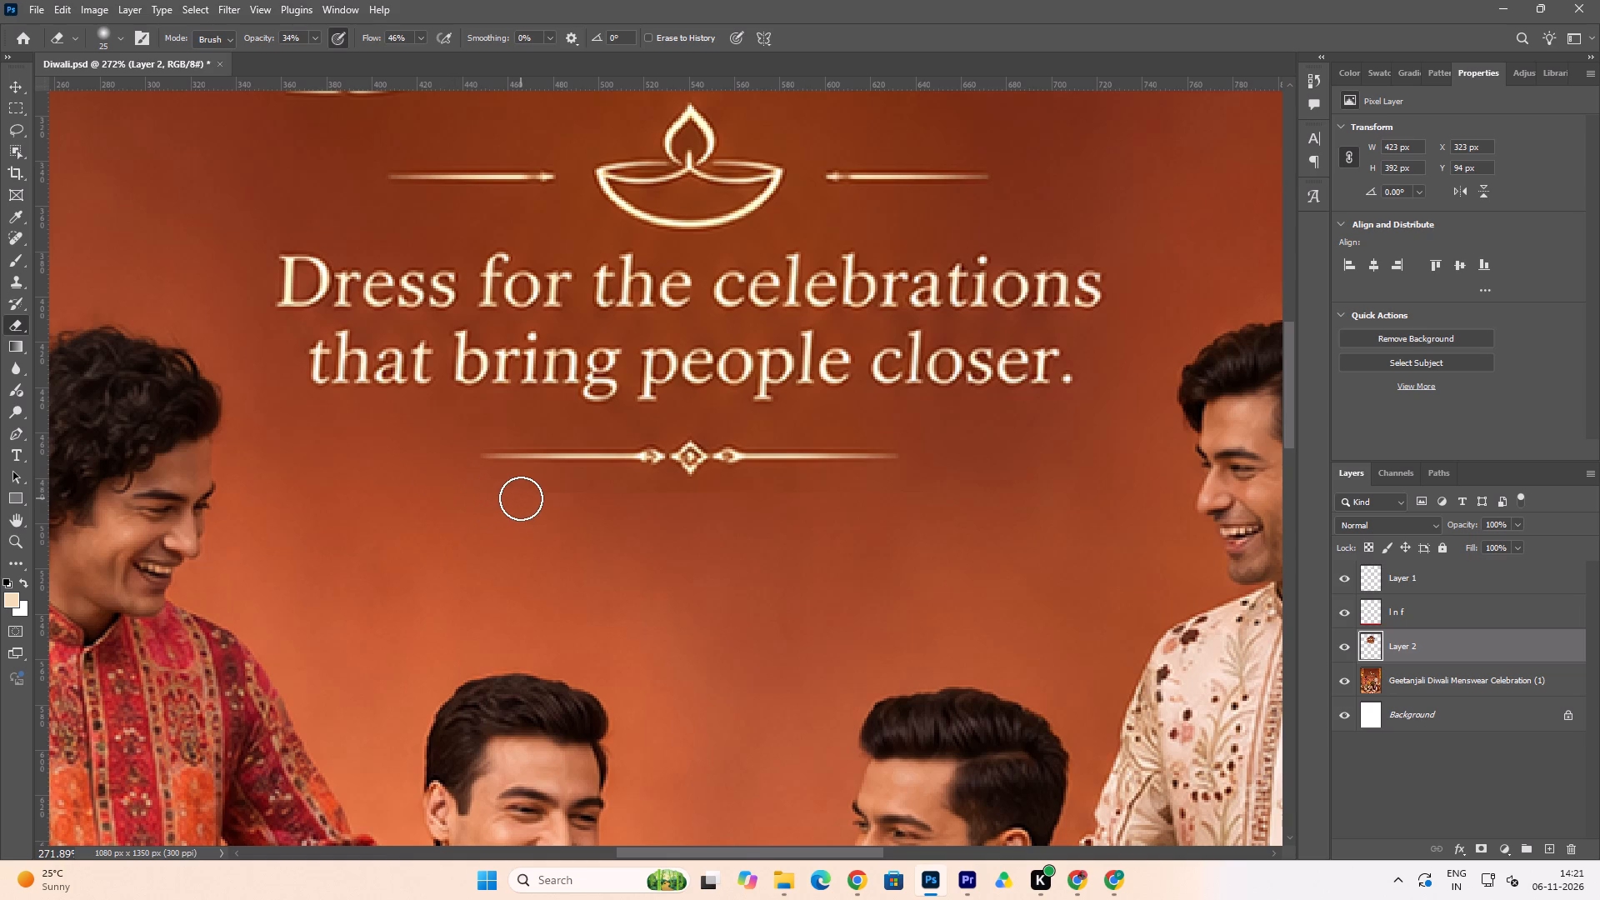
pyautogui.tripleClick(521, 497)
pyautogui.doubleClick(495, 494)
pyautogui.tripleClick(502, 497)
pyautogui.tripleClick(503, 497)
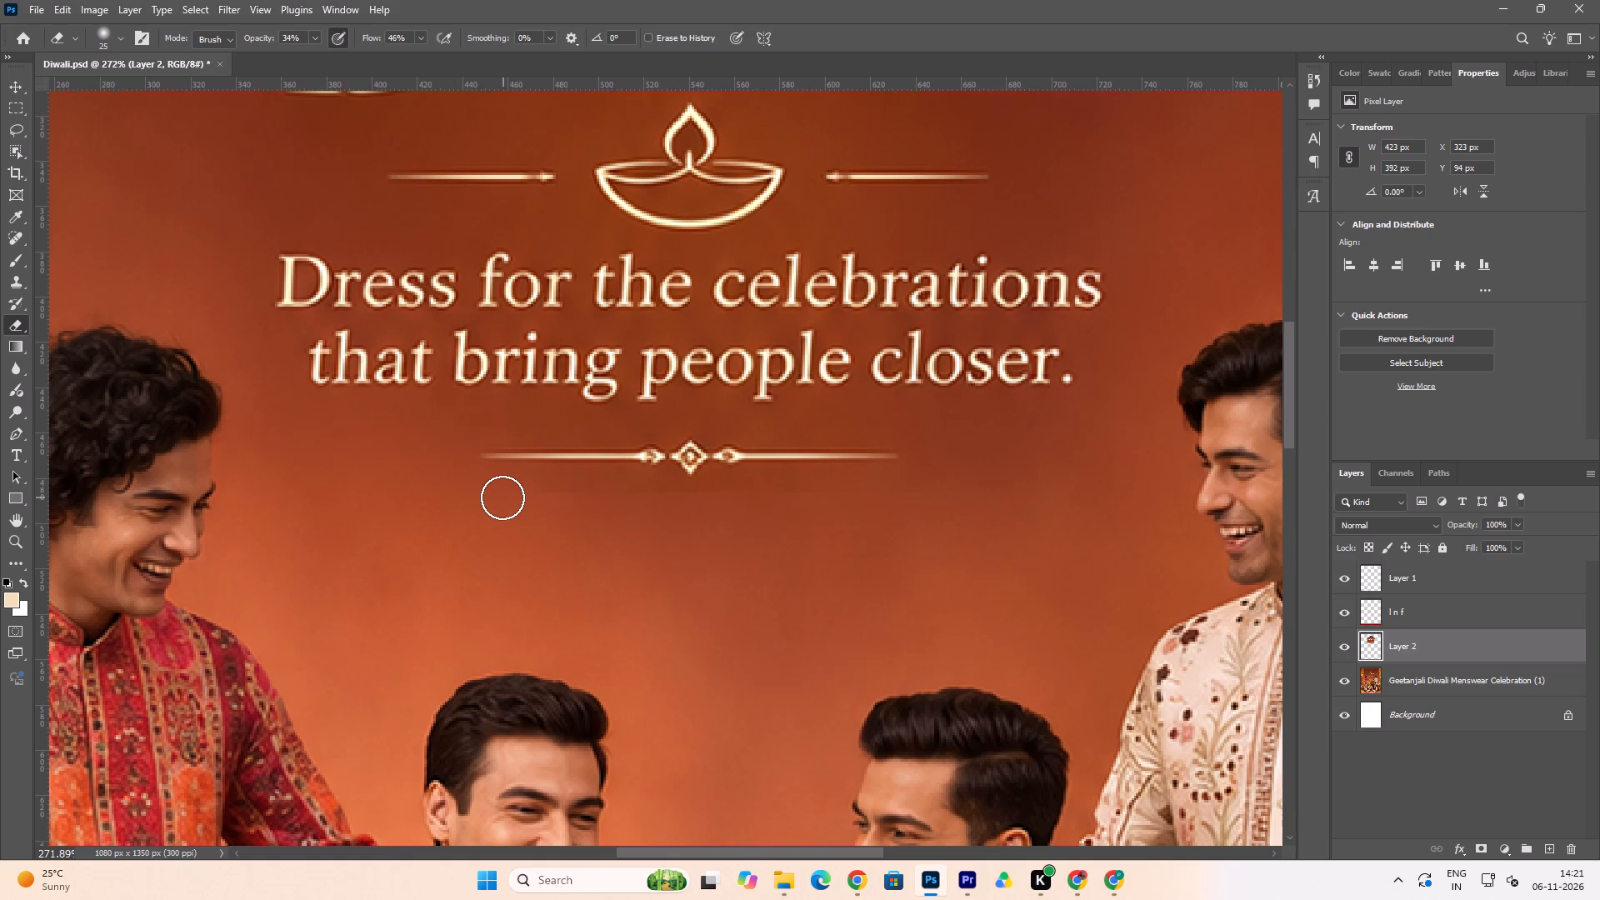
pyautogui.doubleClick(502, 497)
pyautogui.moveTo(503, 497); pyautogui.dragTo(527, 503)
pyautogui.moveTo(528, 503); pyautogui.dragTo(536, 503)
pyautogui.doubleClick(540, 501)
pyautogui.doubleClick(545, 497)
pyautogui.doubleClick(553, 496)
pyautogui.tripleClick(561, 496)
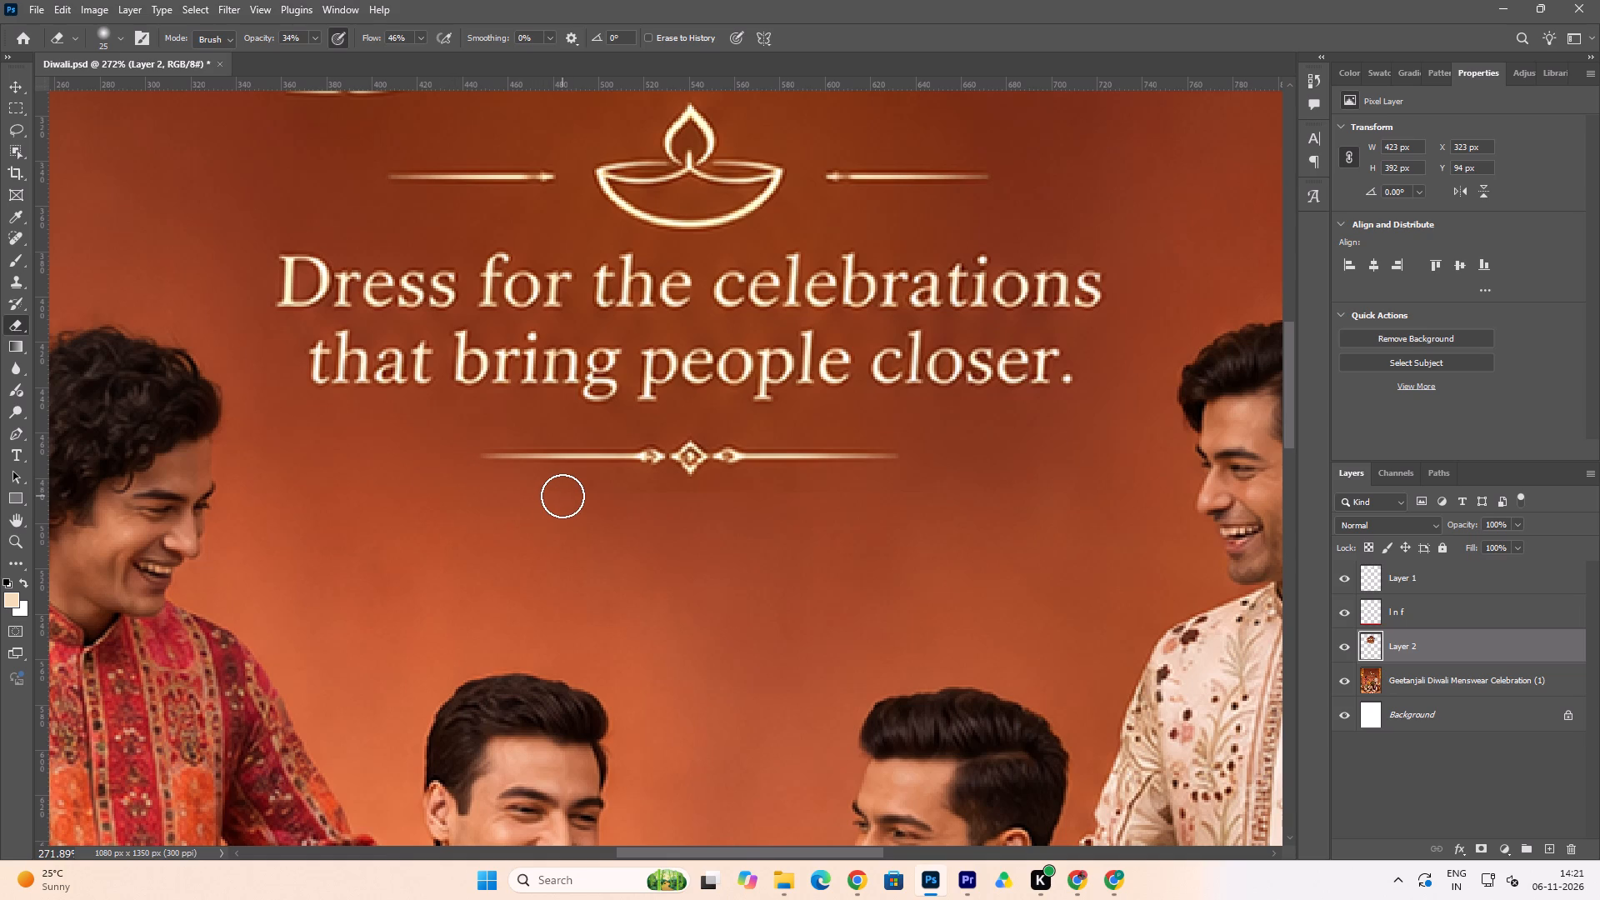
pyautogui.tripleClick(562, 496)
pyautogui.click(562, 496)
# Blend the bottom edge from near the divider's centre back to its left tip with further light erasing.
pyautogui.tripleClick(602, 504)
pyautogui.tripleClick(603, 500)
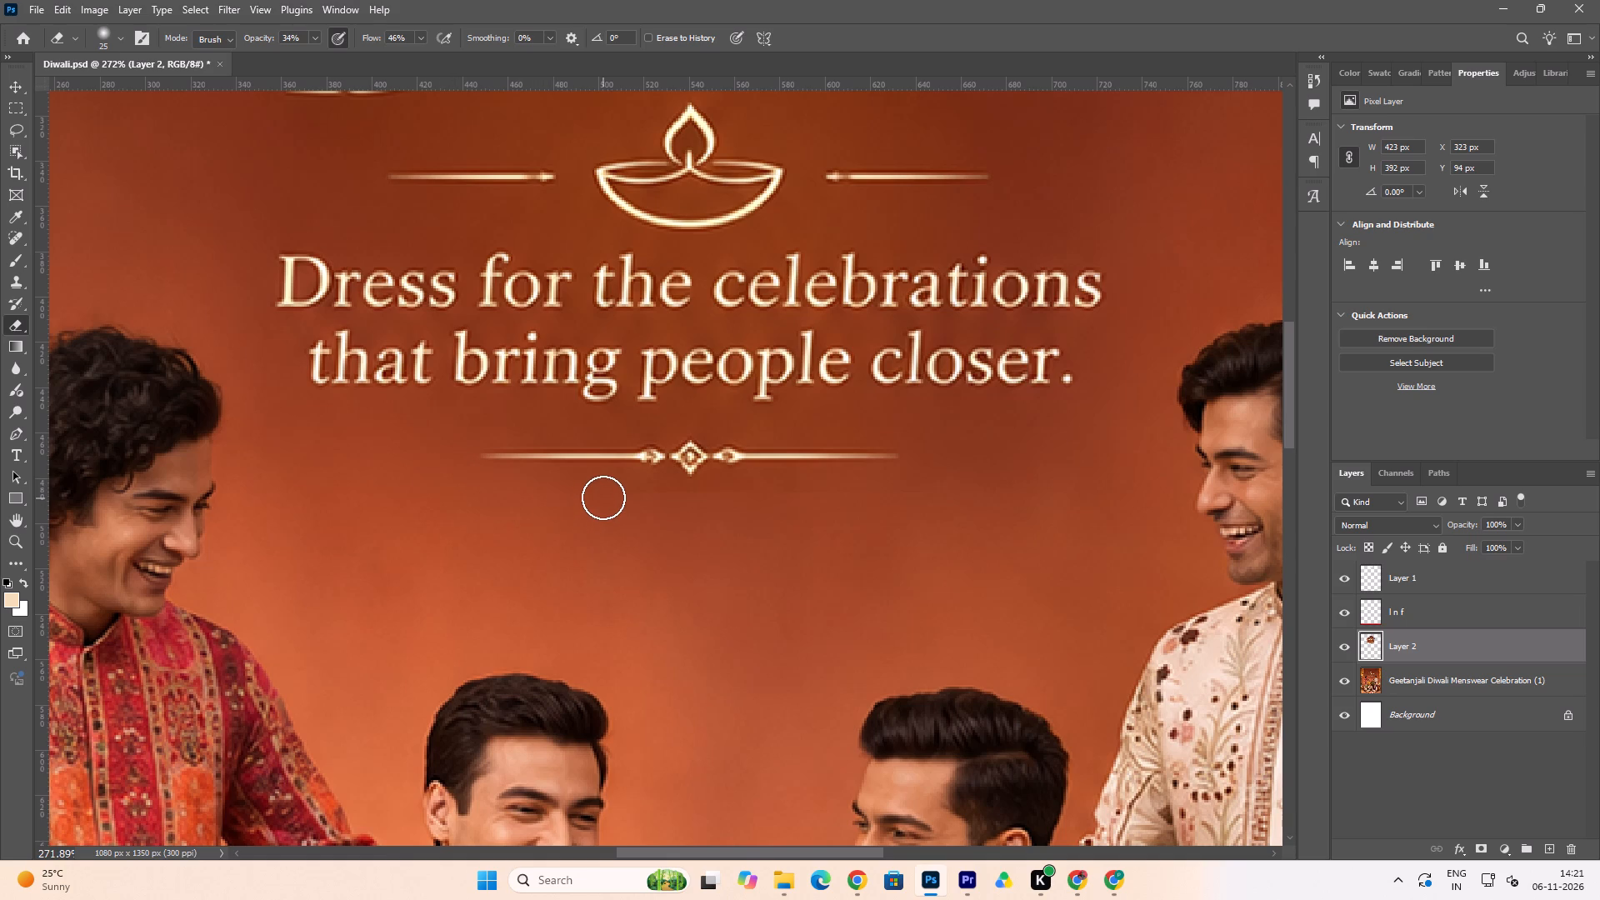
pyautogui.click(596, 497)
pyautogui.doubleClick(582, 499)
pyautogui.moveTo(581, 499); pyautogui.dragTo(569, 501)
pyautogui.click(557, 501)
pyautogui.moveTo(545, 499); pyautogui.dragTo(532, 498)
pyautogui.doubleClick(500, 495)
pyautogui.click(459, 490)
pyautogui.doubleClick(480, 496)
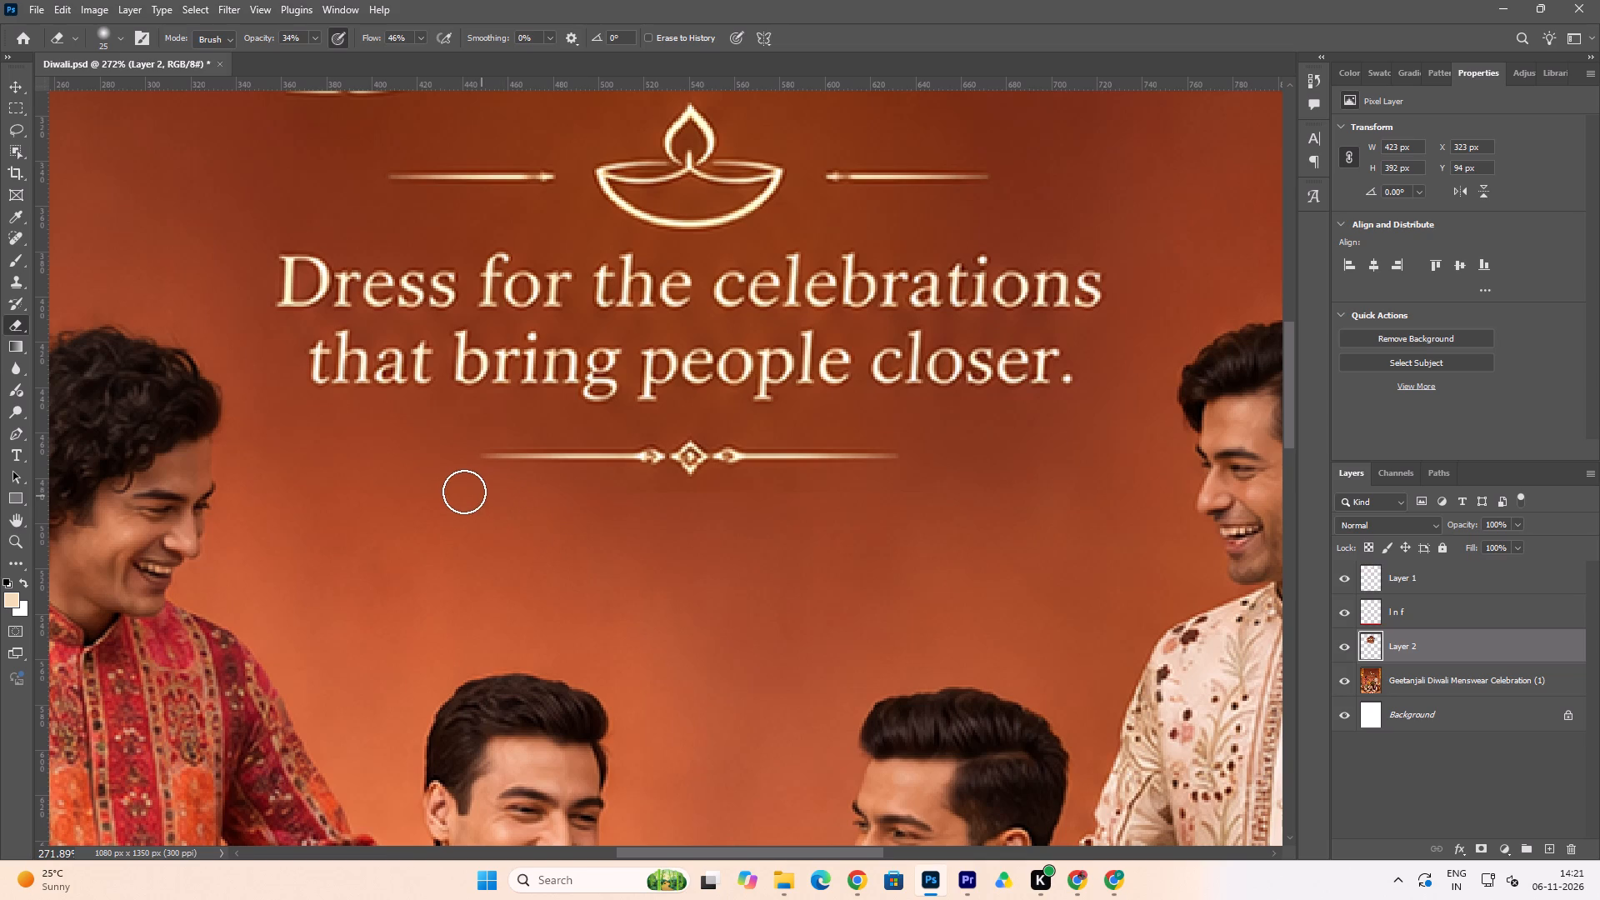
pyautogui.click(464, 492)
pyautogui.click(505, 499)
pyautogui.moveTo(529, 495); pyautogui.dragTo(558, 499)
# Erase the heading layer's bottom edge just left of the divider's diamond ornament.
pyautogui.click(625, 501)
pyautogui.click(633, 498)
pyautogui.tripleClick(660, 498)
pyautogui.click(660, 498)
pyautogui.tripleClick(647, 495)
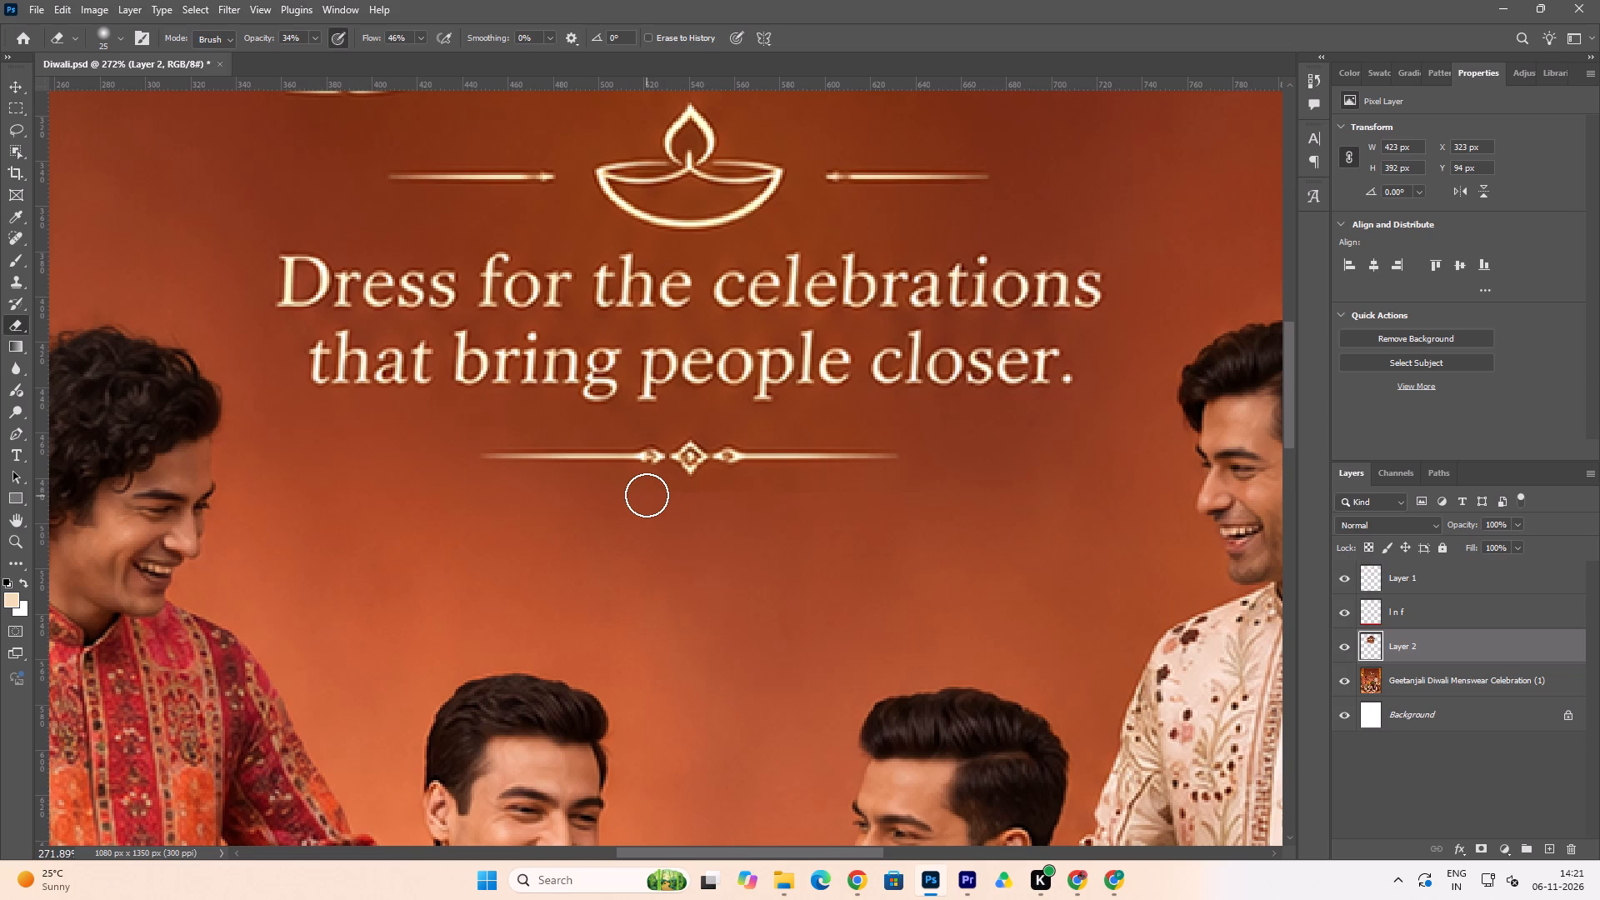
pyautogui.doubleClick(642, 495)
pyautogui.tripleClick(662, 496)
pyautogui.tripleClick(662, 496)
pyautogui.click(666, 495)
pyautogui.moveTo(666, 494); pyautogui.dragTo(656, 492)
pyautogui.click(629, 495)
pyautogui.click(622, 492)
pyautogui.moveTo(622, 495); pyautogui.dragTo(638, 500)
pyautogui.moveTo(641, 500); pyautogui.dragTo(656, 497)
pyautogui.doubleClick(658, 494)
pyautogui.moveTo(658, 494); pyautogui.dragTo(667, 507)
# Erase the heading layer's bottom edge directly beneath the divider's diamond ornament.
pyautogui.tripleClick(697, 503)
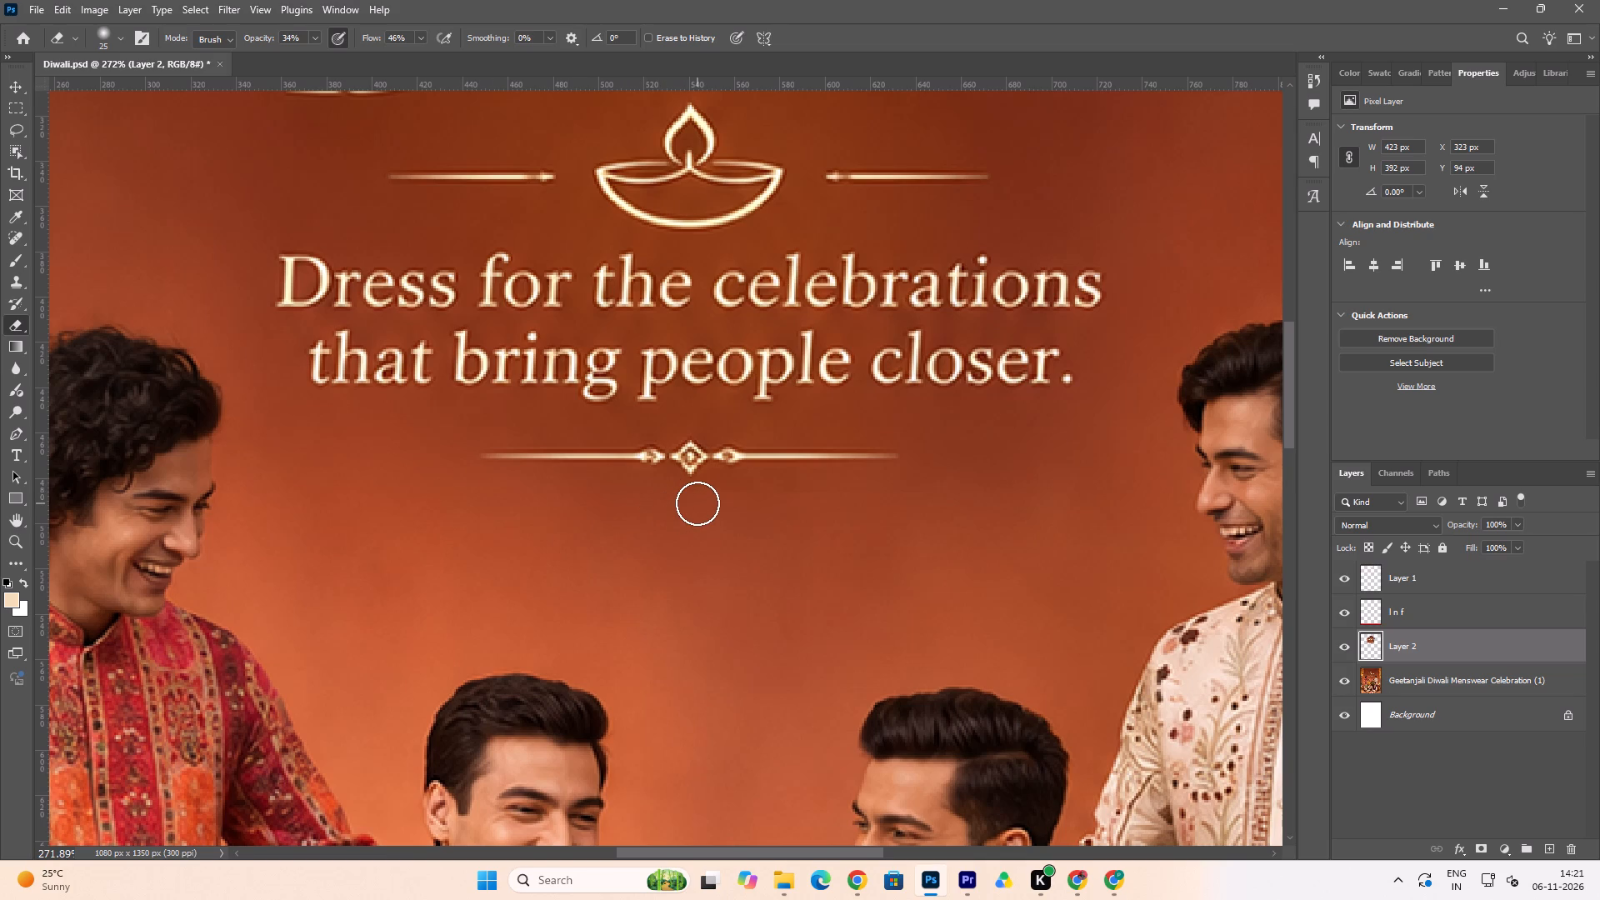
pyautogui.doubleClick(697, 503)
pyautogui.moveTo(697, 502); pyautogui.dragTo(682, 506)
pyautogui.tripleClick(680, 506)
pyautogui.doubleClick(679, 505)
pyautogui.moveTo(685, 505); pyautogui.dragTo(699, 506)
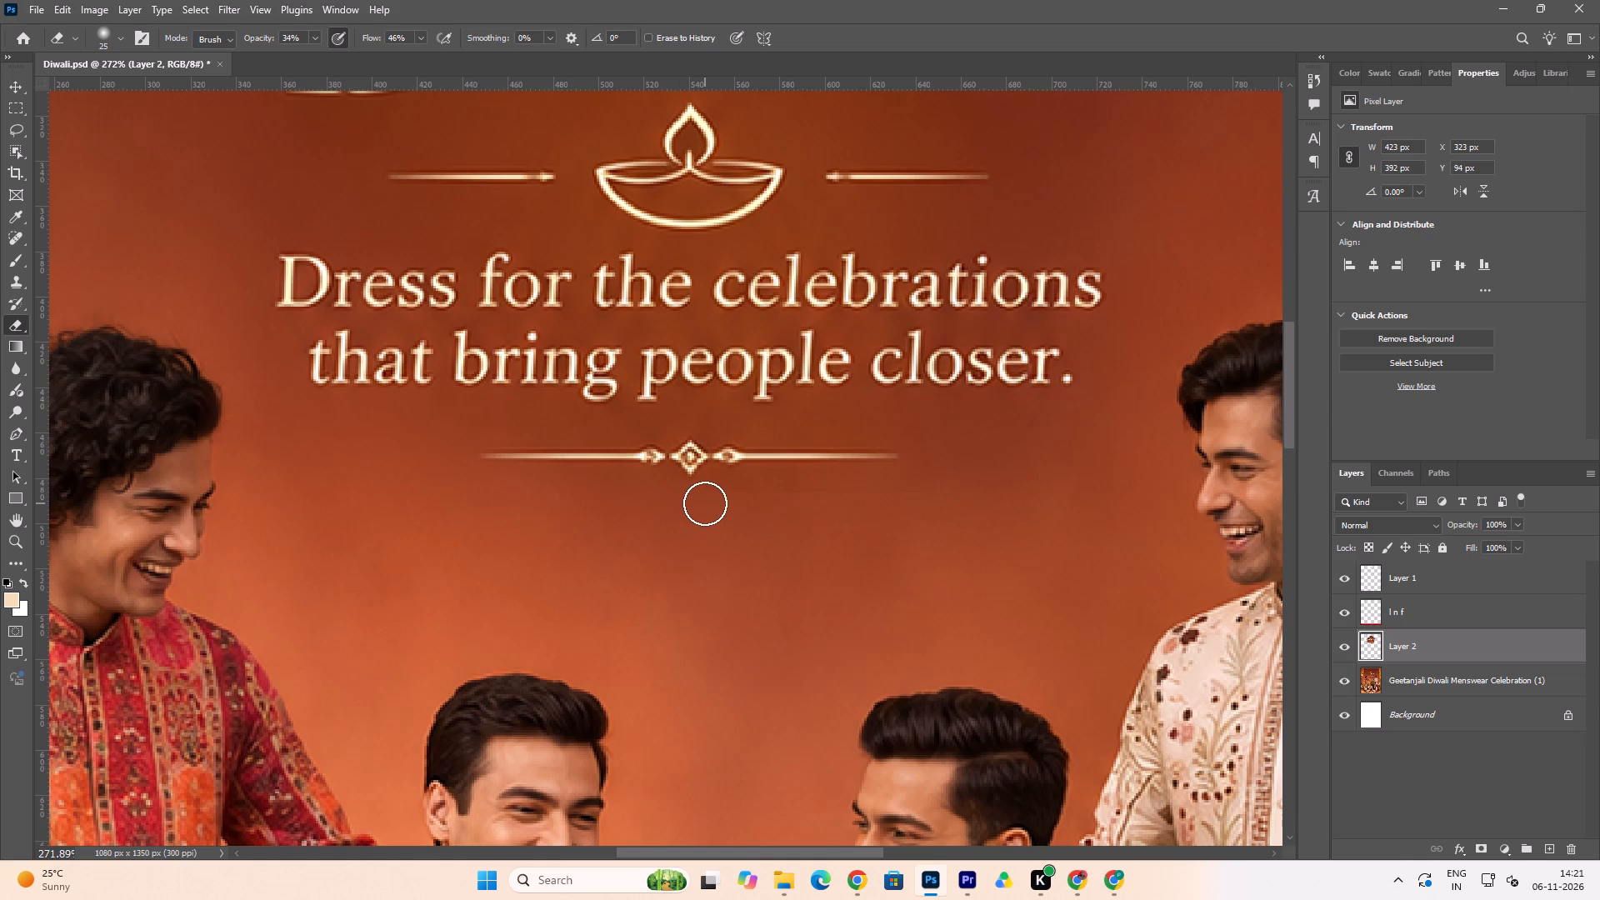
pyautogui.click(737, 499)
pyautogui.tripleClick(724, 497)
pyautogui.click(717, 505)
pyautogui.click(696, 497)
pyautogui.click(690, 501)
pyautogui.doubleClick(679, 501)
pyautogui.click(669, 494)
pyautogui.moveTo(676, 501); pyautogui.dragTo(698, 508)
pyautogui.click(702, 503)
pyautogui.click(709, 502)
# Erase the heading layer's bottom edge from just right of the diamond along the divider's right half.
pyautogui.click(750, 497)
pyautogui.click(764, 495)
pyautogui.tripleClick(769, 493)
pyautogui.click(769, 494)
pyautogui.click(756, 493)
pyautogui.moveTo(751, 490); pyautogui.dragTo(743, 492)
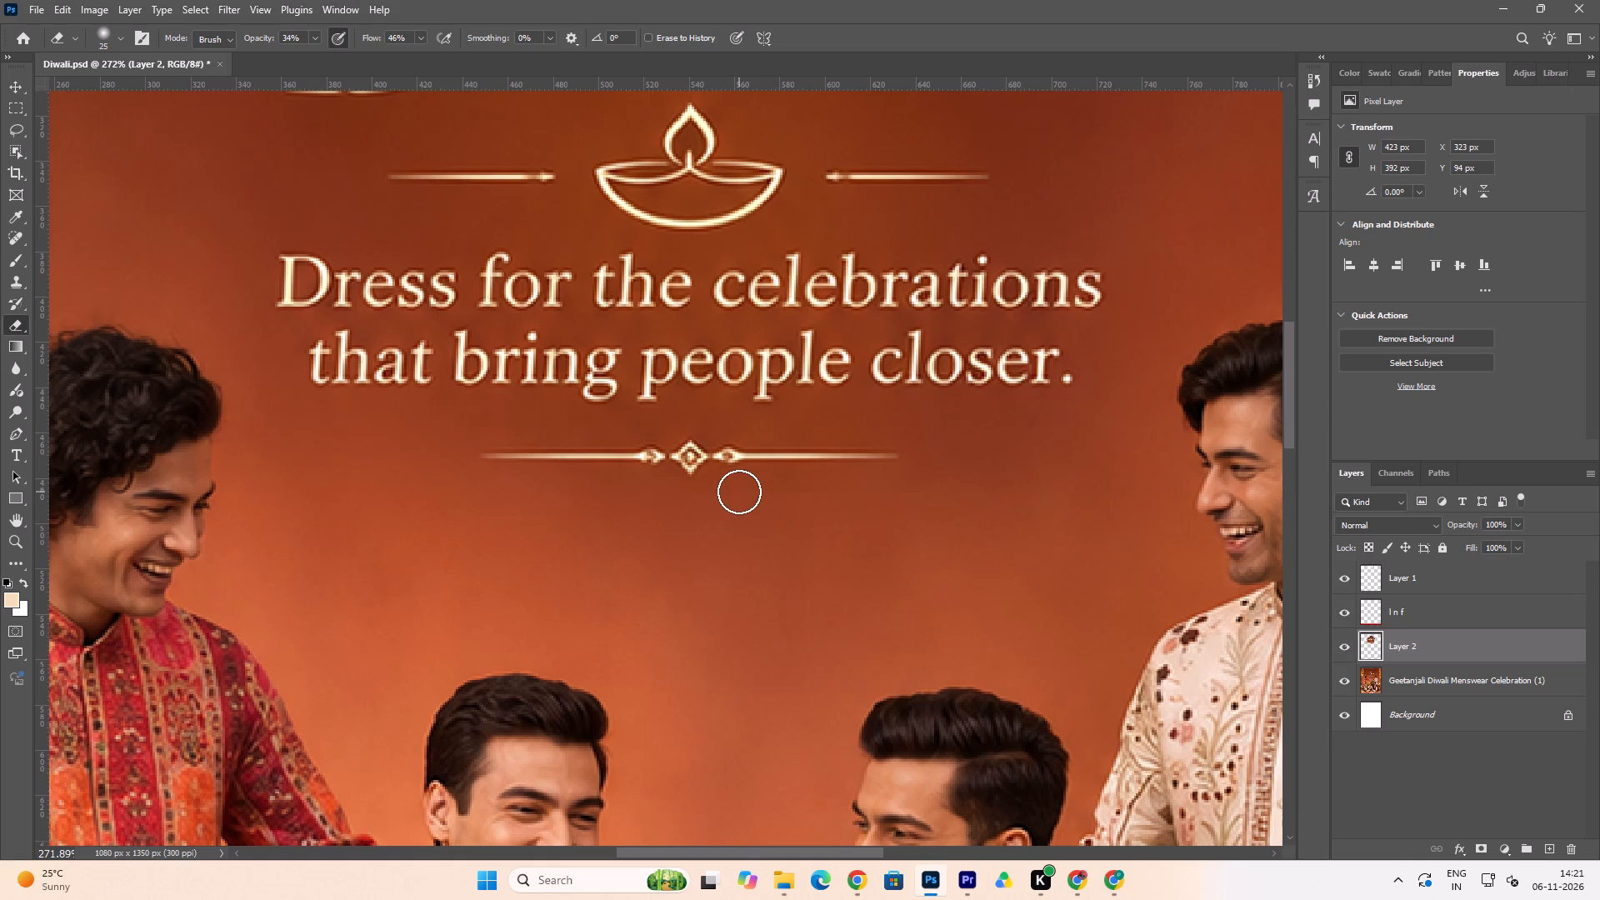
pyautogui.click(739, 492)
pyautogui.doubleClick(769, 488)
pyautogui.doubleClick(801, 491)
pyautogui.click(785, 489)
pyautogui.click(791, 489)
pyautogui.click(798, 489)
pyautogui.doubleClick(818, 487)
pyautogui.click(826, 487)
# Go back over the bottom edge below the middle of the divider's right half to soften it.
pyautogui.click(847, 491)
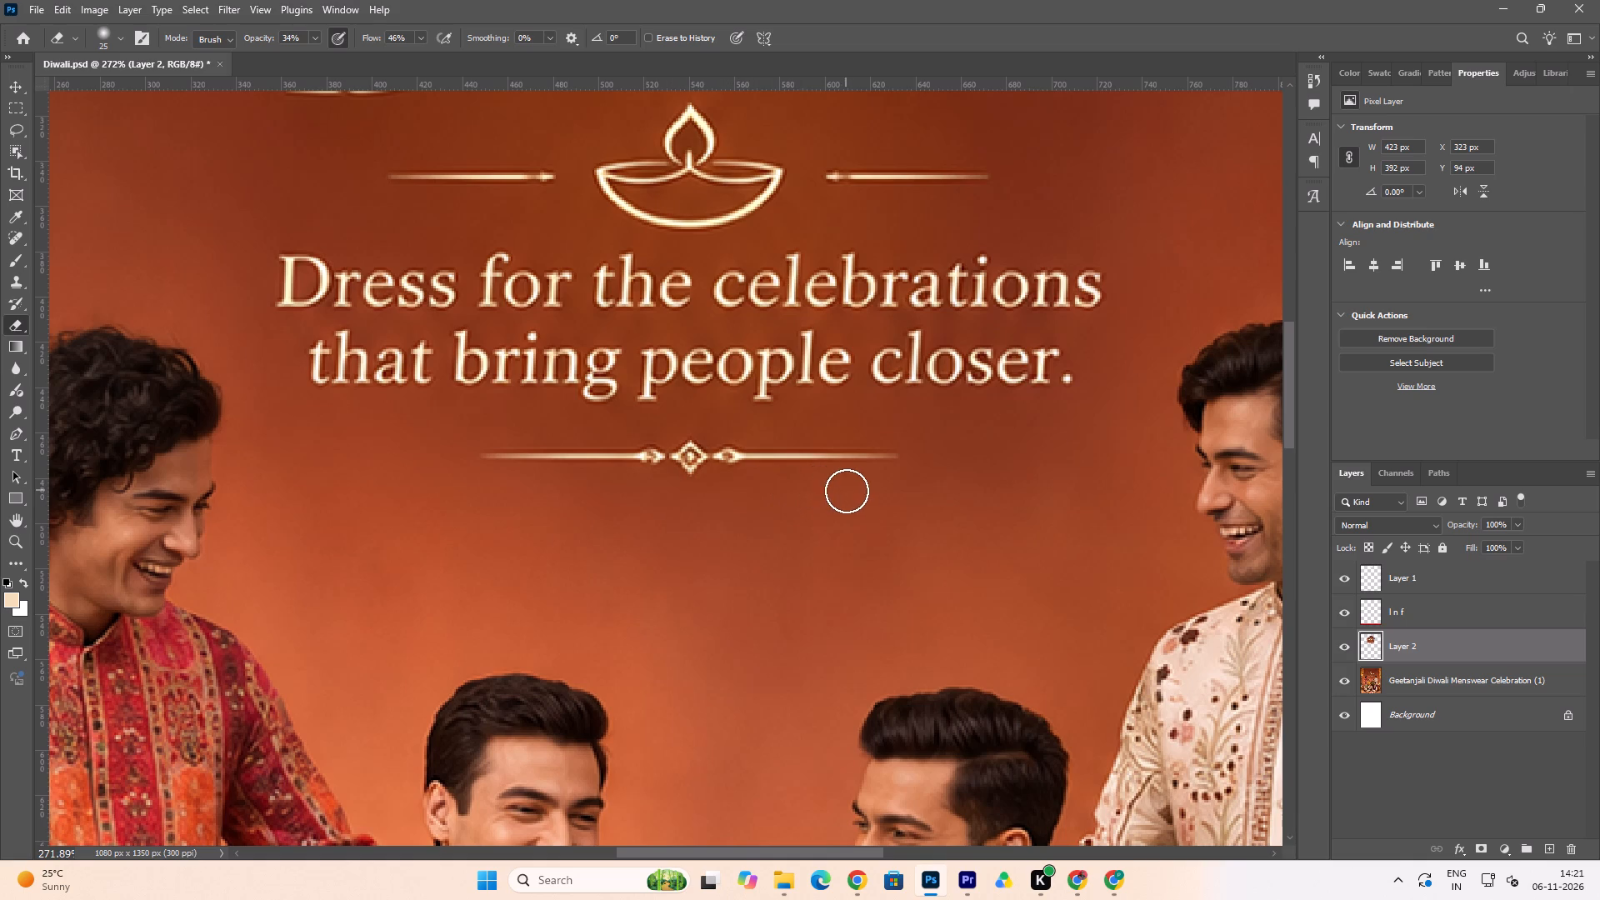
pyautogui.moveTo(848, 492); pyautogui.dragTo(837, 492)
pyautogui.doubleClick(820, 490)
pyautogui.click(813, 490)
pyautogui.click(807, 489)
pyautogui.click(792, 489)
pyautogui.click(786, 491)
pyautogui.doubleClick(767, 491)
pyautogui.moveTo(797, 492); pyautogui.dragTo(835, 496)
pyautogui.click(837, 496)
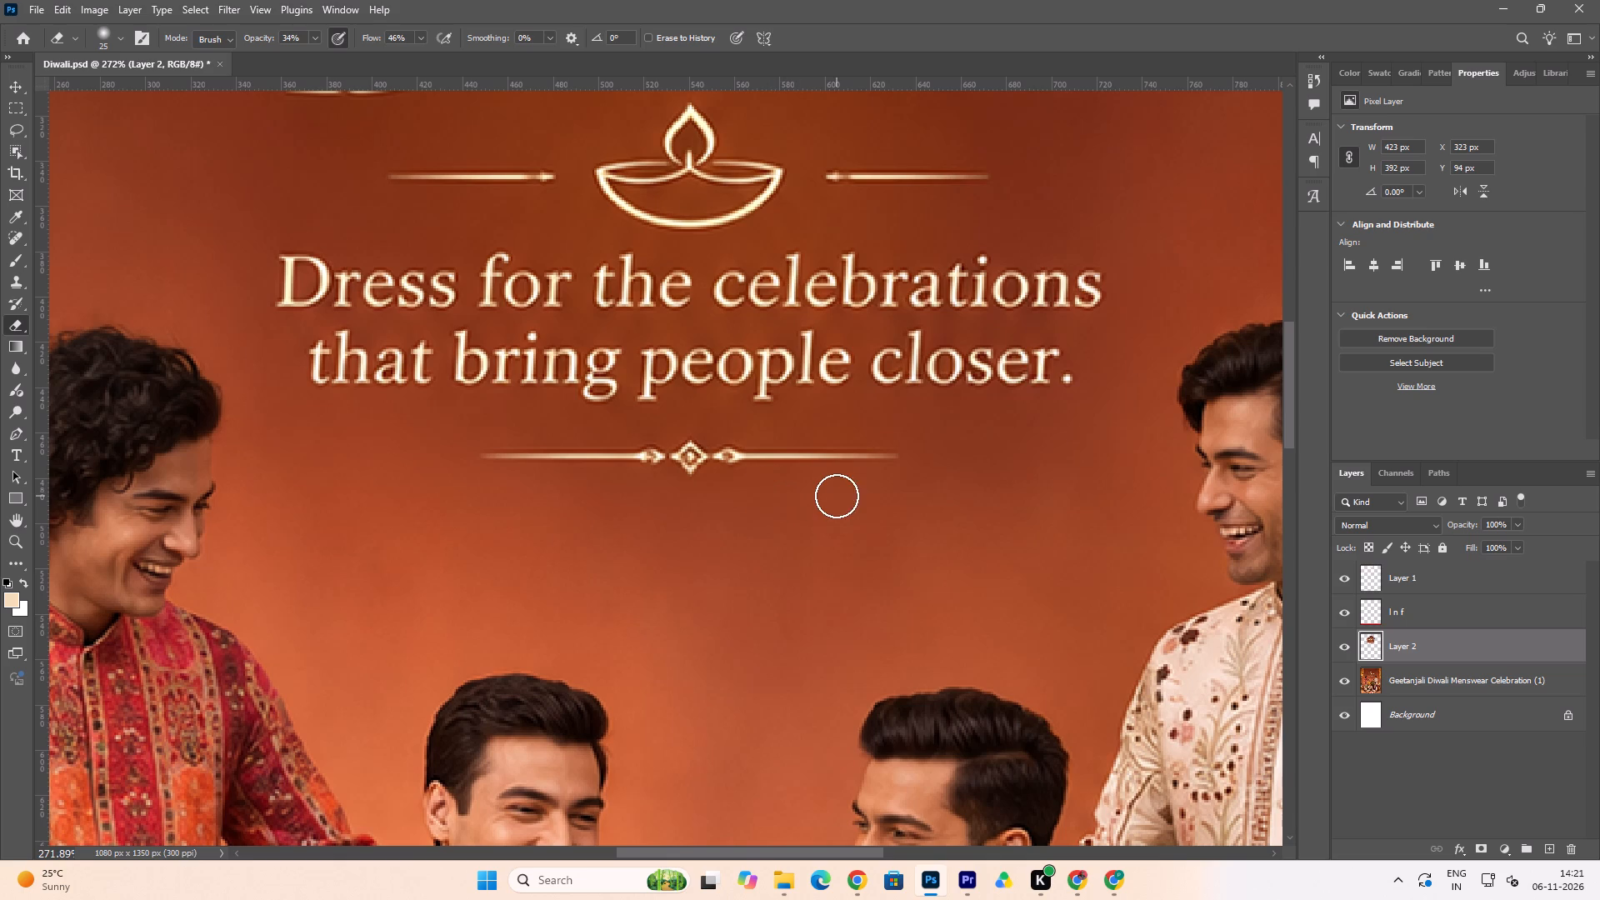
# Erase the bottom edge out to the divider's right tip and back toward the diamond ornament.
pyautogui.click(850, 493)
pyautogui.doubleClick(861, 492)
pyautogui.moveTo(862, 492); pyautogui.dragTo(885, 493)
pyautogui.click(912, 490)
pyautogui.moveTo(912, 490); pyautogui.dragTo(894, 490)
pyautogui.click(874, 492)
pyautogui.moveTo(871, 492); pyautogui.dragTo(845, 493)
pyautogui.click(832, 492)
pyautogui.moveTo(814, 494); pyautogui.dragTo(791, 495)
pyautogui.click(780, 495)
# Make another light erasing pass from beneath the diamond ornament to the divider's right tip.
pyautogui.moveTo(767, 497); pyautogui.dragTo(749, 499)
pyautogui.click(733, 493)
pyautogui.doubleClick(722, 492)
pyautogui.click(705, 492)
pyautogui.doubleClick(711, 493)
pyautogui.moveTo(734, 493); pyautogui.dragTo(789, 497)
pyautogui.click(795, 492)
pyautogui.moveTo(812, 492); pyautogui.dragTo(822, 492)
pyautogui.moveTo(832, 492); pyautogui.dragTo(875, 494)
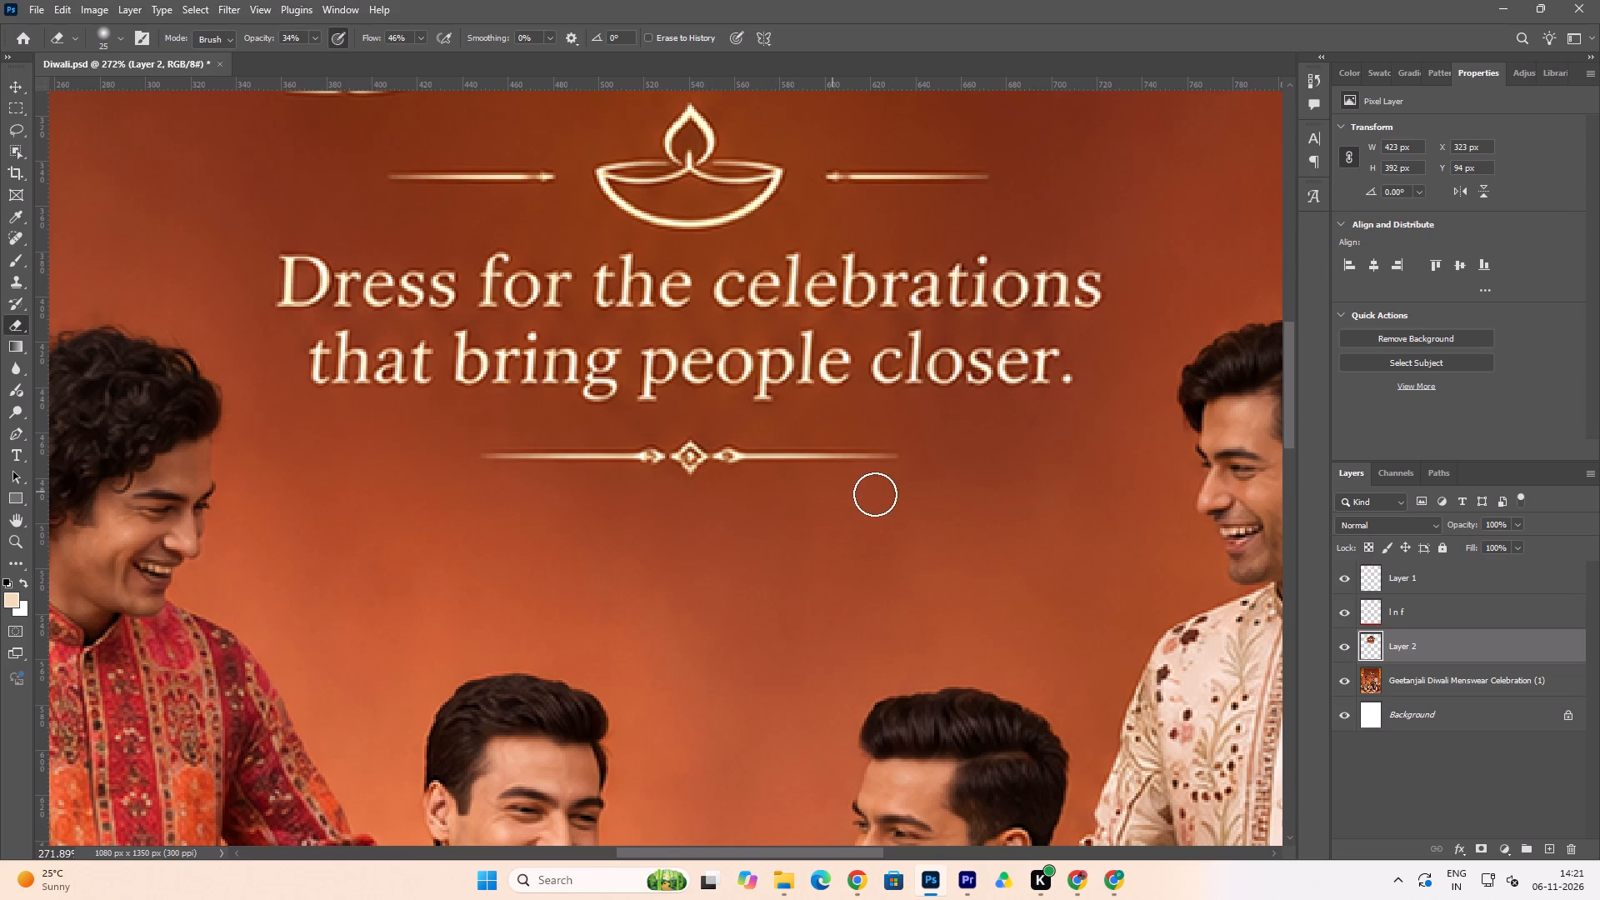
pyautogui.moveTo(875, 494); pyautogui.dragTo(870, 494)
pyautogui.moveTo(876, 493); pyautogui.dragTo(884, 492)
pyautogui.moveTo(896, 490); pyautogui.dragTo(907, 491)
# Lightly erase the heading layer's lower-right edge from past the divider's right tip up to below the word "closer.".
pyautogui.click(931, 487)
pyautogui.click(937, 486)
pyautogui.click(953, 485)
pyautogui.click(977, 489)
pyautogui.click(997, 497)
pyautogui.click(1030, 482)
pyautogui.moveTo(1008, 485); pyautogui.dragTo(1001, 485)
pyautogui.click(988, 473)
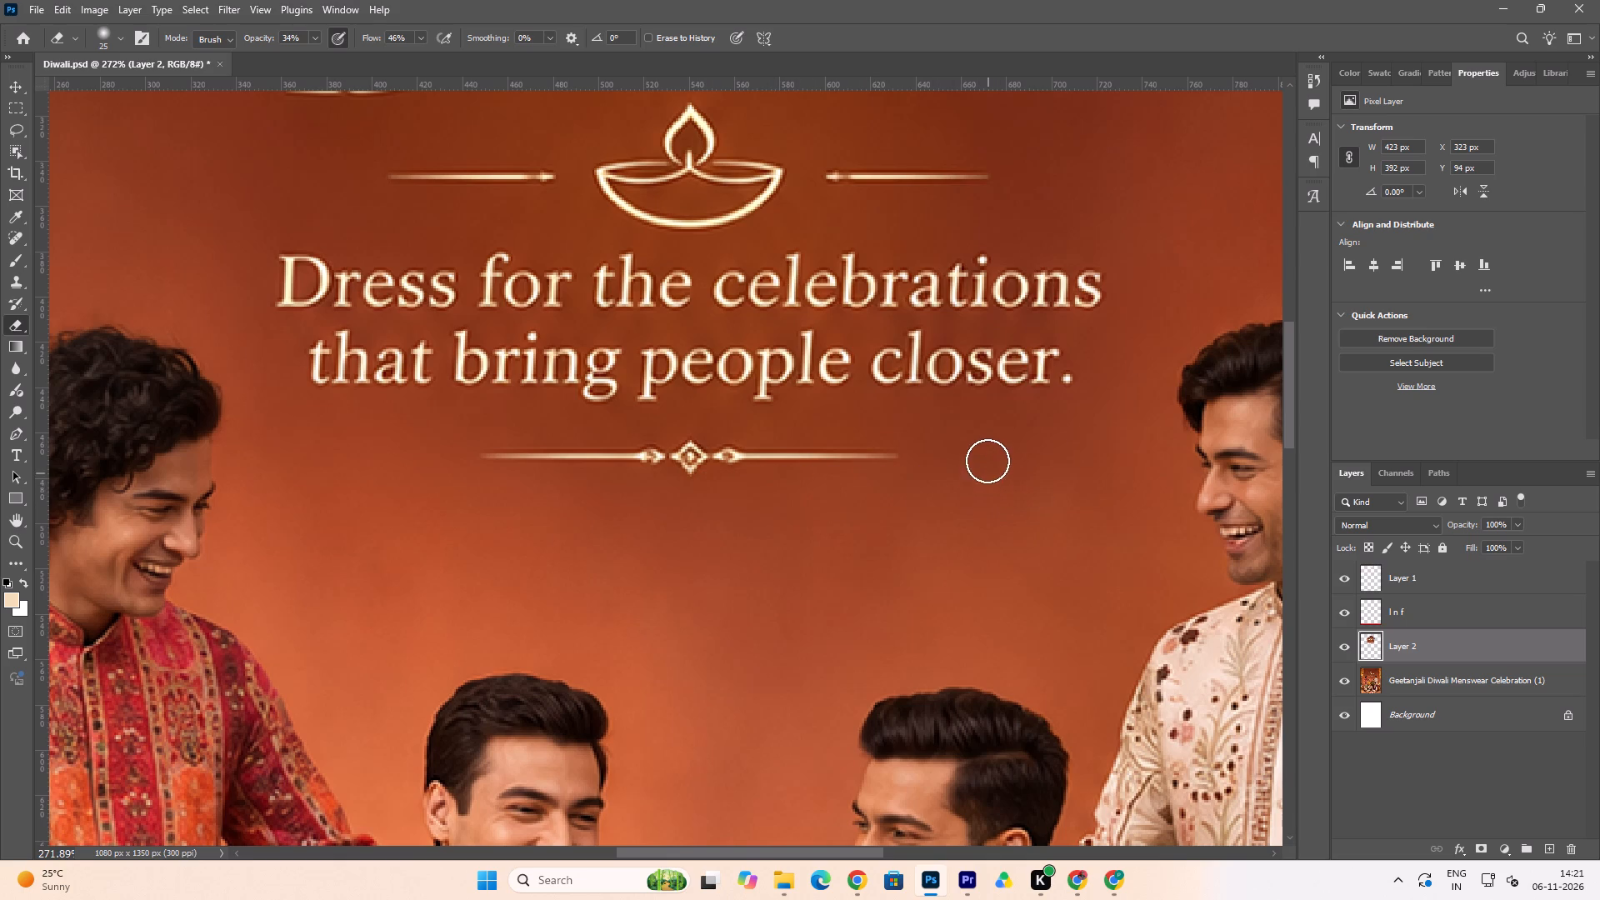
pyautogui.click(987, 459)
pyautogui.moveTo(1010, 443); pyautogui.dragTo(1024, 442)
pyautogui.click(1060, 424)
# Enlarge the eraser to size 40 and soften the heading layer's lower-right corner beyond the divider's right tip.
pyautogui.press(']')
pyautogui.press(']')
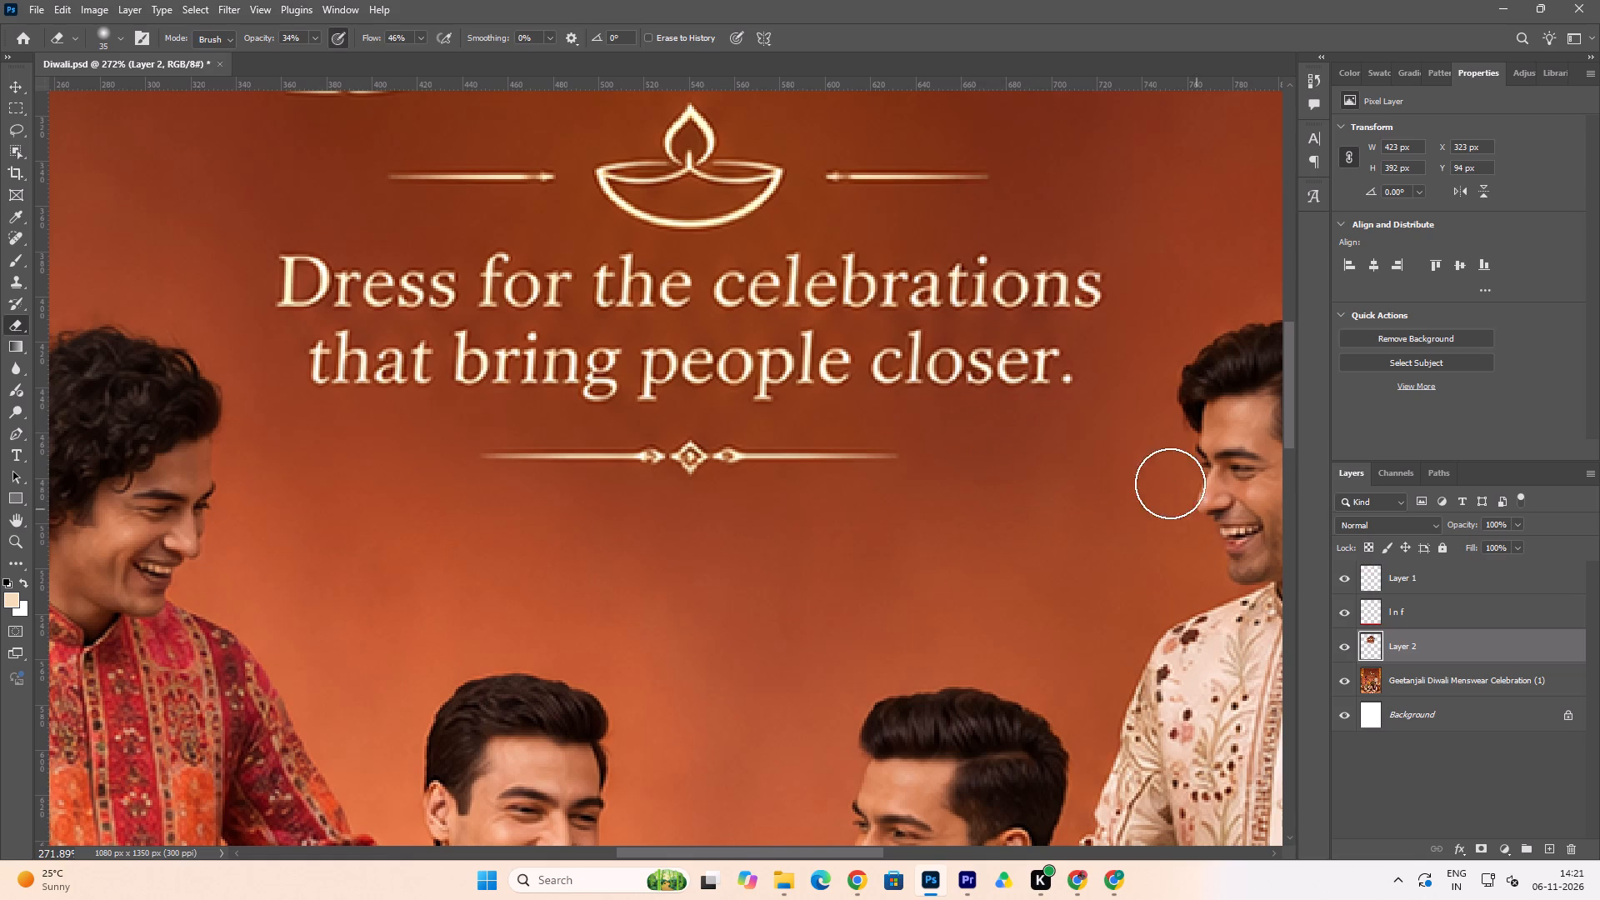
pyautogui.press(']')
pyautogui.click(1006, 447)
pyautogui.click(1057, 440)
pyautogui.click(1067, 431)
pyautogui.click(1040, 441)
pyautogui.moveTo(997, 460); pyautogui.dragTo(999, 479)
pyautogui.moveTo(997, 497); pyautogui.dragTo(1008, 509)
pyautogui.click(1050, 483)
pyautogui.click(1007, 466)
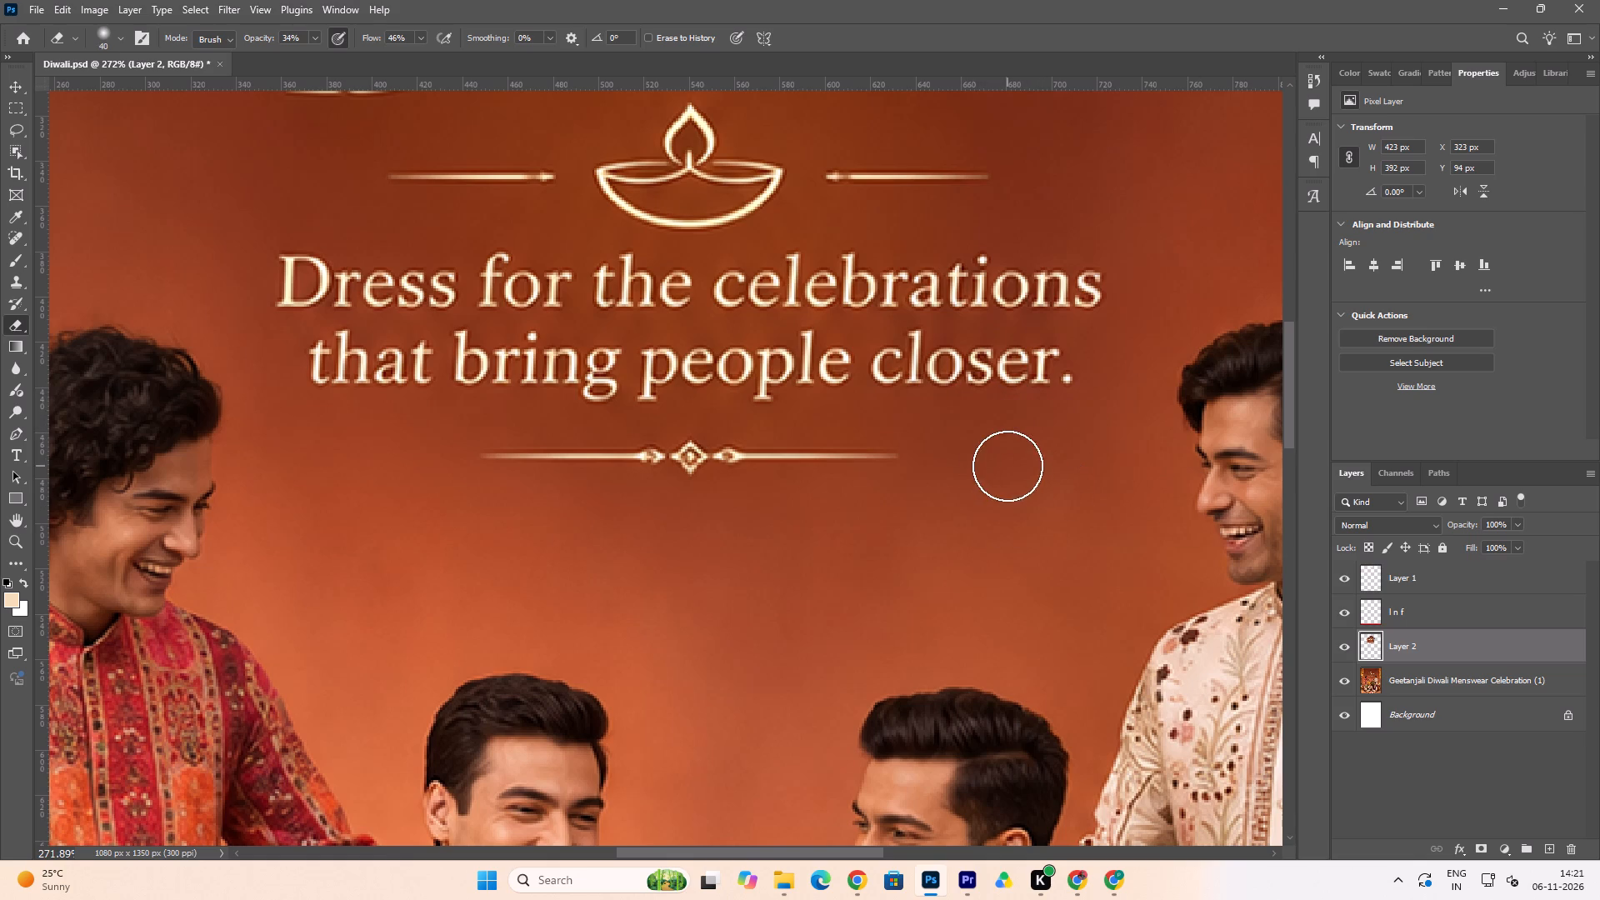
pyautogui.click(962, 448)
pyautogui.moveTo(962, 448); pyautogui.dragTo(978, 452)
pyautogui.click(1038, 454)
# Save the Diwali document with the blended heading.
pyautogui.hotkey('ctrl', '0')
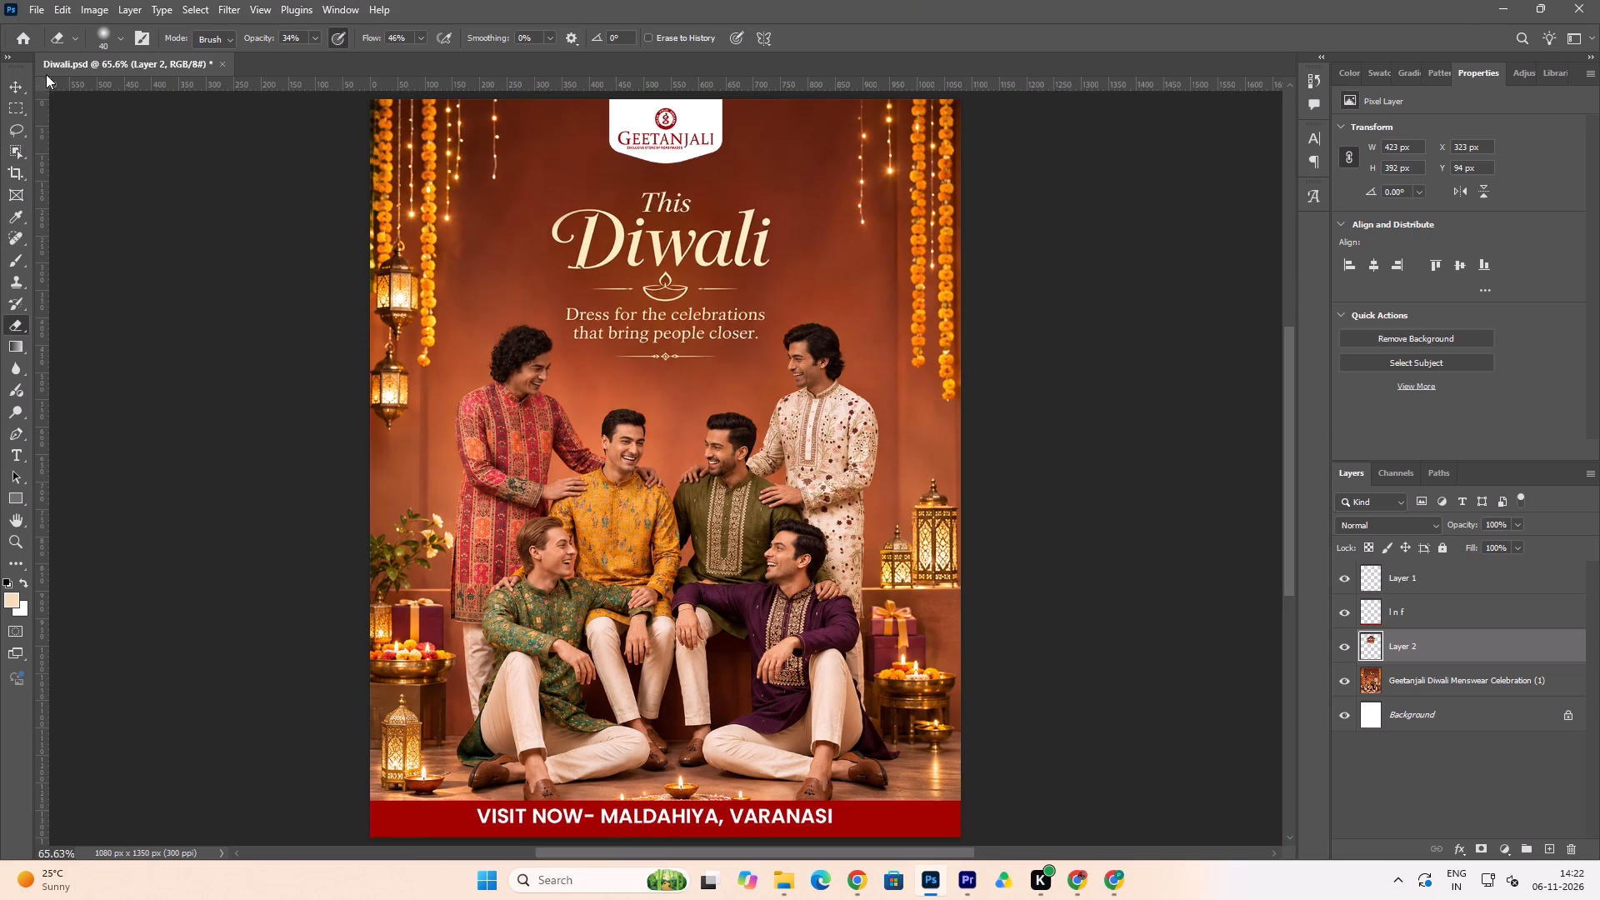
pyautogui.click(15, 88)
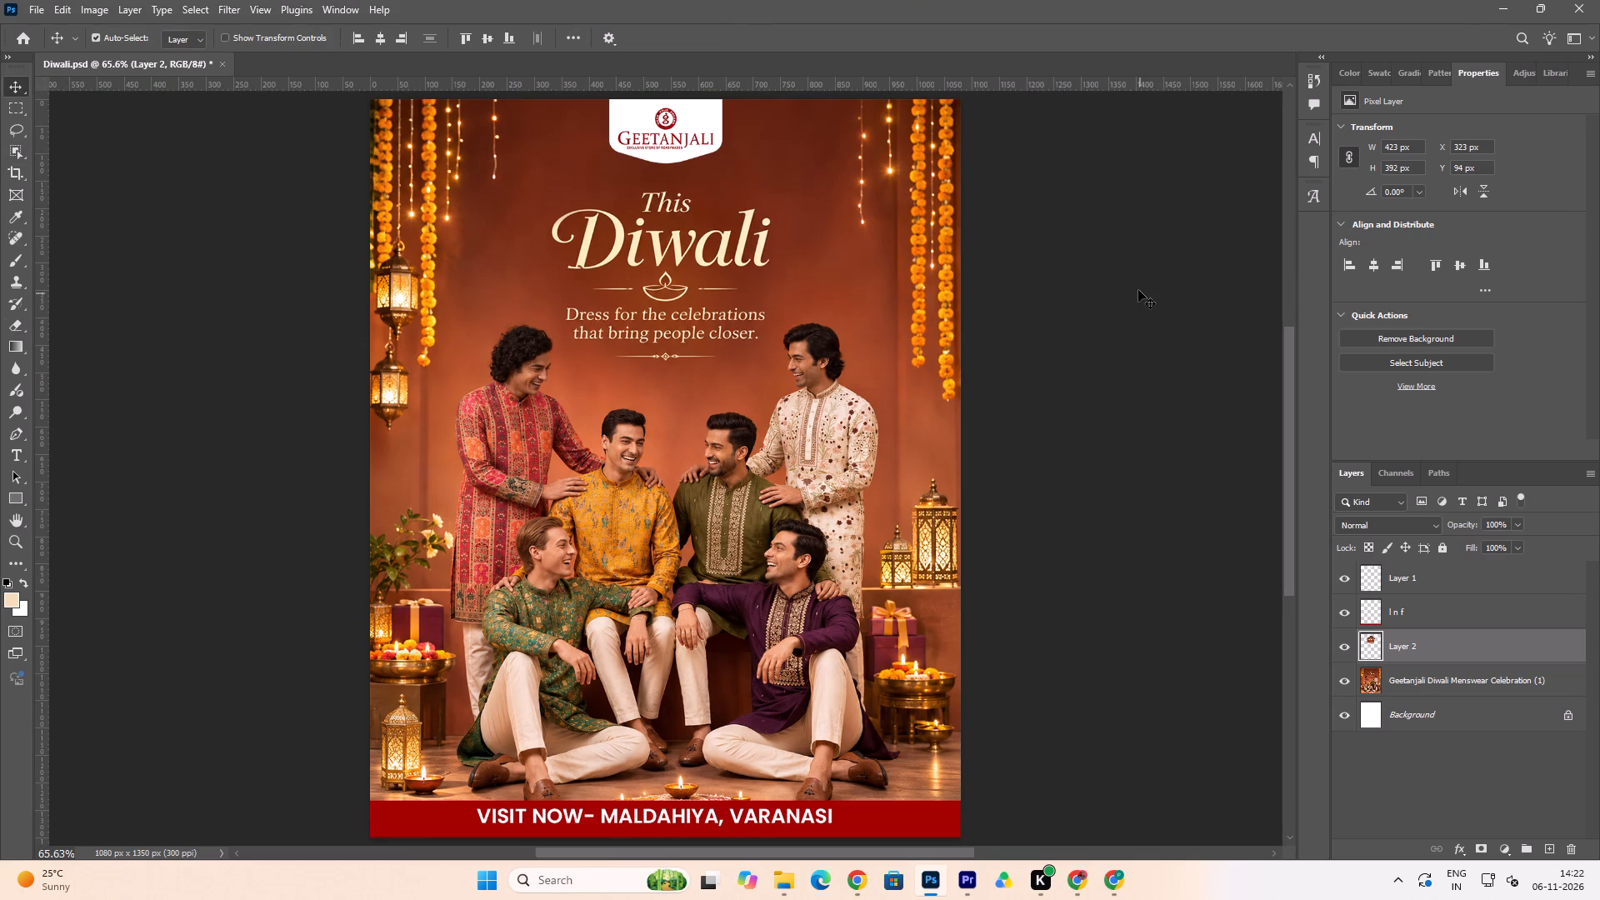
pyautogui.hotkey('ctrl', 's')
pyautogui.hotkey('ctrl', 's')
pyautogui.hotkey('ctrl', 's')
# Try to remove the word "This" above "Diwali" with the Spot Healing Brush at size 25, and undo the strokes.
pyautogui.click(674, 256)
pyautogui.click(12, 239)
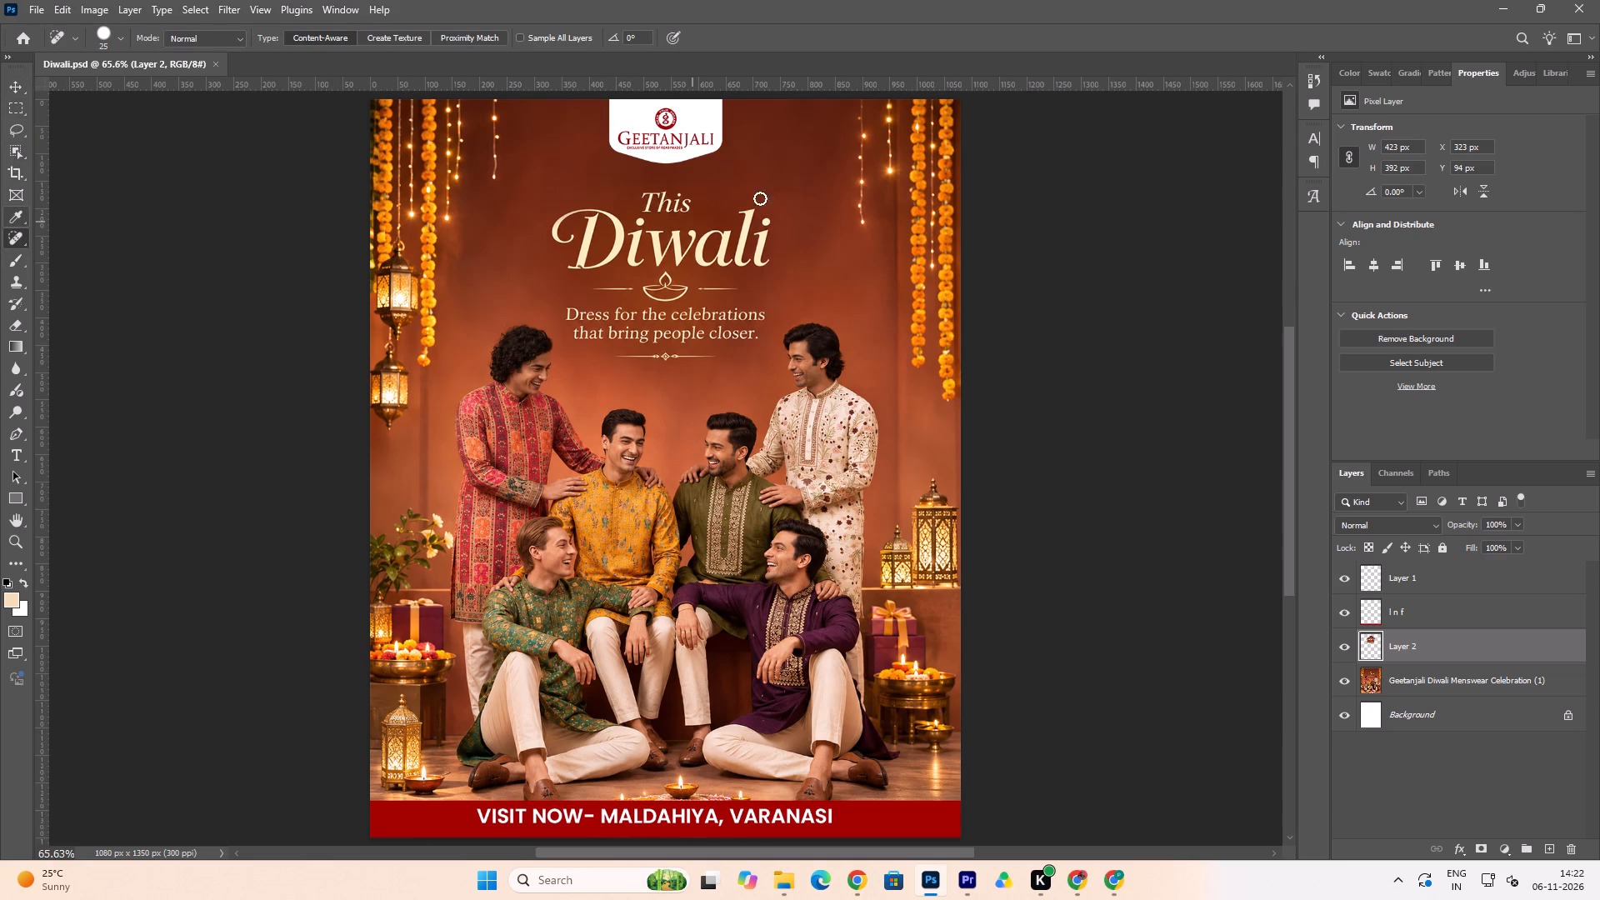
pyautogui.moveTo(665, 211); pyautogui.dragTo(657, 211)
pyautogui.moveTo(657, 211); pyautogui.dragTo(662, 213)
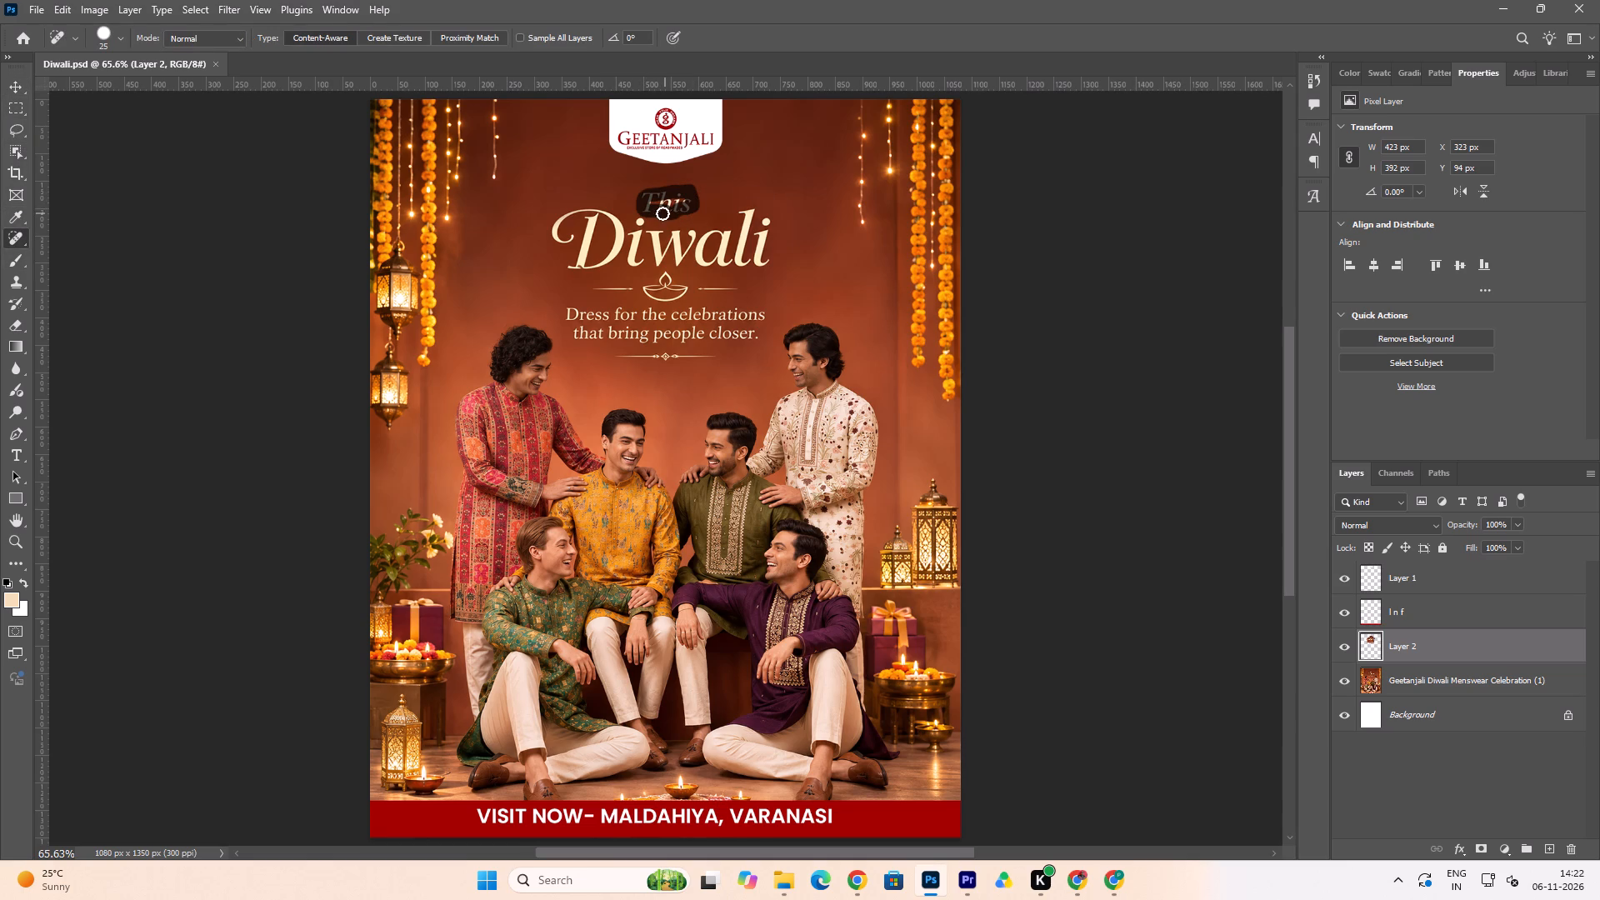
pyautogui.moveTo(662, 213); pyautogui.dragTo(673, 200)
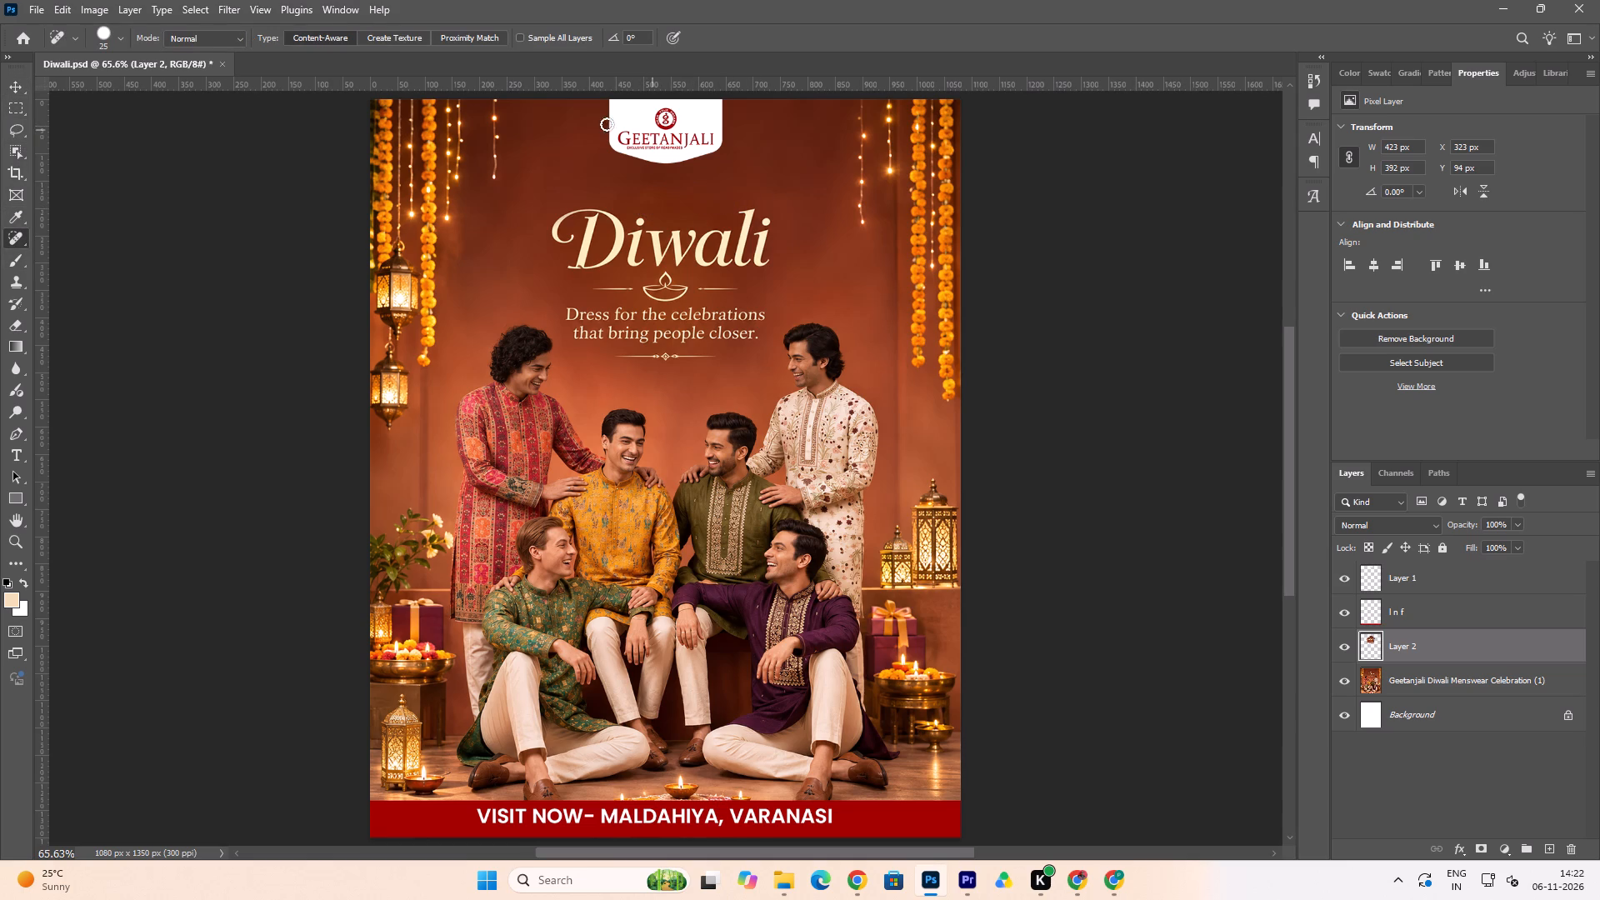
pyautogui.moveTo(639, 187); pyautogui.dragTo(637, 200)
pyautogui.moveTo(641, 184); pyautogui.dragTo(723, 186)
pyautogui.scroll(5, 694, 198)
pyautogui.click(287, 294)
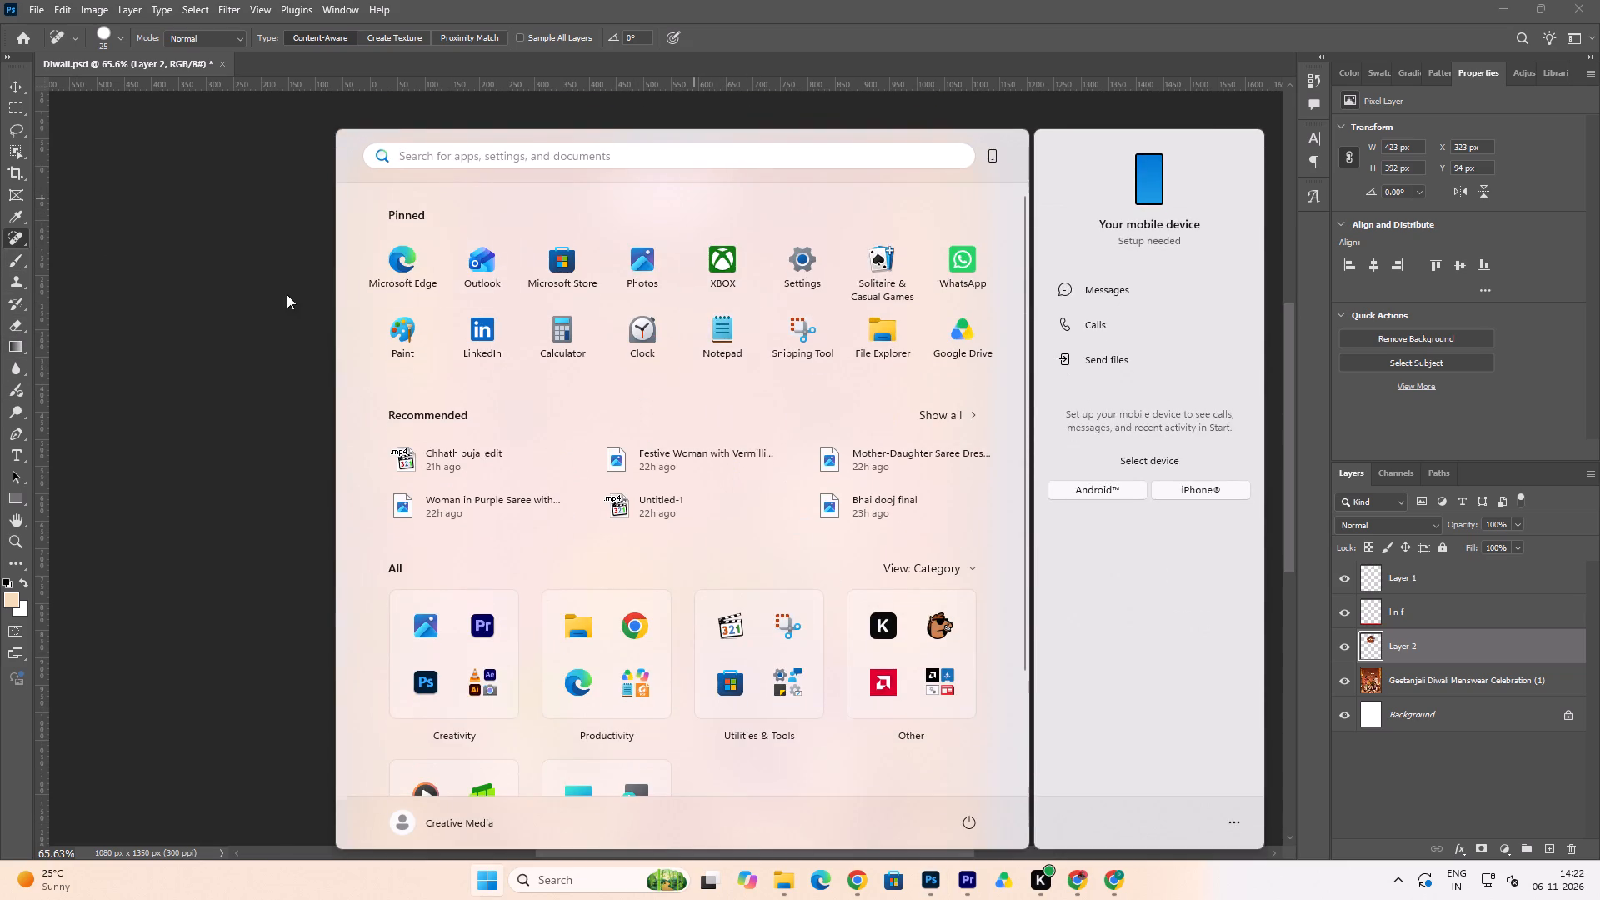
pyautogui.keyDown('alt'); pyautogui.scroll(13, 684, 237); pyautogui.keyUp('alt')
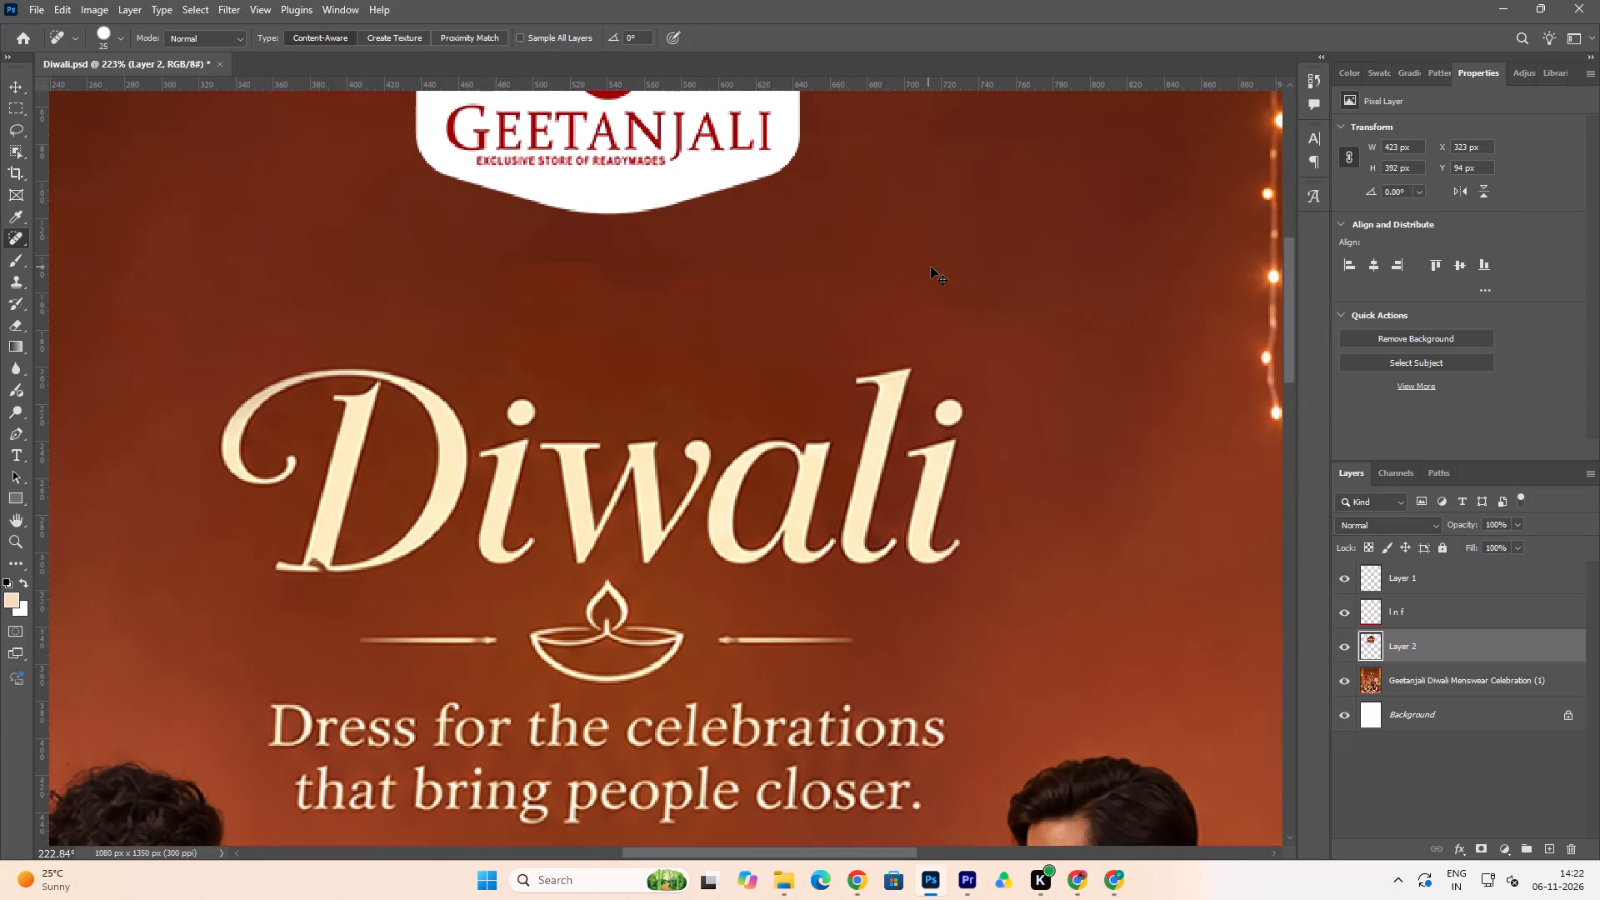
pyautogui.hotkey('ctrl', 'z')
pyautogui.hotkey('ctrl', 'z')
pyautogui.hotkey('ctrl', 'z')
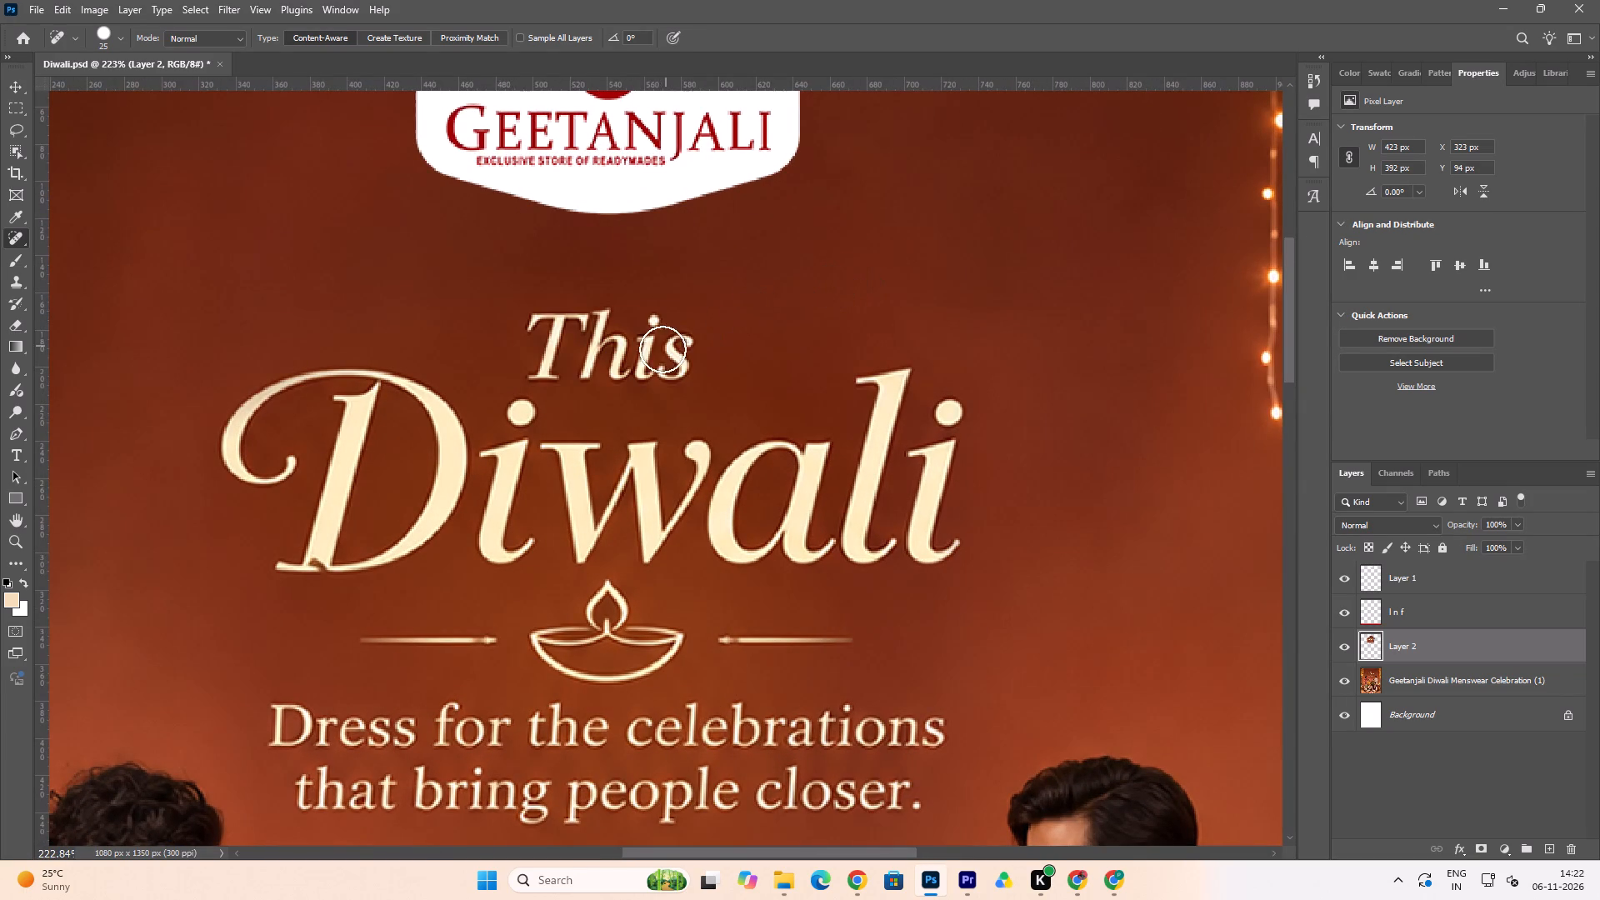
# Remove the word "This" from the heading with the Spot Healing Brush at size 15.
pyautogui.press('[')
pyautogui.press('[')
pyautogui.moveTo(649, 376); pyautogui.dragTo(669, 374)
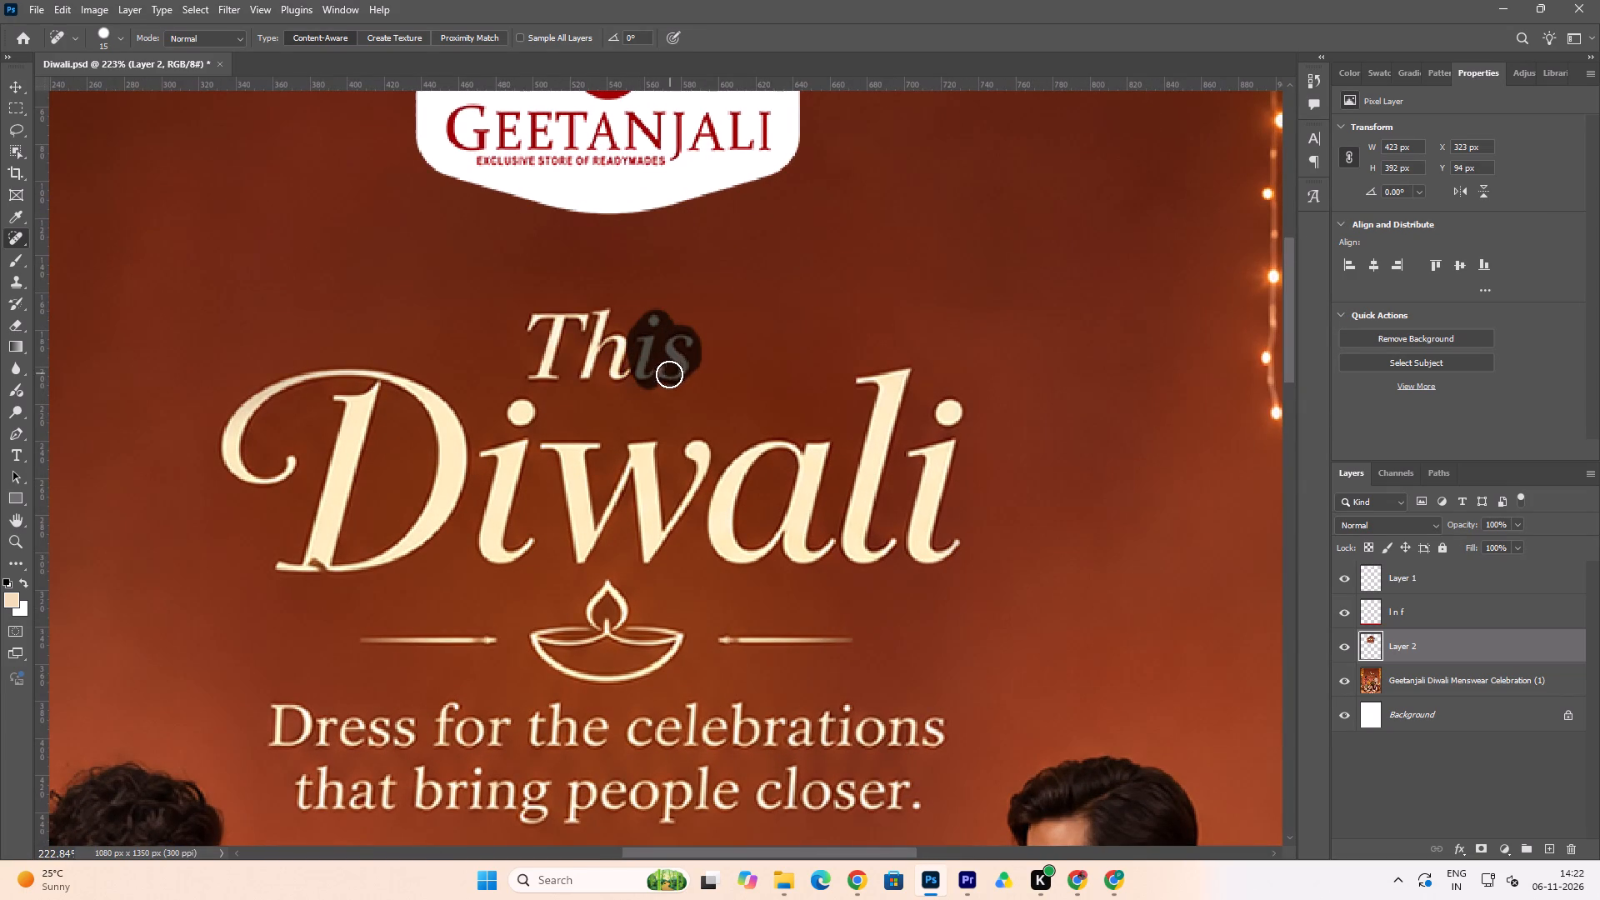
pyautogui.moveTo(669, 374); pyautogui.dragTo(537, 377)
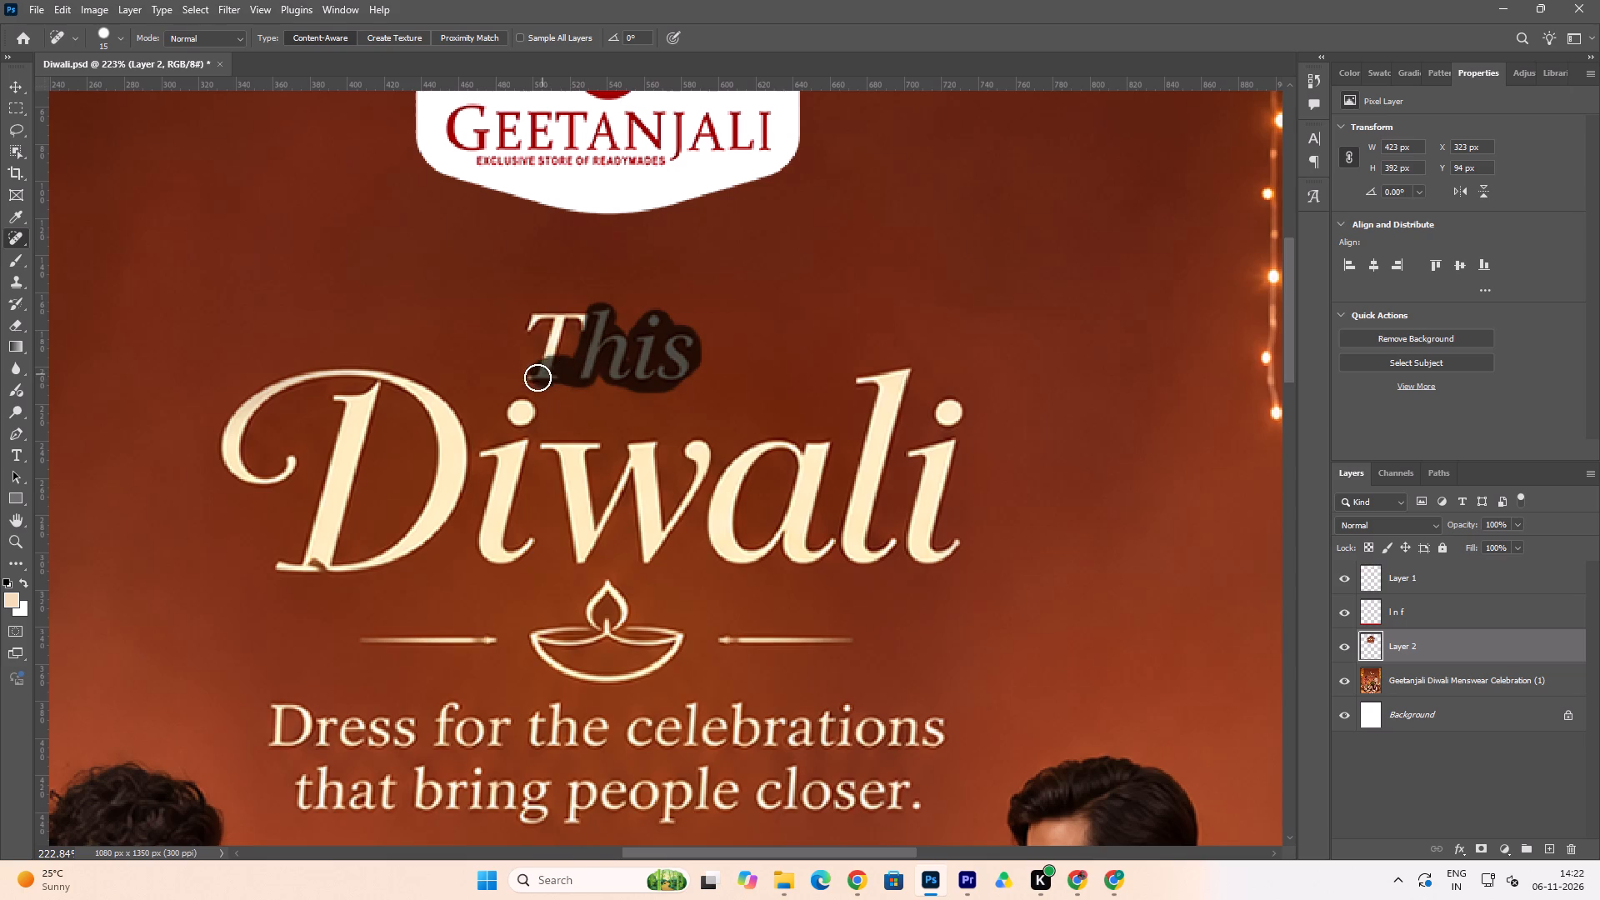
pyautogui.moveTo(537, 377); pyautogui.dragTo(546, 380)
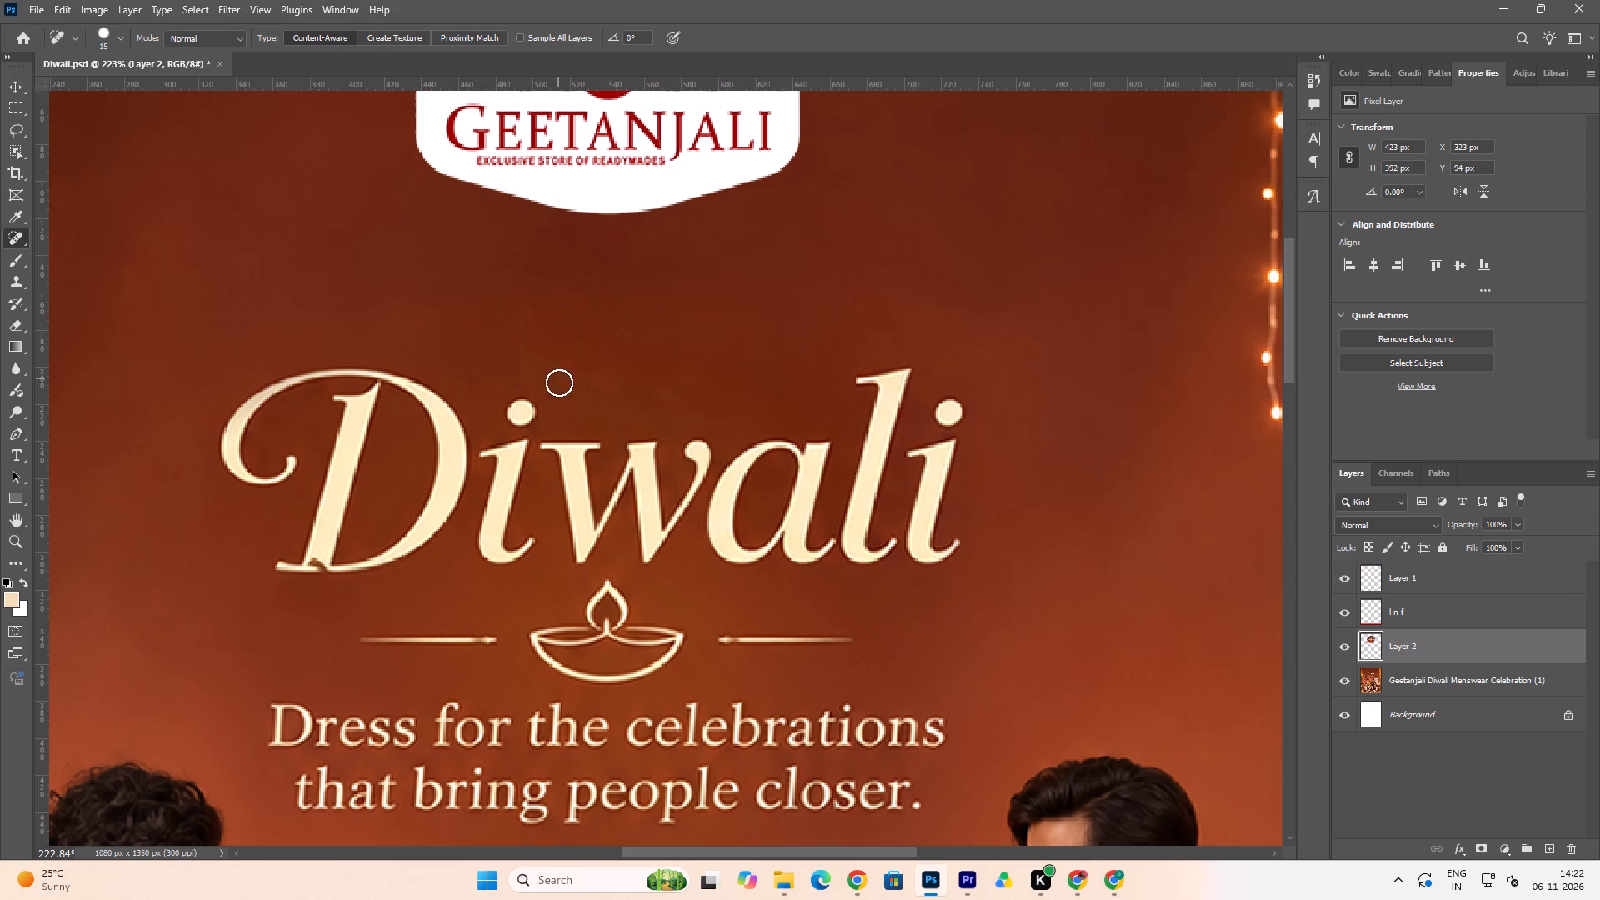
# Heal the remaining blotches in the background above "Diwali" where the word "This" stood.
pyautogui.click(532, 329)
pyautogui.moveTo(607, 380); pyautogui.dragTo(613, 353)
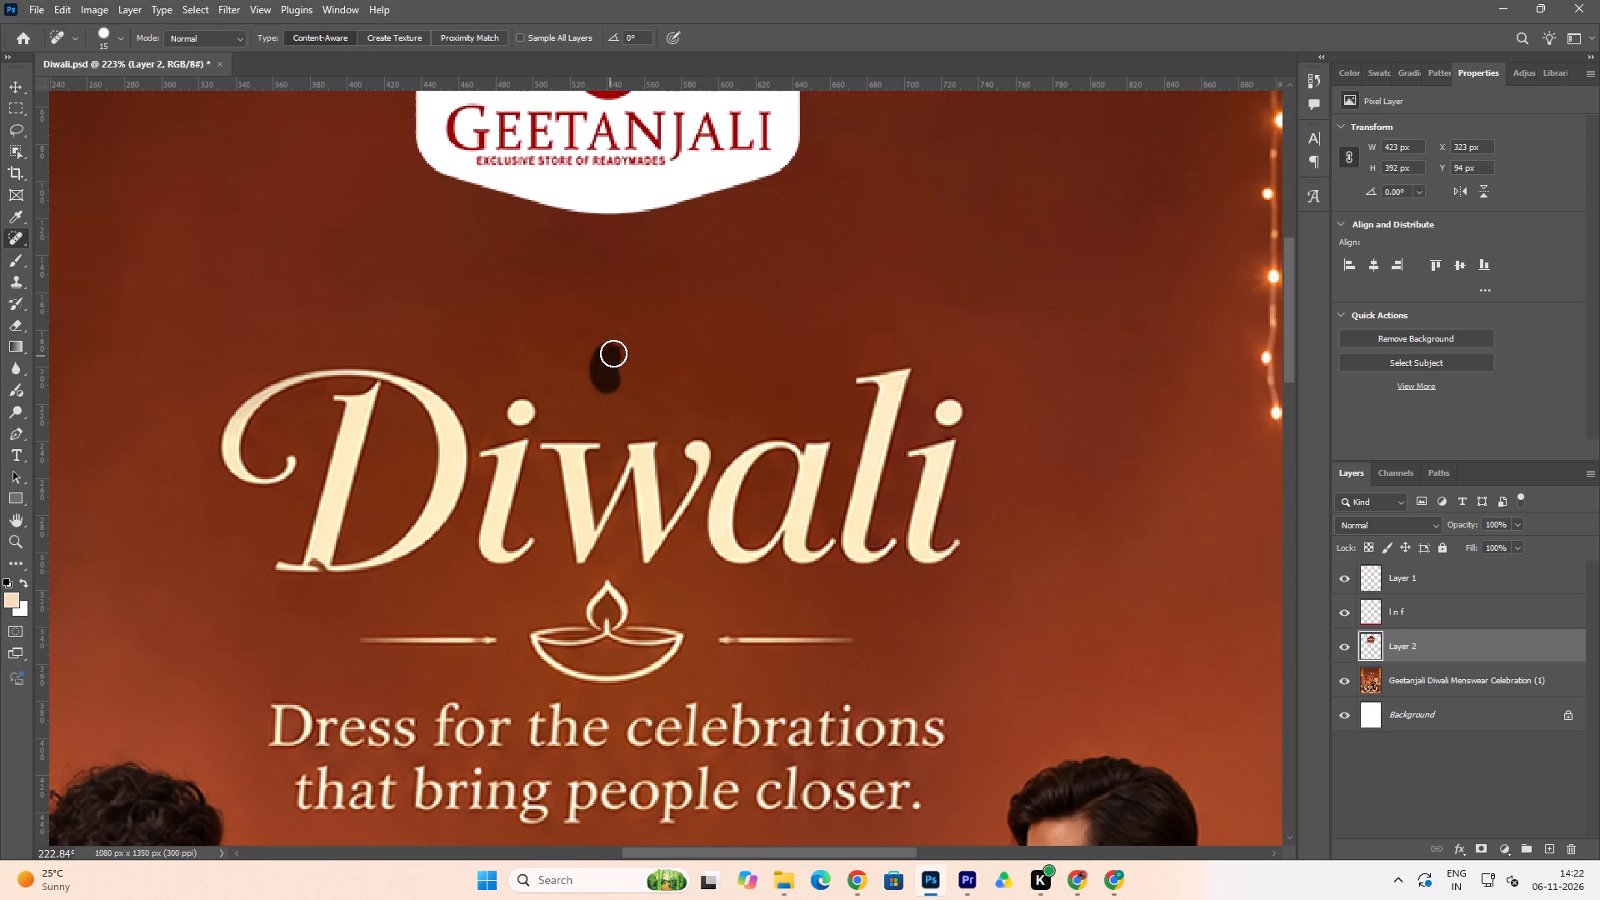
pyautogui.moveTo(613, 353); pyautogui.dragTo(617, 322)
pyautogui.moveTo(644, 387); pyautogui.dragTo(634, 362)
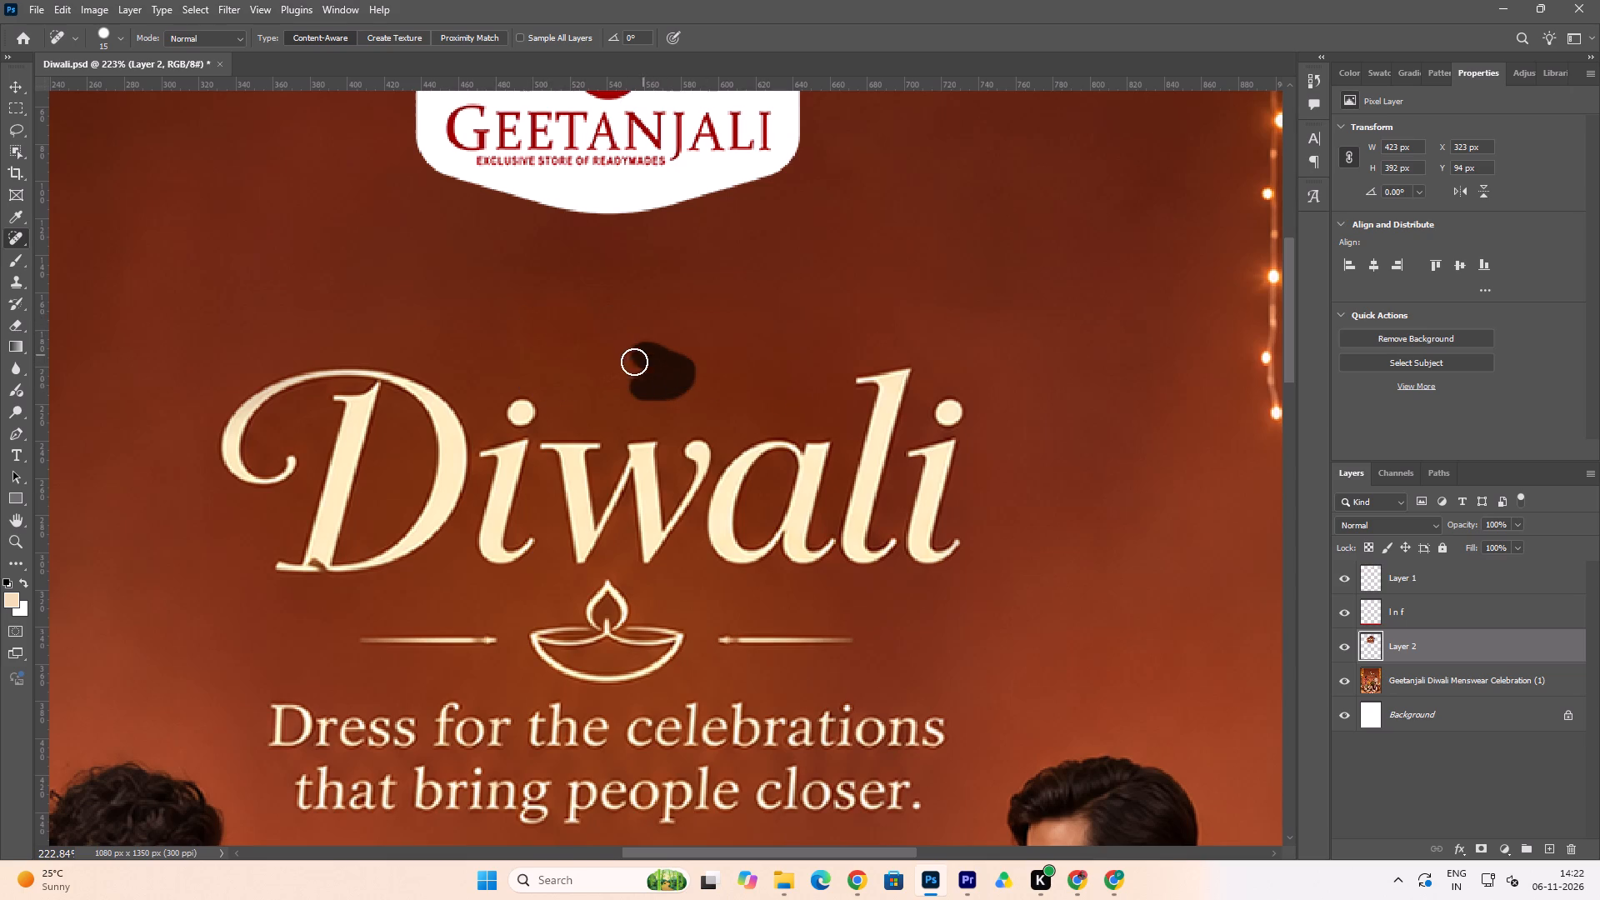
pyautogui.moveTo(634, 362); pyautogui.dragTo(561, 343)
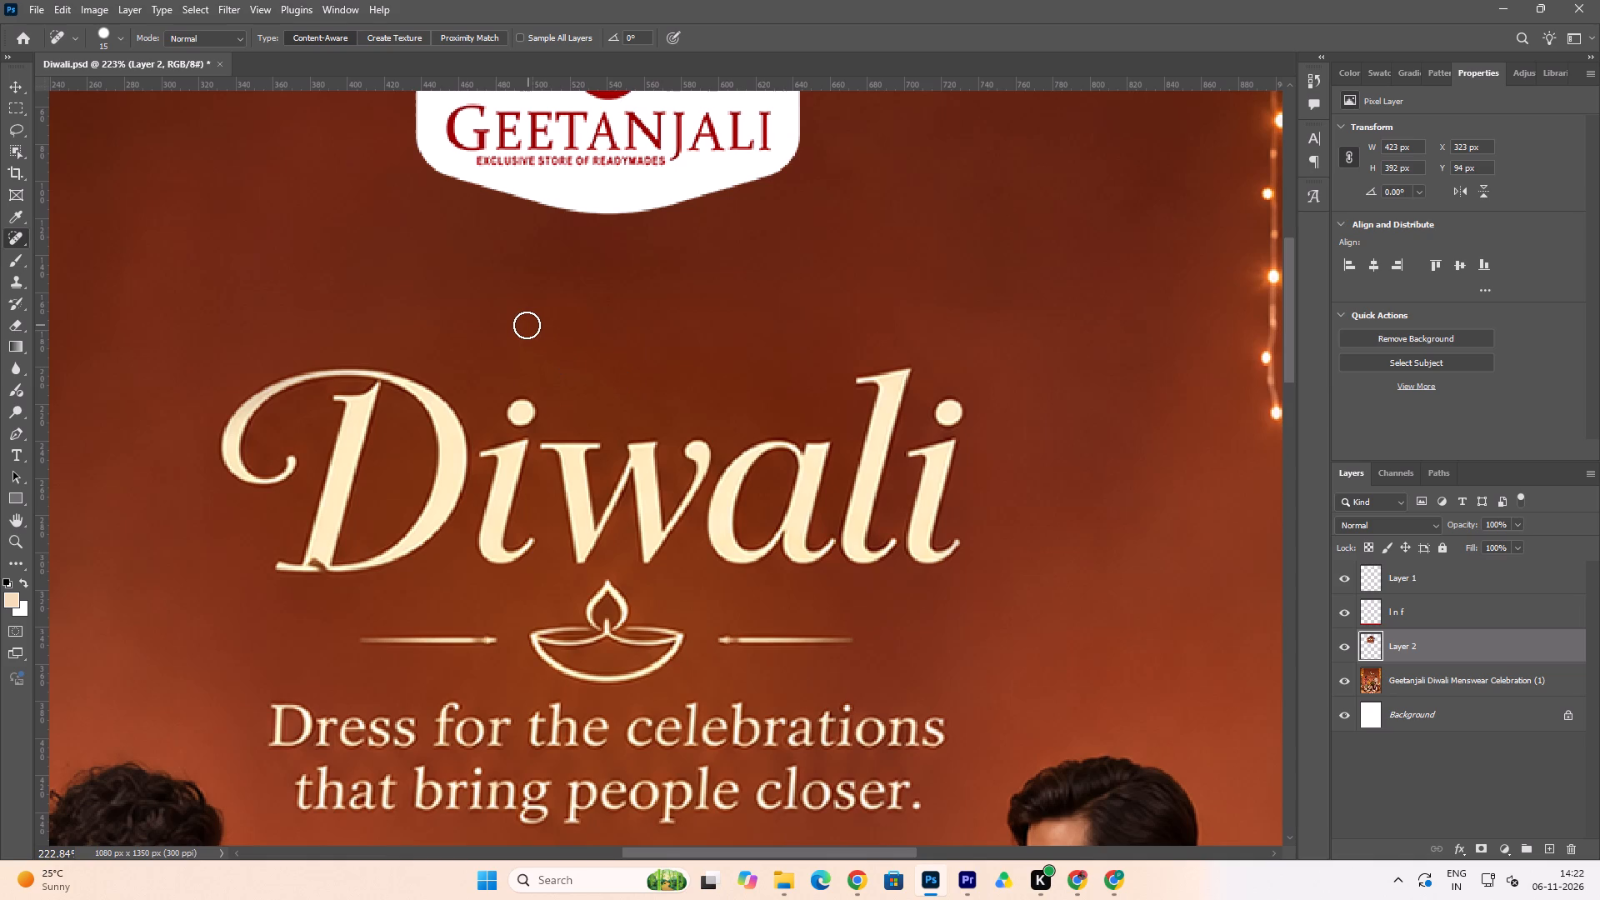
pyautogui.click(527, 325)
pyautogui.click(592, 313)
pyautogui.click(566, 315)
# Save the document with the shortened heading.
pyautogui.hotkey('ctrl', '0')
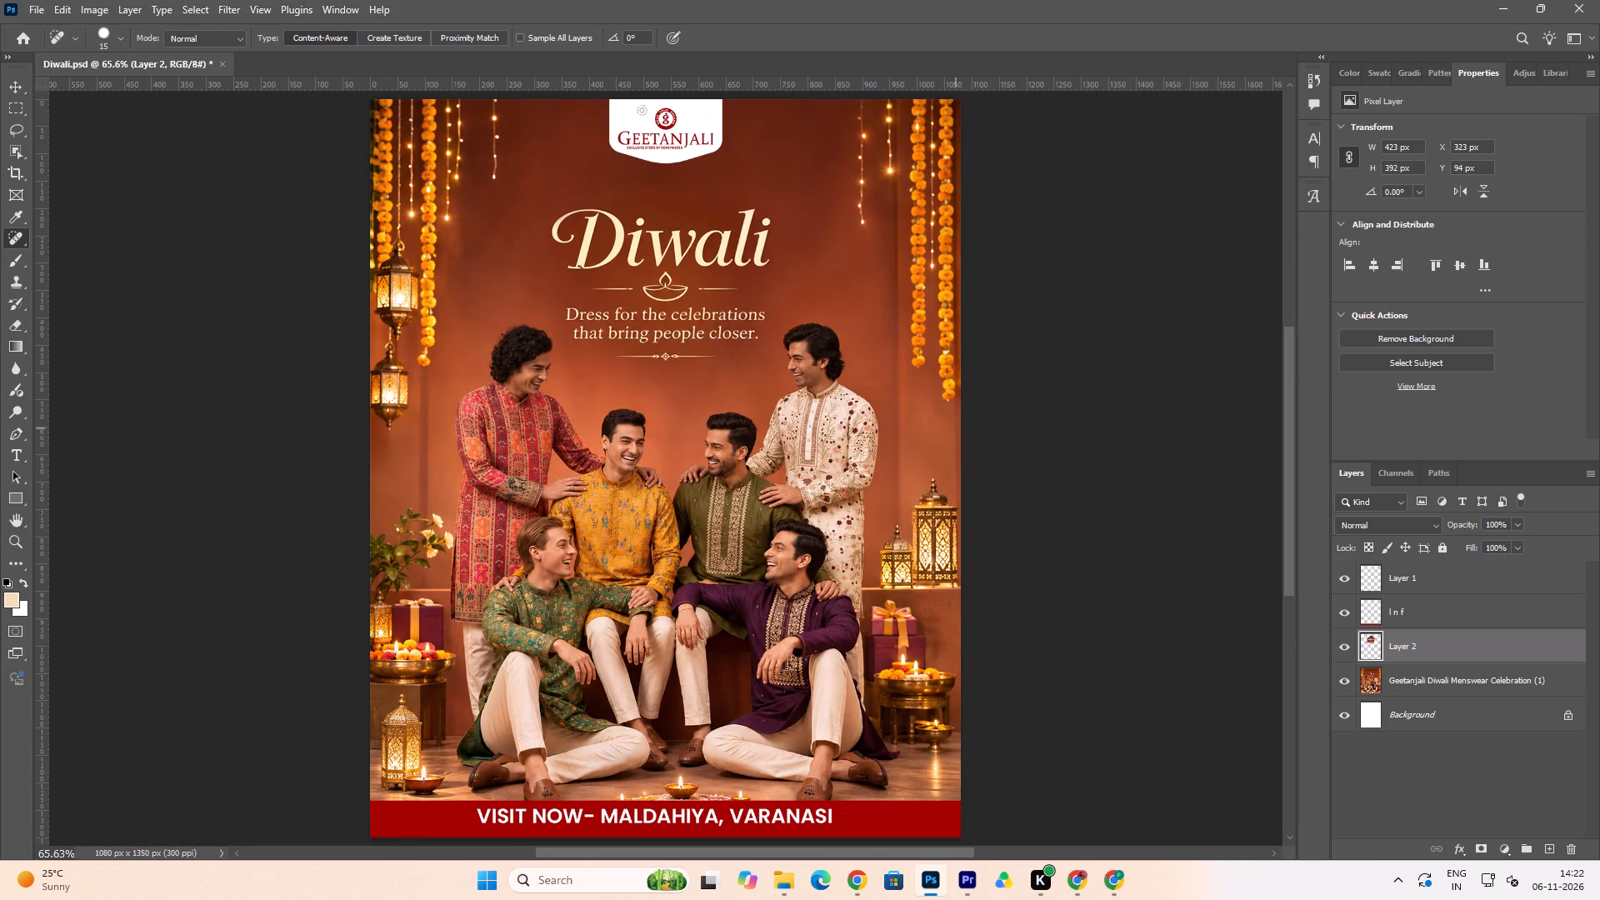
pyautogui.click(20, 86)
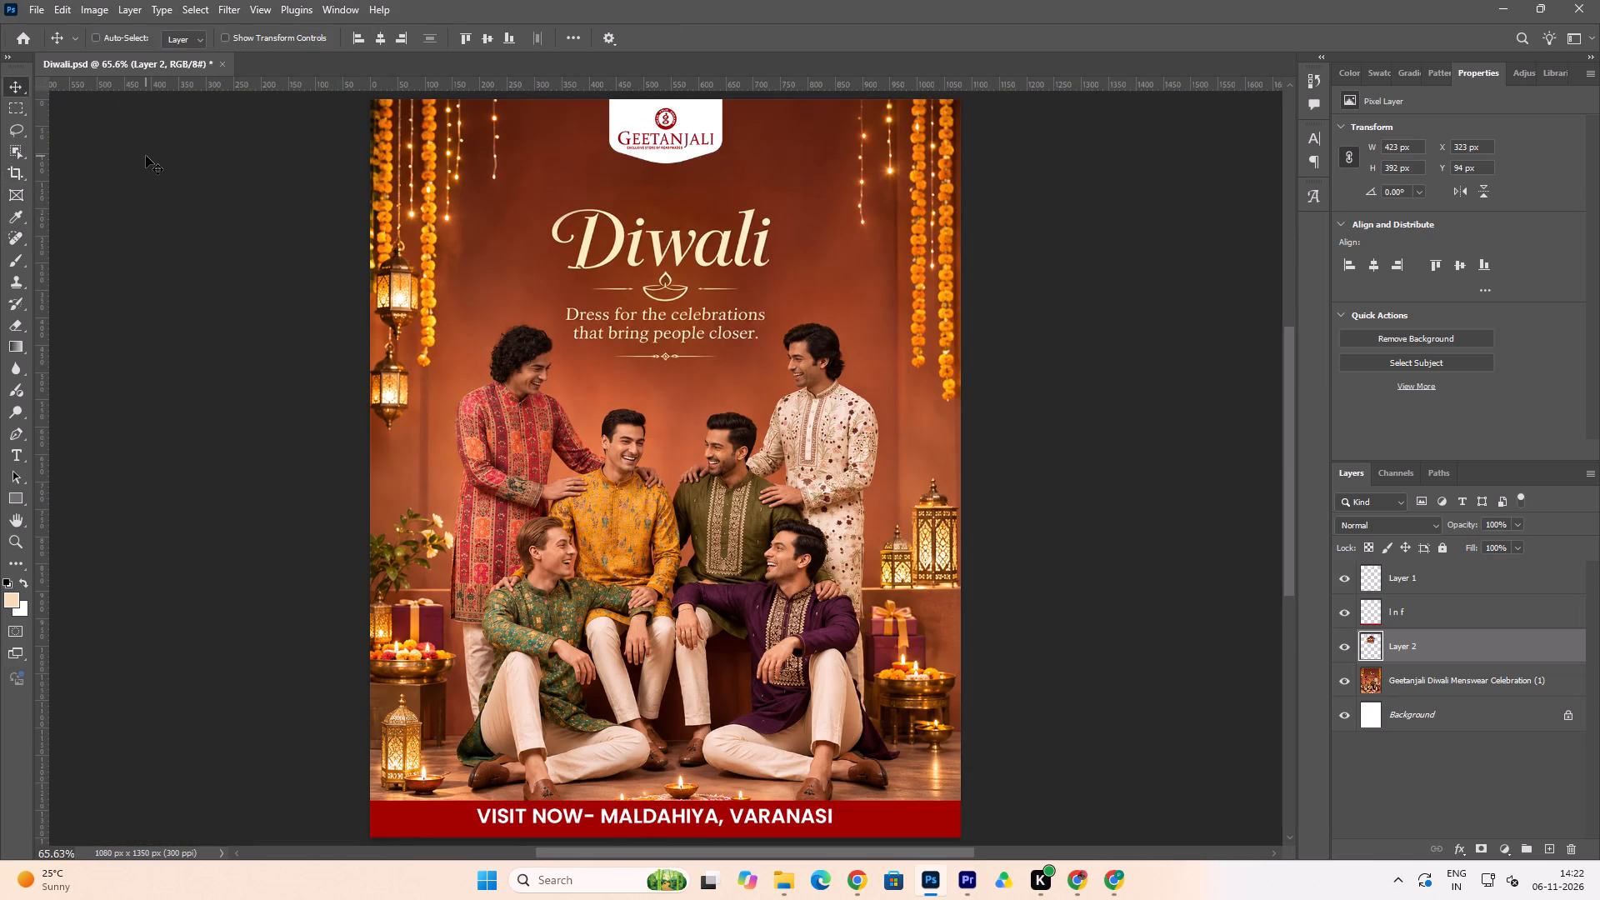
pyautogui.hotkey('ctrl', 's')
# Add the text "Happy" above "Diwali" in cream Arya Regular at 18 pt.
pyautogui.click(15, 452)
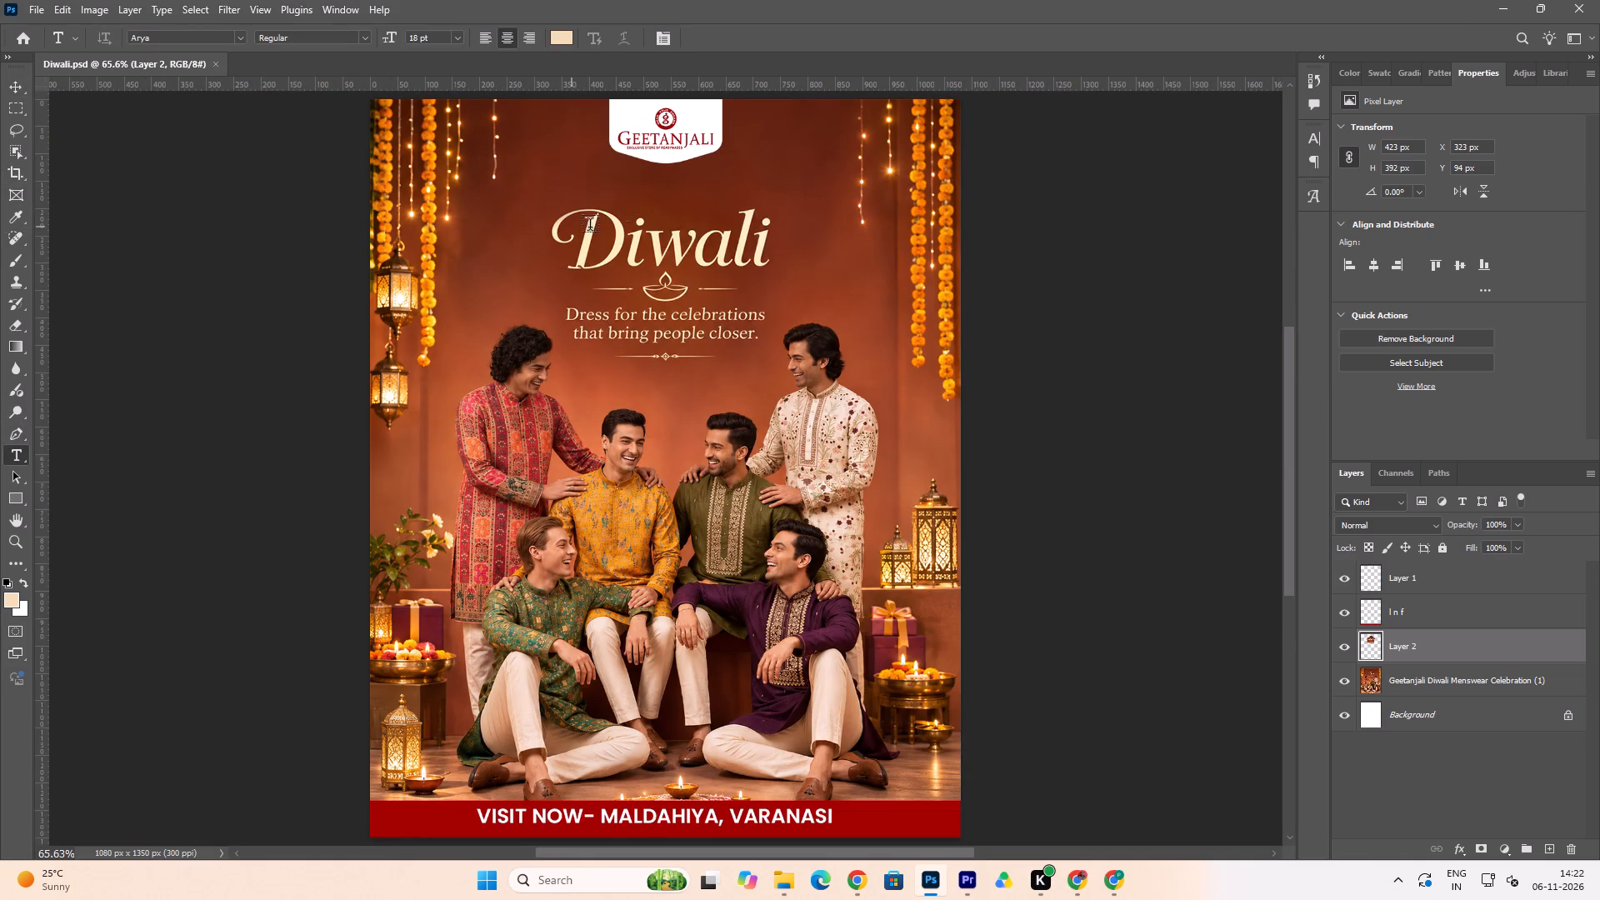
pyautogui.click(655, 201)
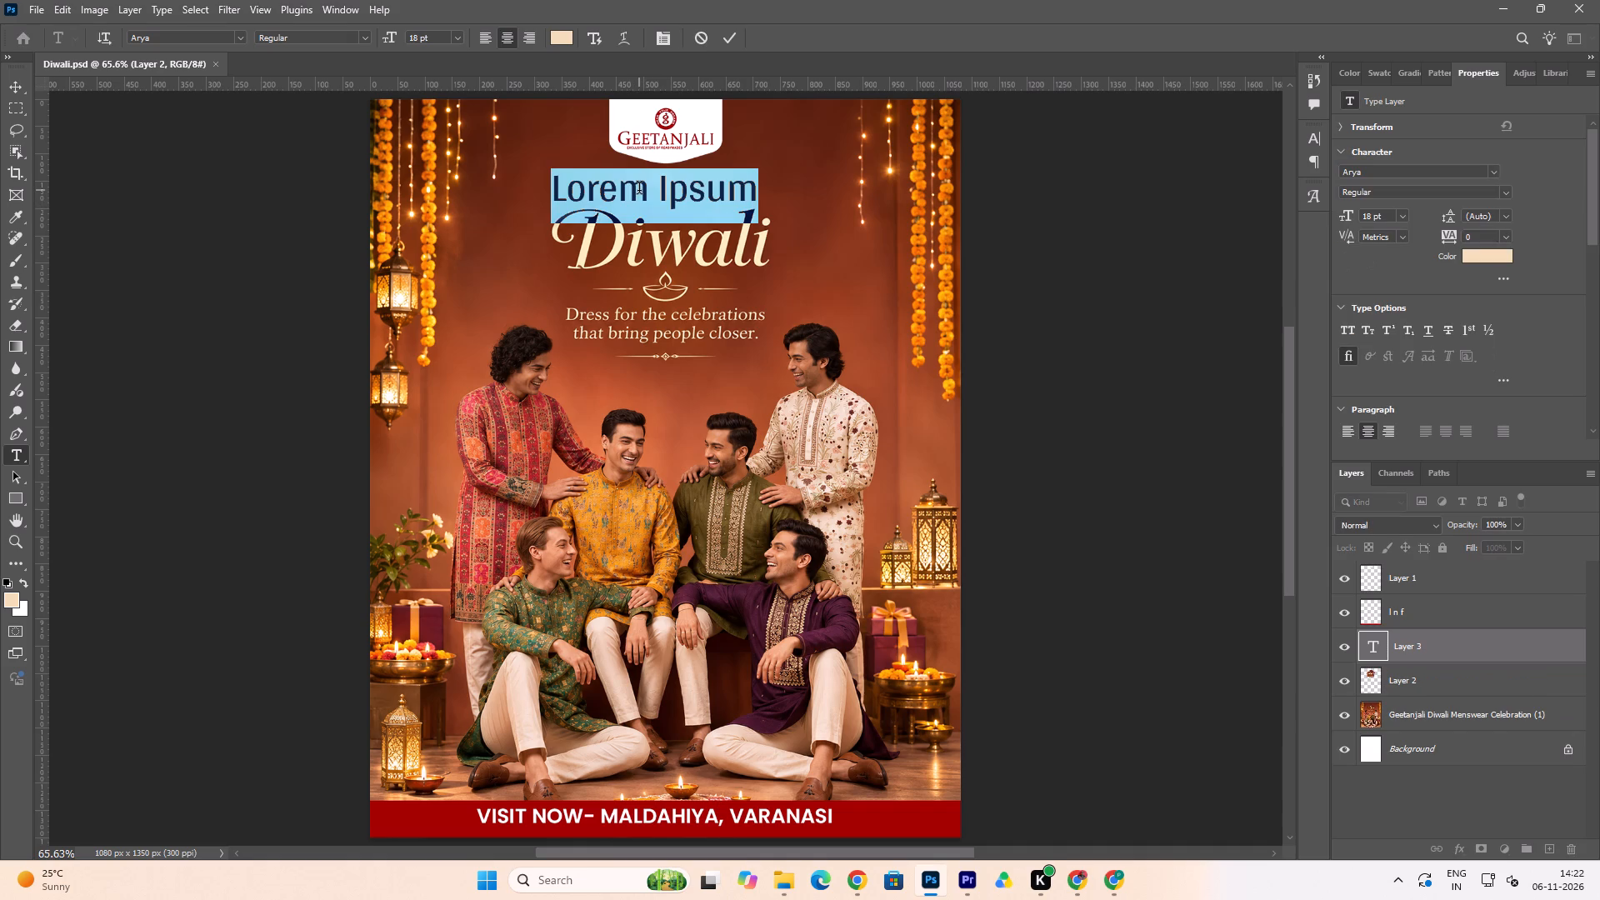
pyautogui.press('BackSpace')
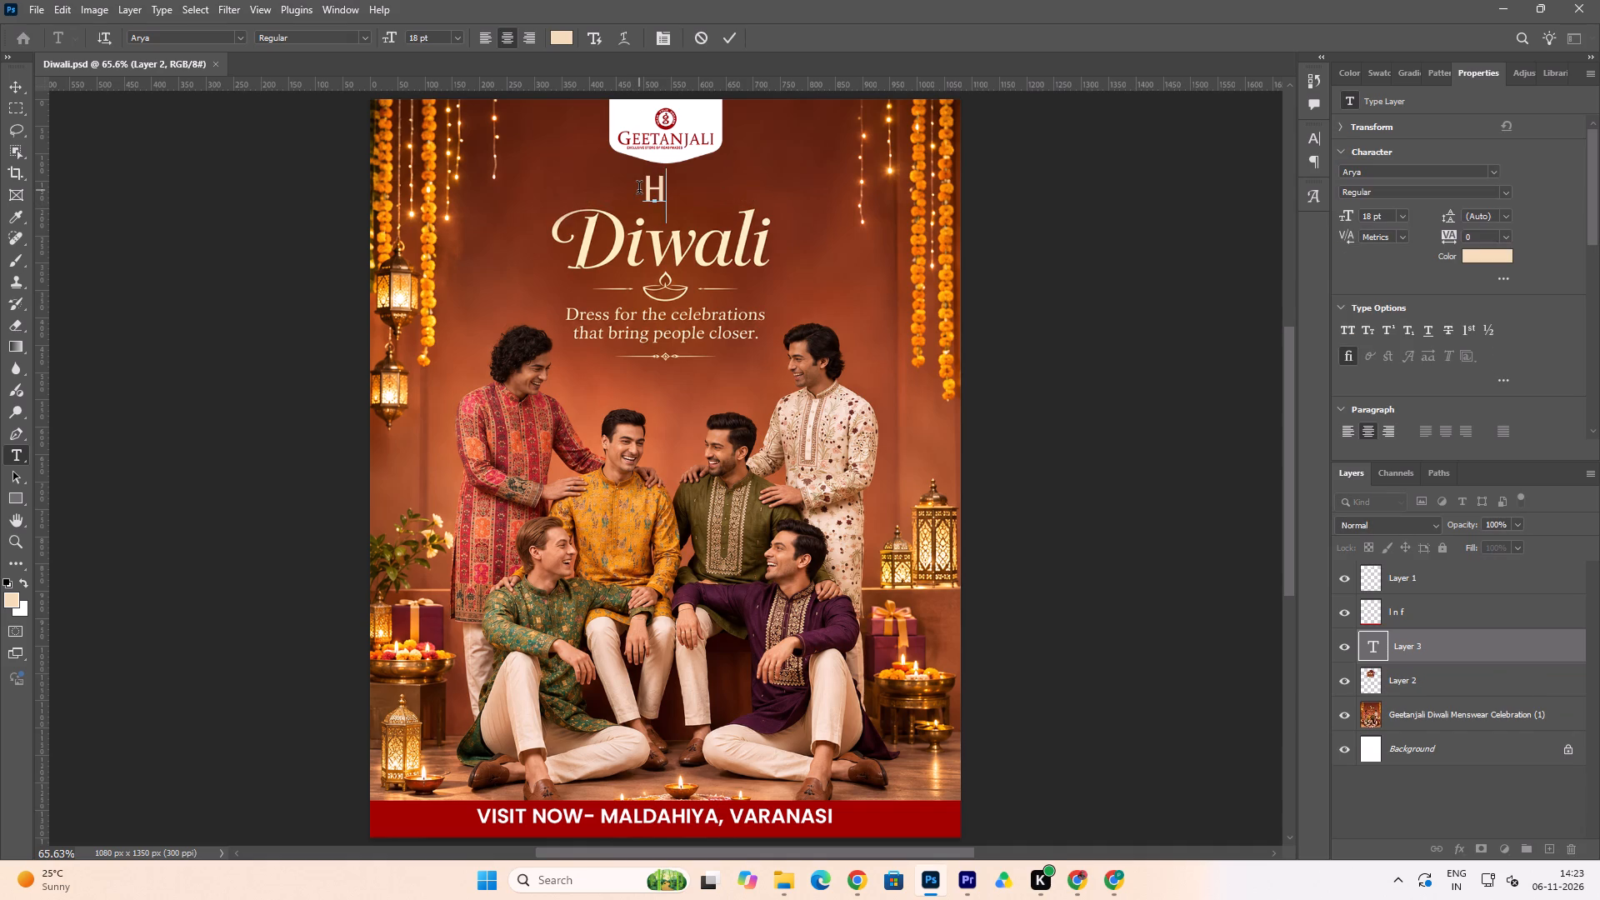
pyautogui.write('appy')
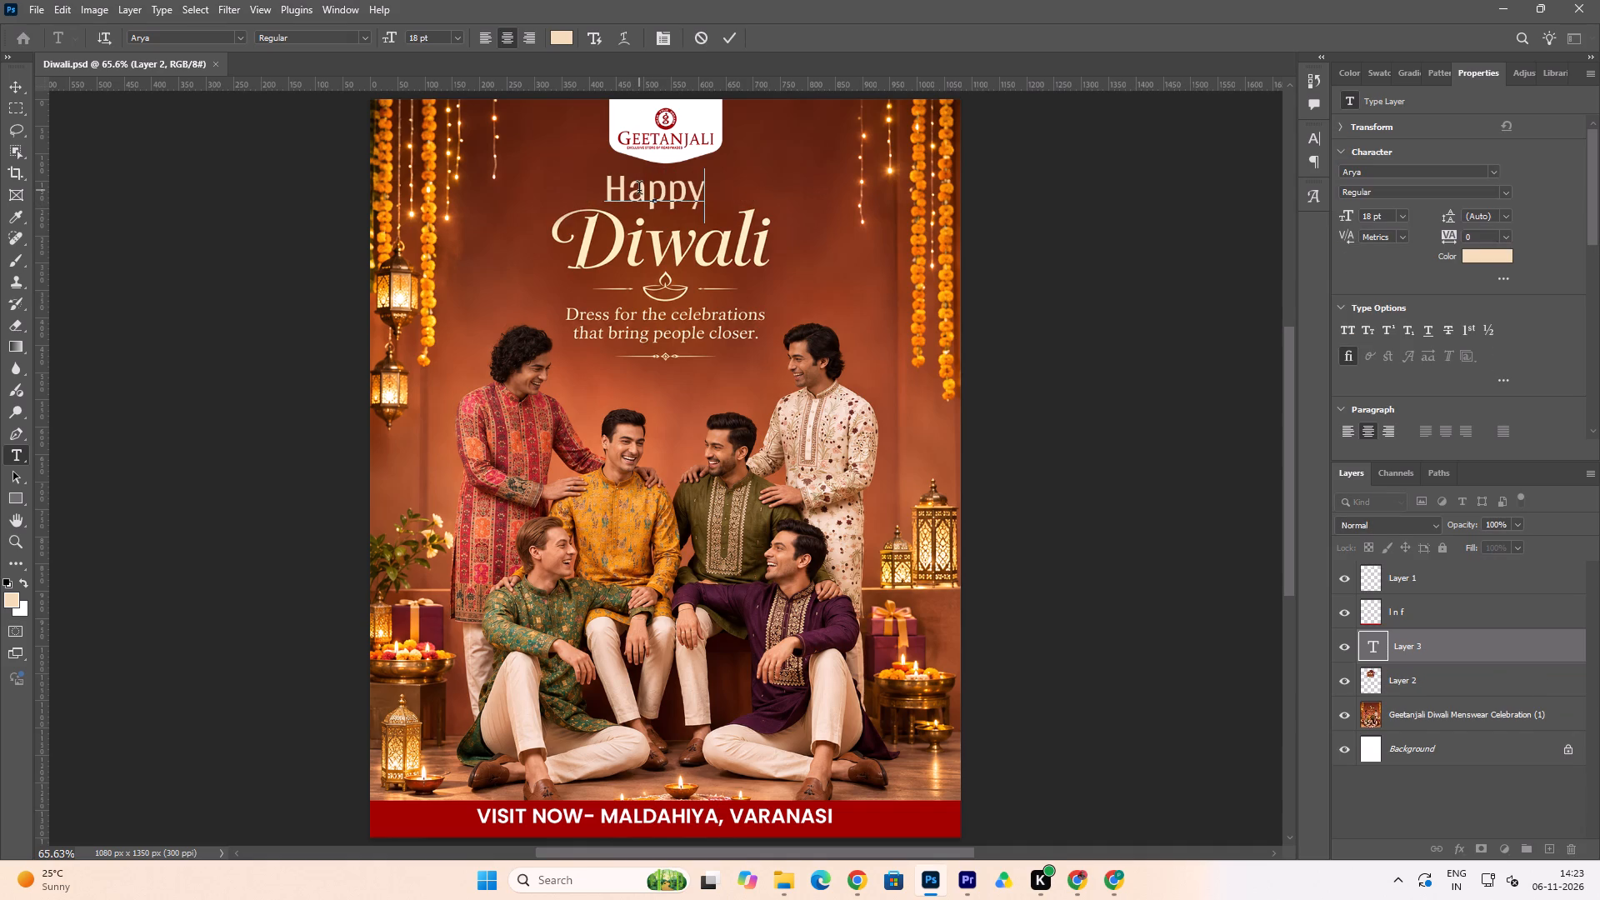
pyautogui.click(736, 37)
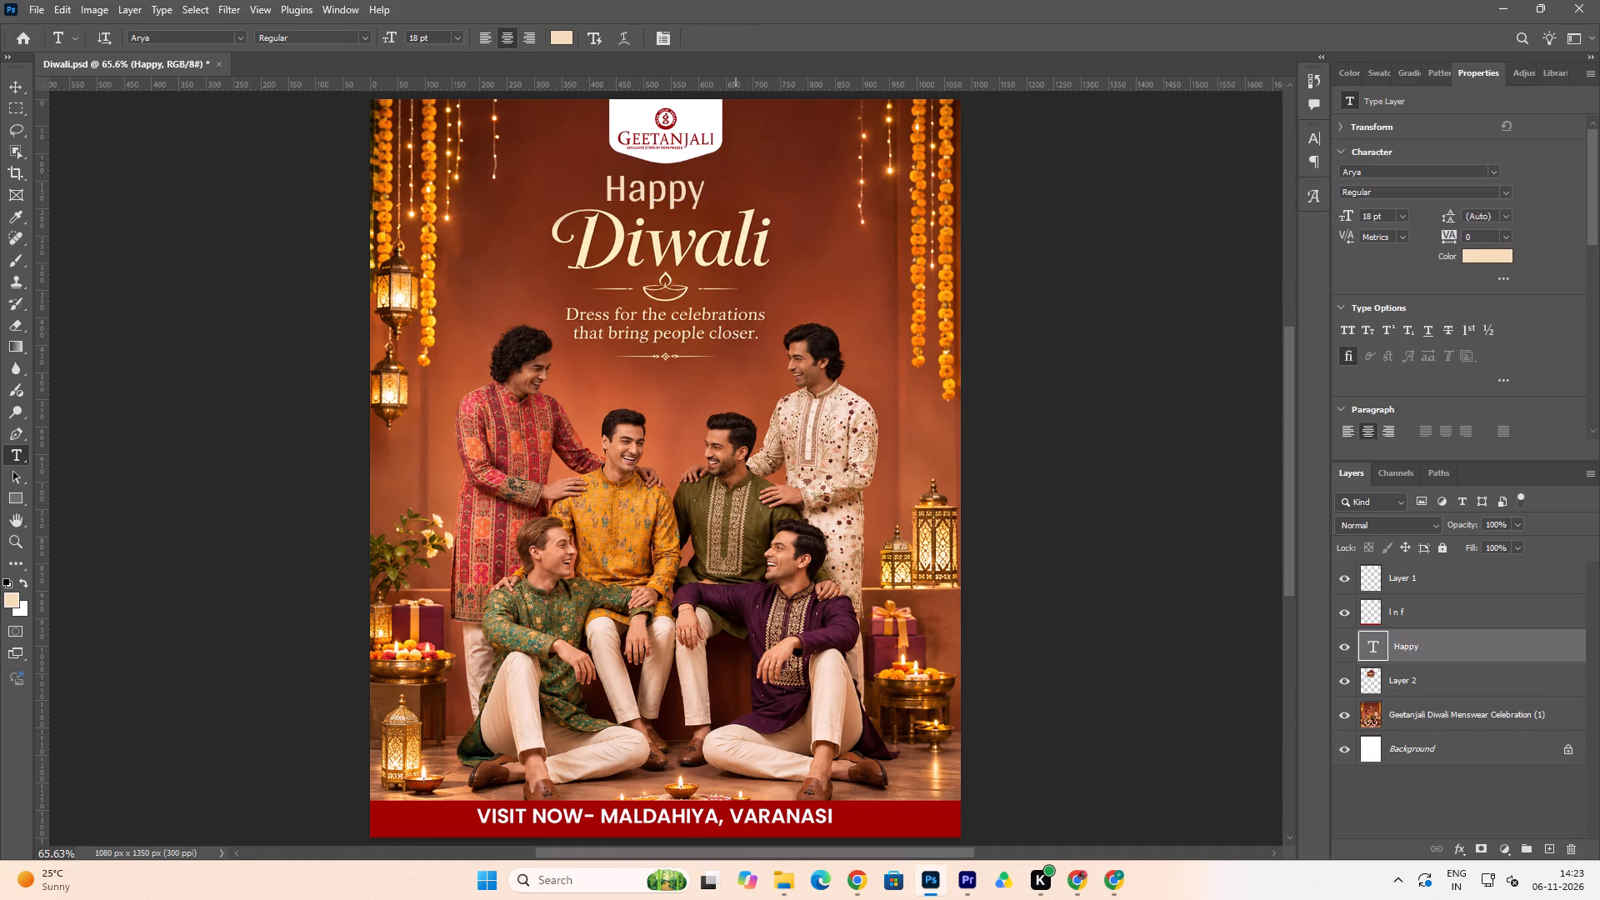
# Scale the "Happy" text down to about 62% and centre it just above "Diwali".
pyautogui.click(17, 92)
pyautogui.click(663, 193)
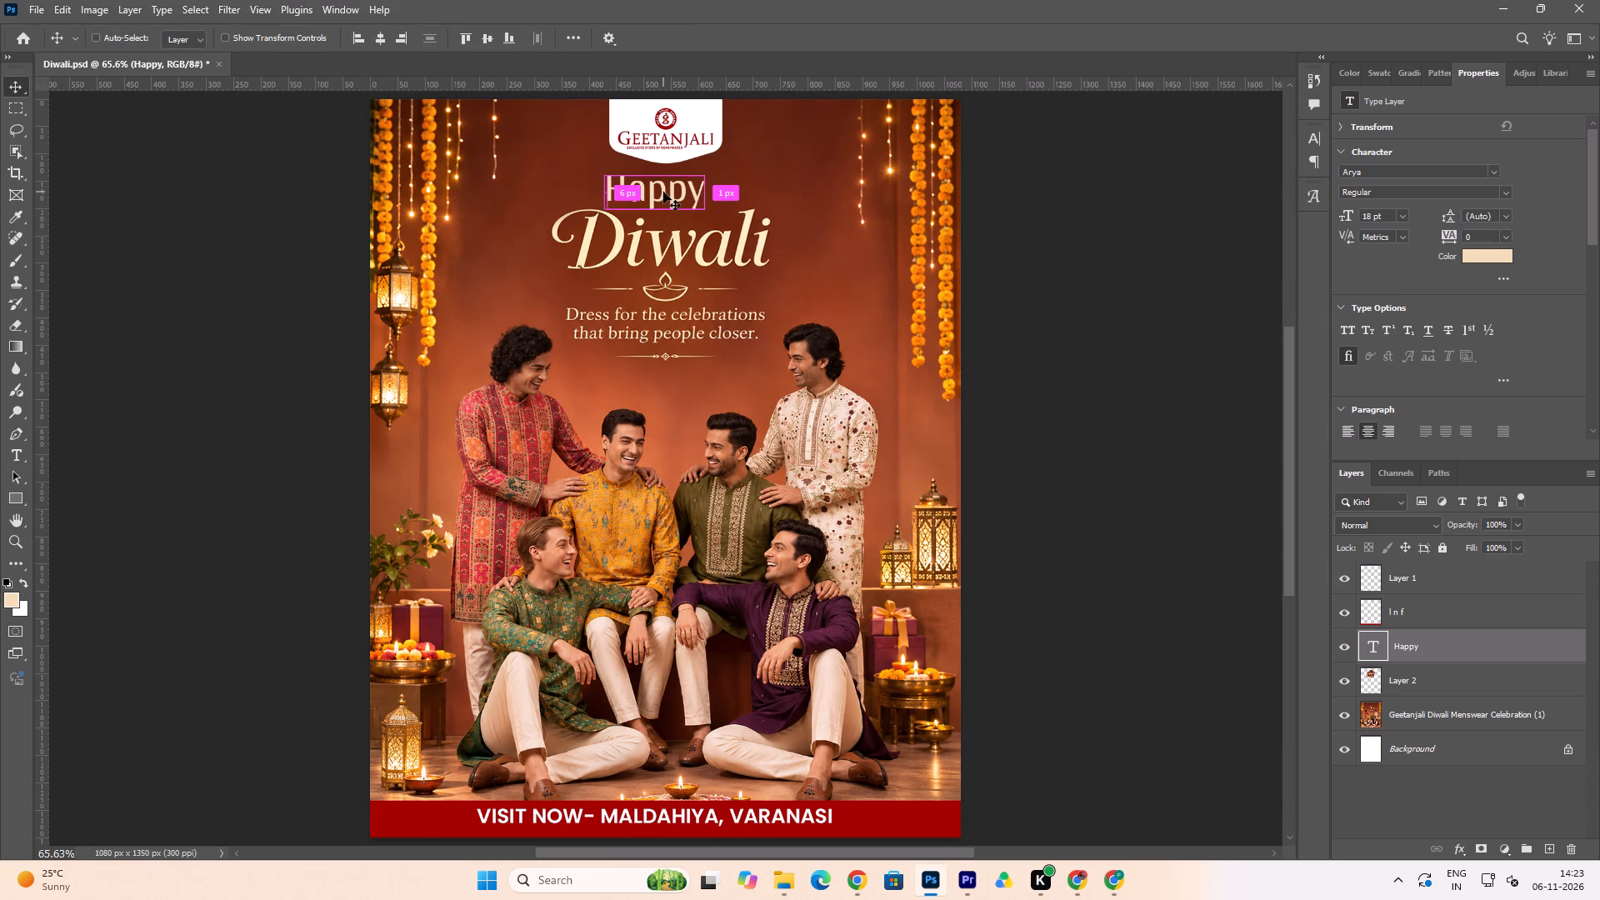
pyautogui.hotkey('ctrl', 't')
pyautogui.moveTo(707, 167); pyautogui.dragTo(677, 201)
pyautogui.moveTo(637, 204); pyautogui.dragTo(677, 202)
pyautogui.moveTo(683, 201); pyautogui.dragTo(676, 202)
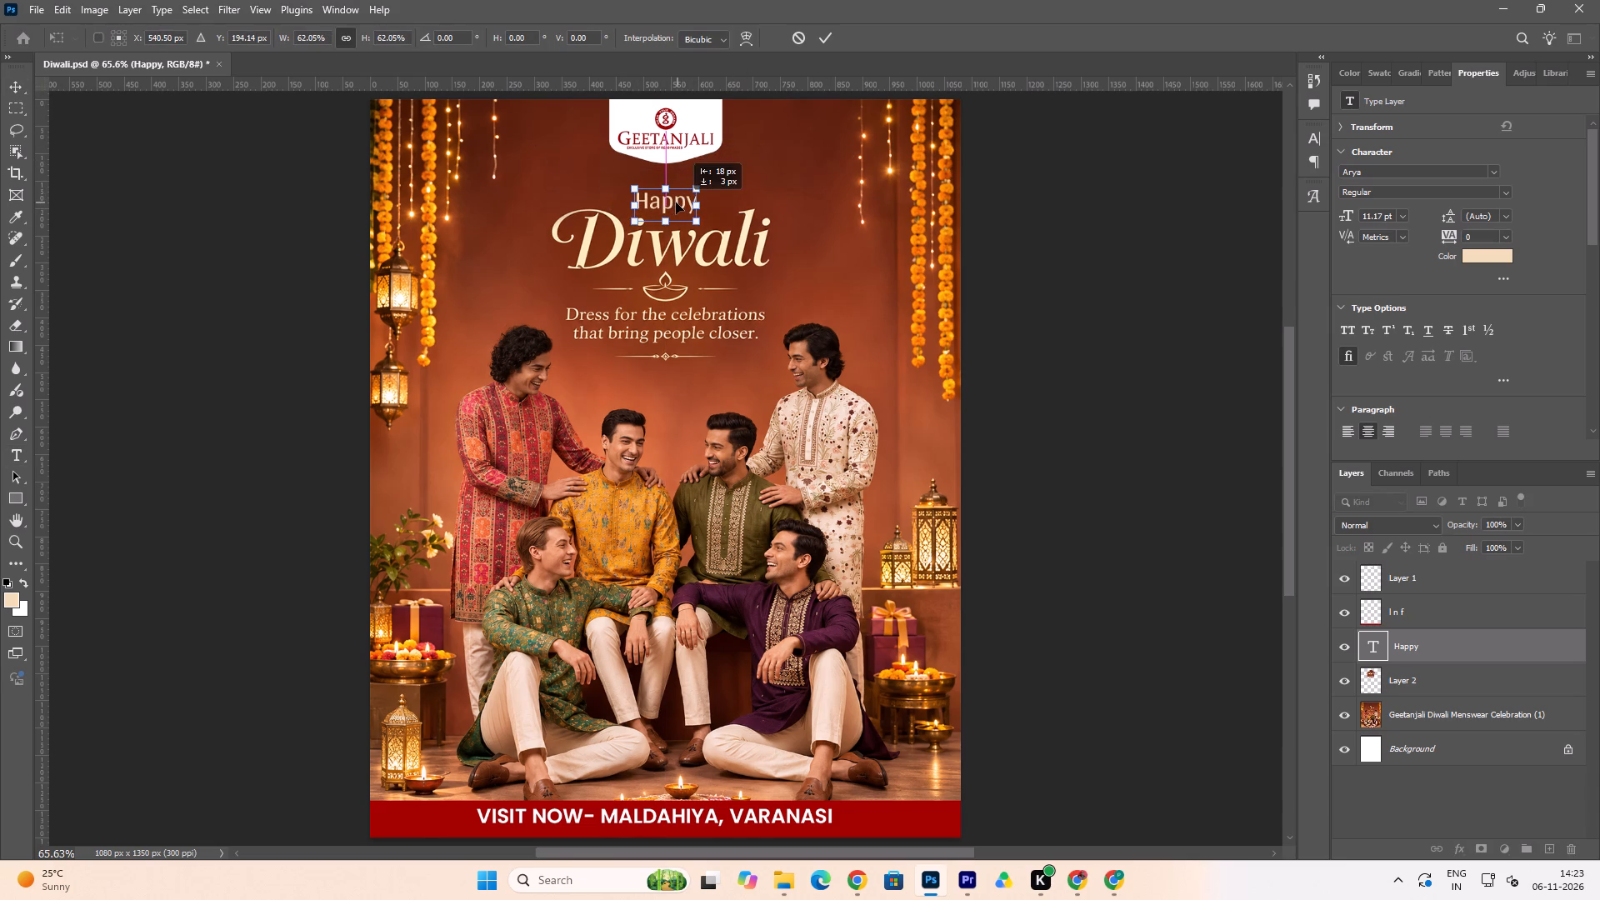
pyautogui.moveTo(676, 202); pyautogui.dragTo(674, 202)
pyautogui.click(824, 30)
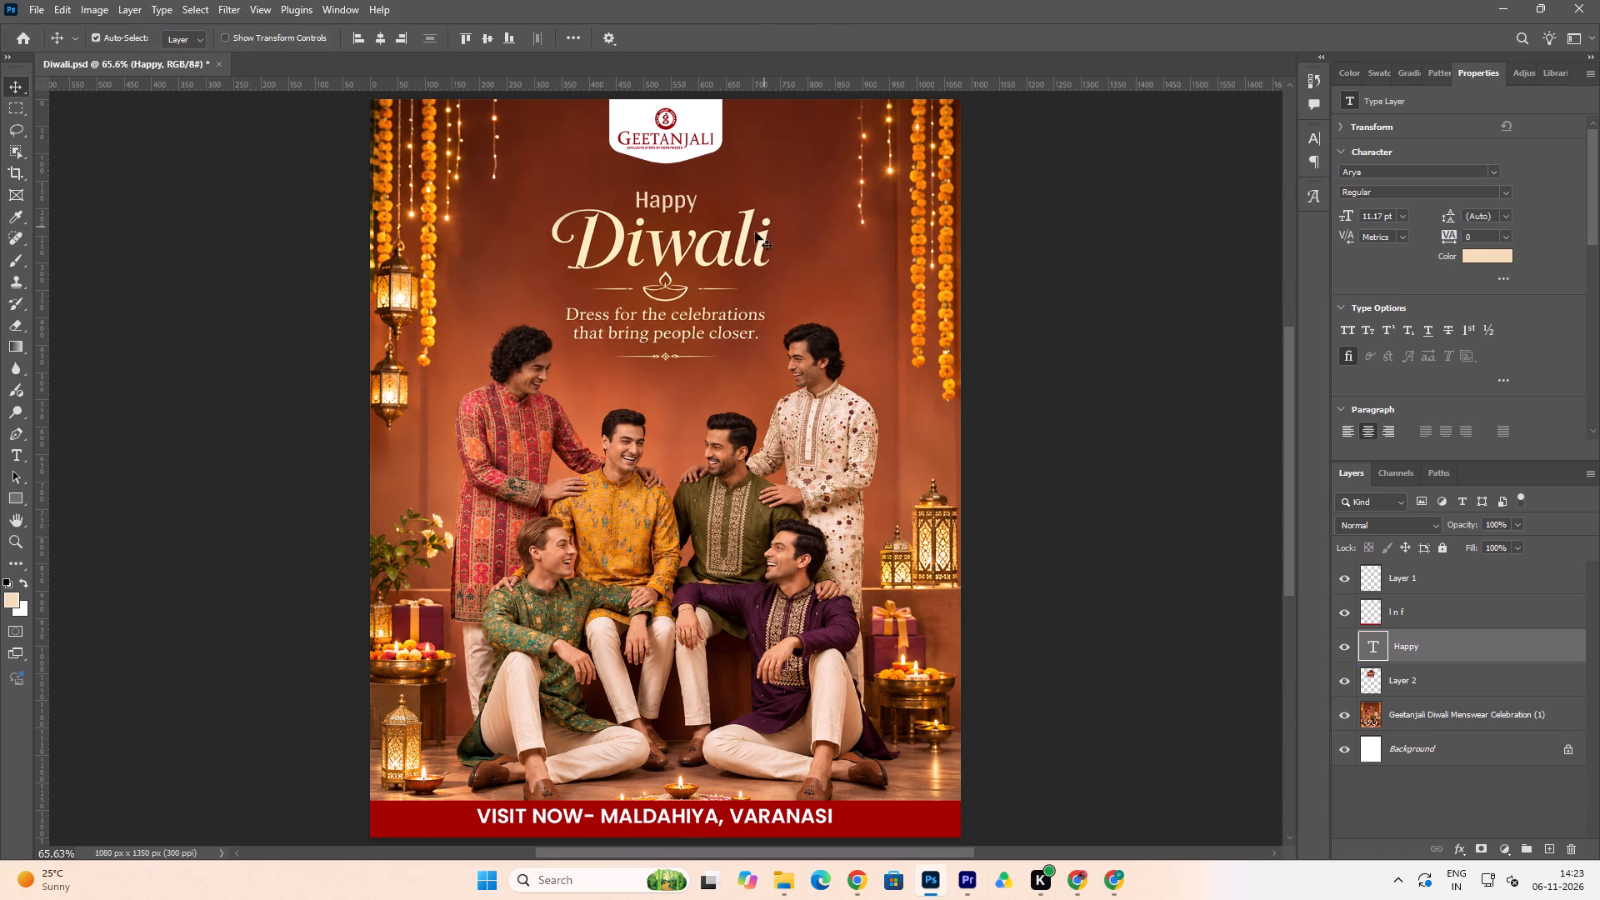
# Change the font of the "Happy" text to Mukta ExtraLight.
pyautogui.click(676, 207)
pyautogui.click(1496, 173)
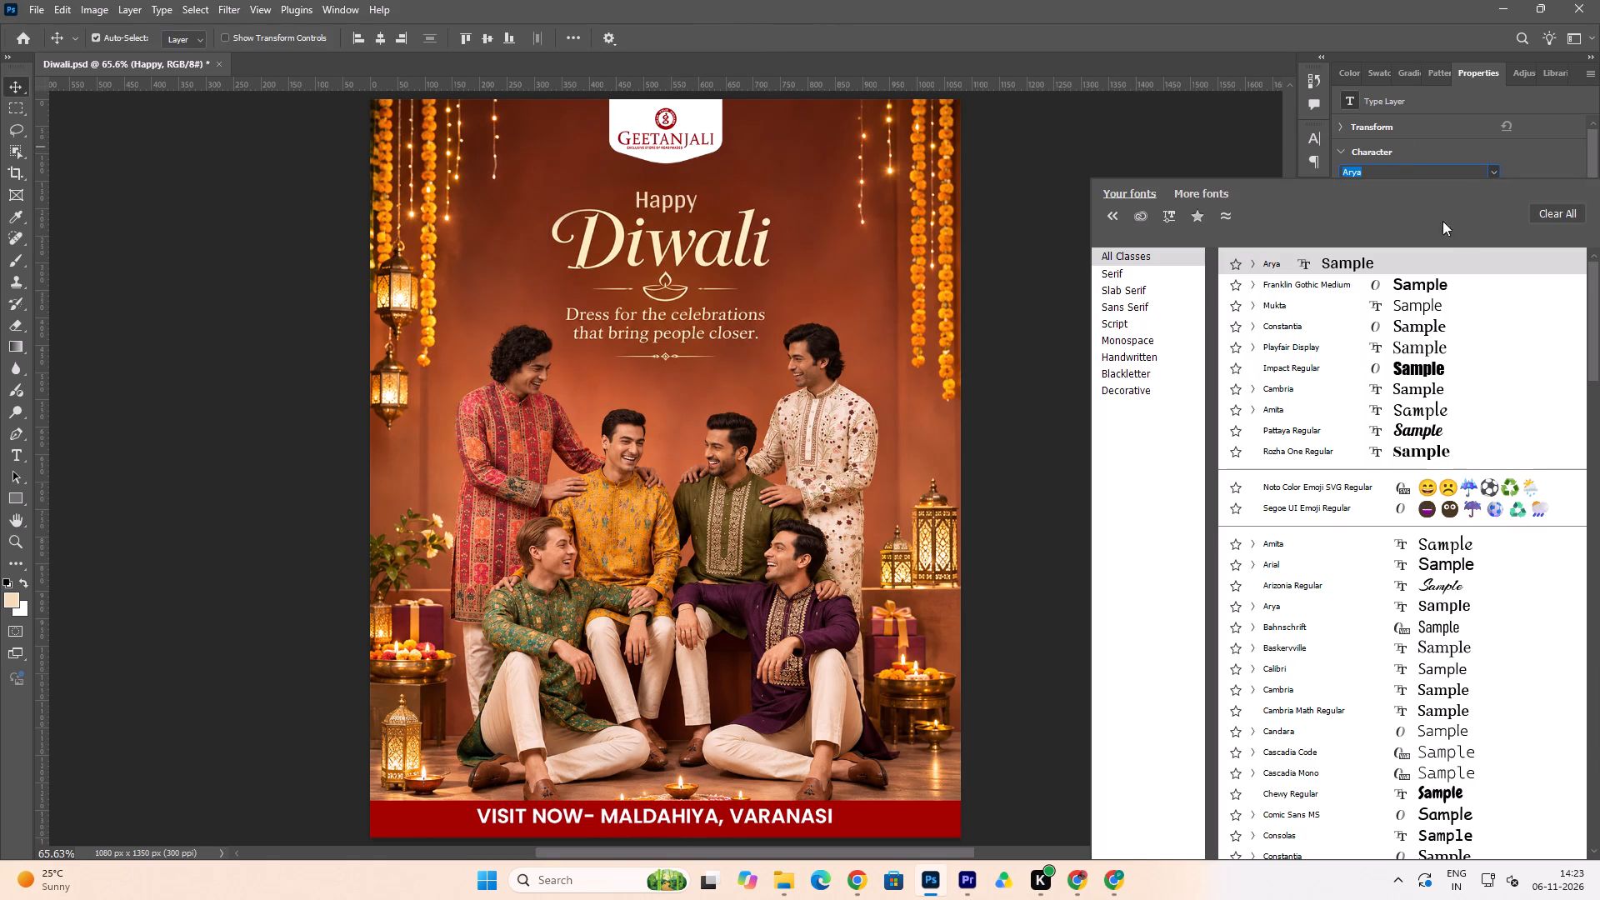
pyautogui.click(1428, 308)
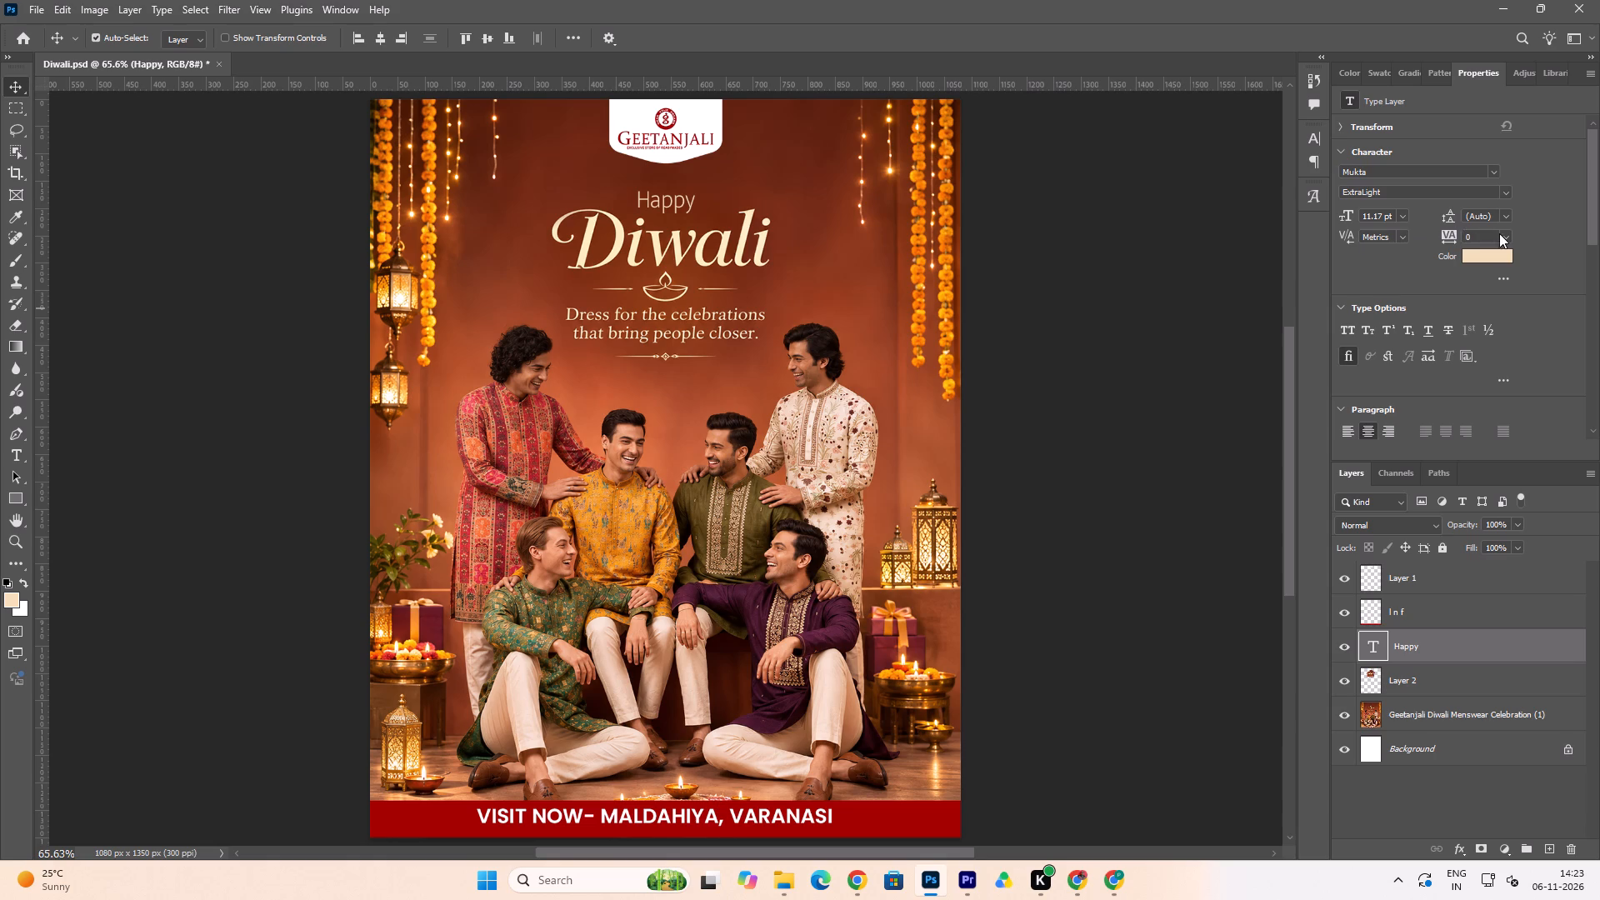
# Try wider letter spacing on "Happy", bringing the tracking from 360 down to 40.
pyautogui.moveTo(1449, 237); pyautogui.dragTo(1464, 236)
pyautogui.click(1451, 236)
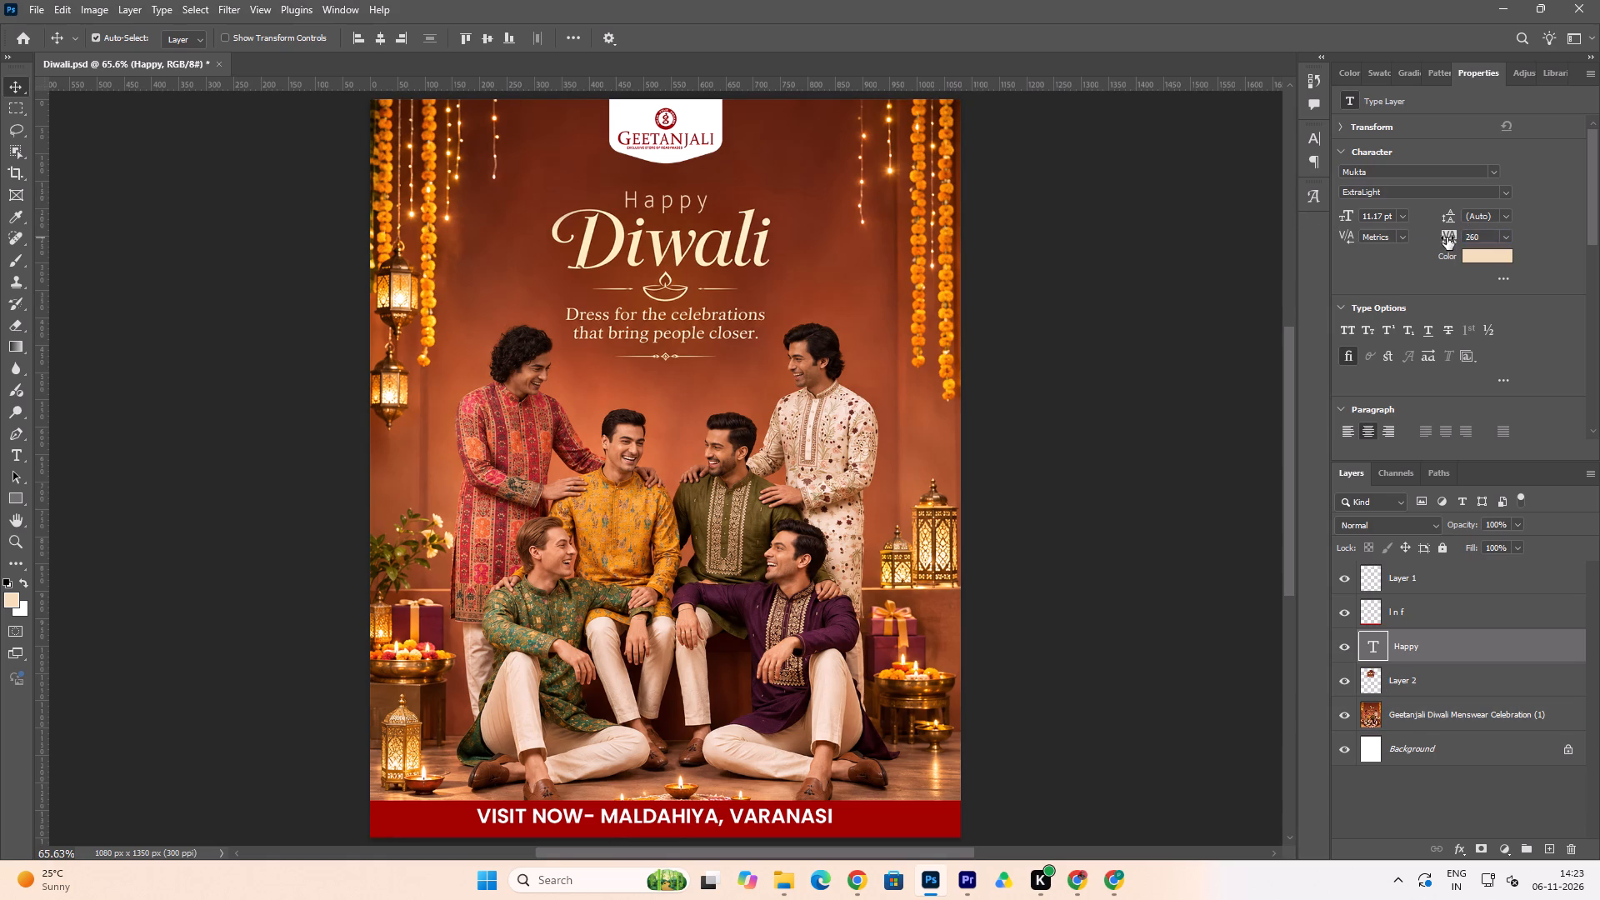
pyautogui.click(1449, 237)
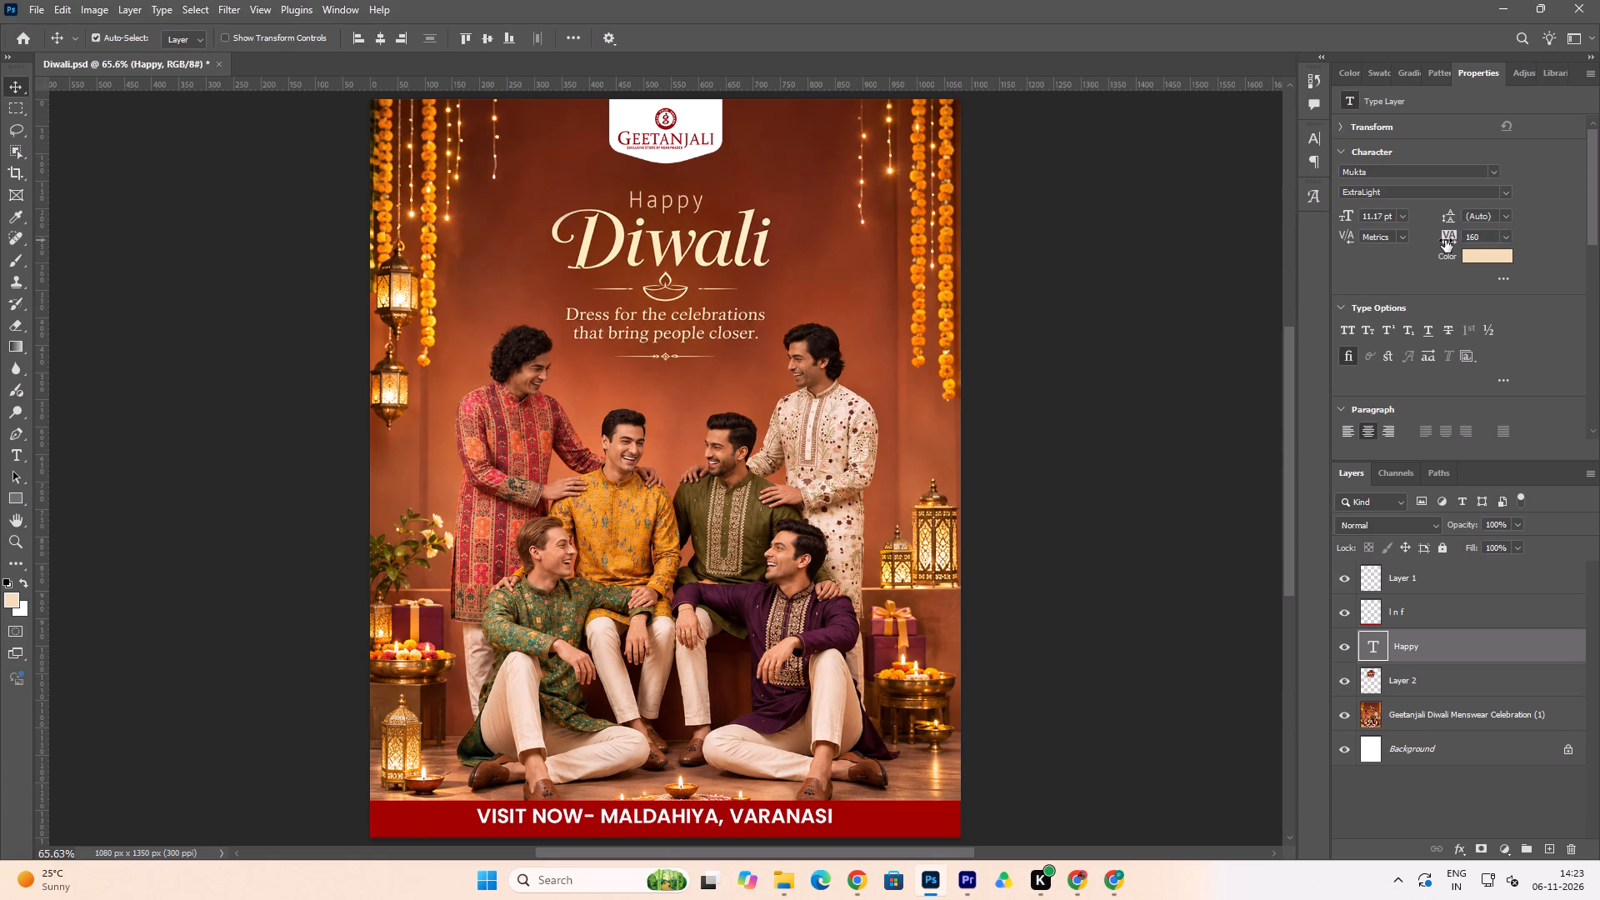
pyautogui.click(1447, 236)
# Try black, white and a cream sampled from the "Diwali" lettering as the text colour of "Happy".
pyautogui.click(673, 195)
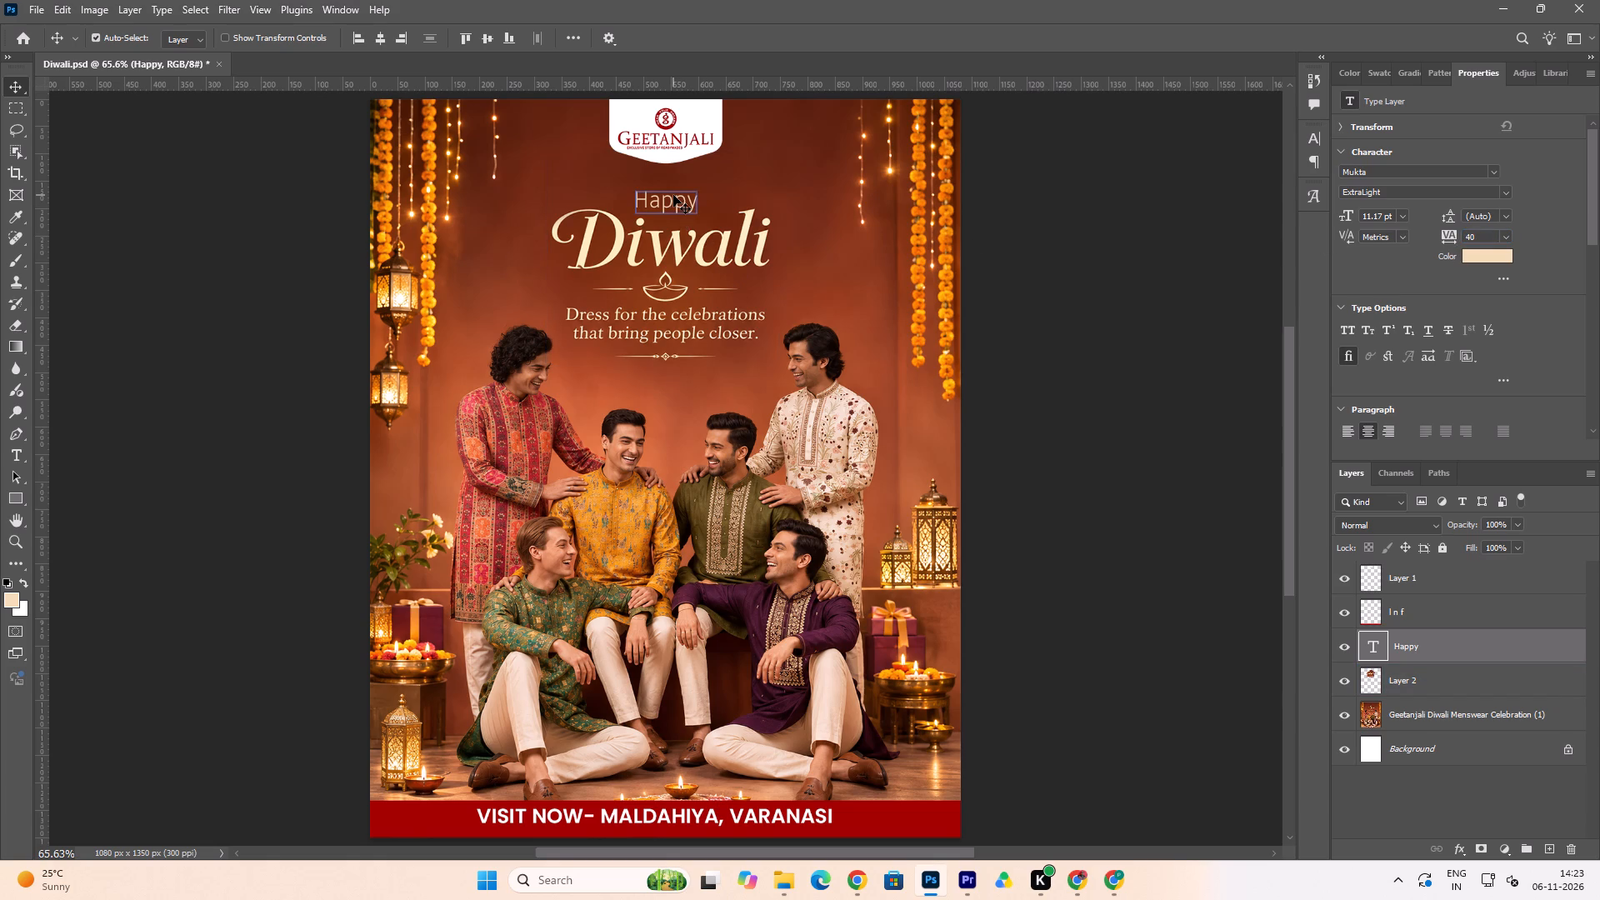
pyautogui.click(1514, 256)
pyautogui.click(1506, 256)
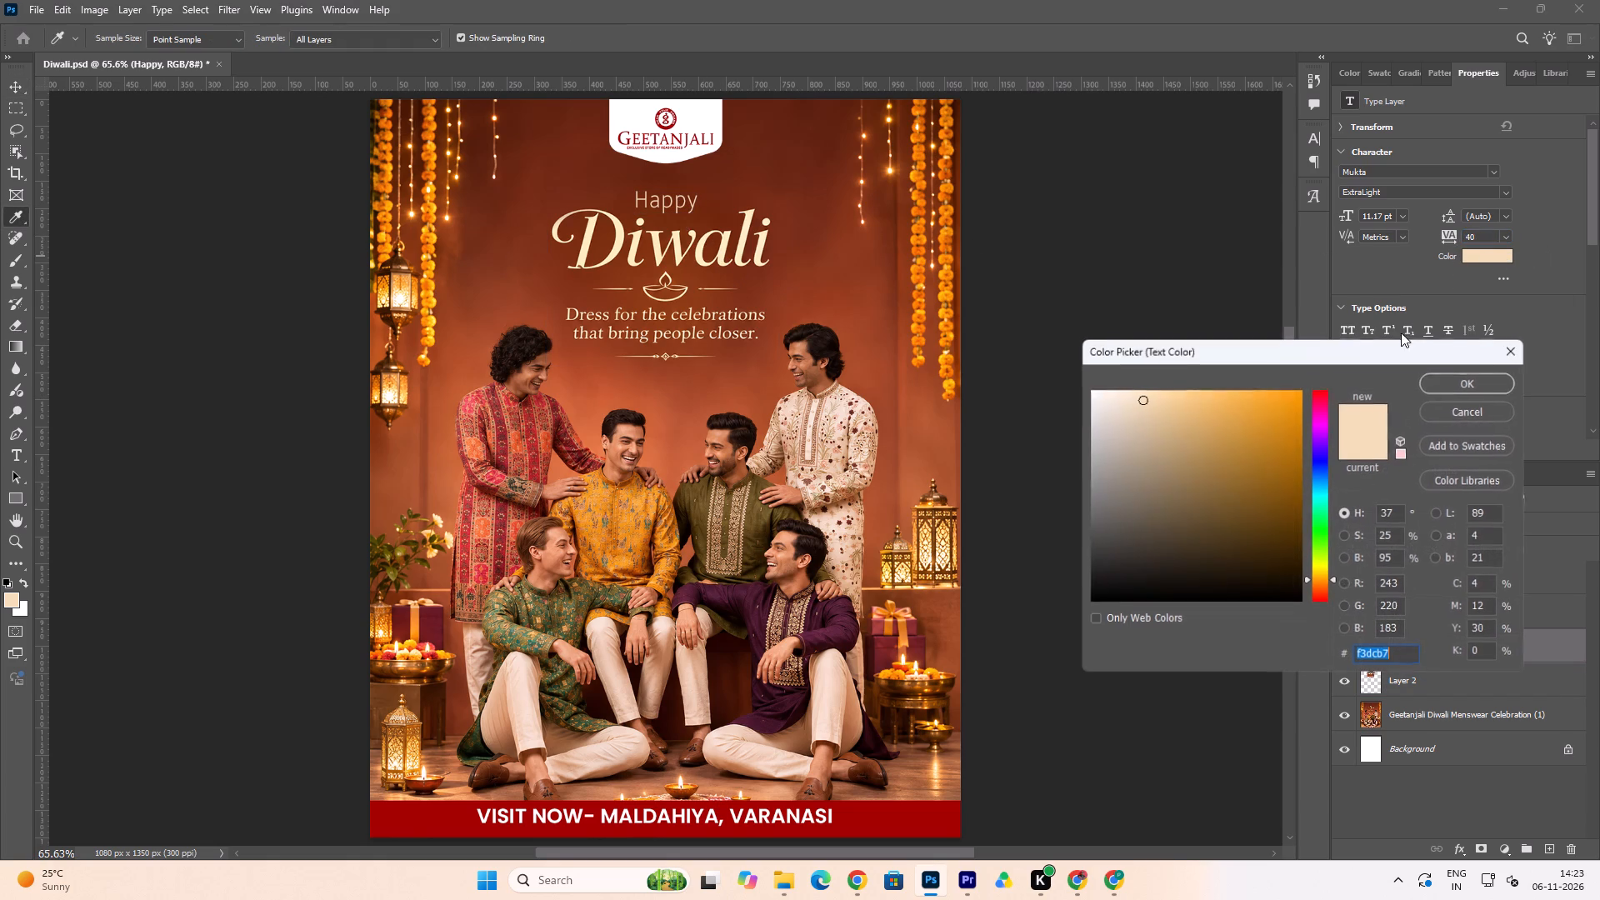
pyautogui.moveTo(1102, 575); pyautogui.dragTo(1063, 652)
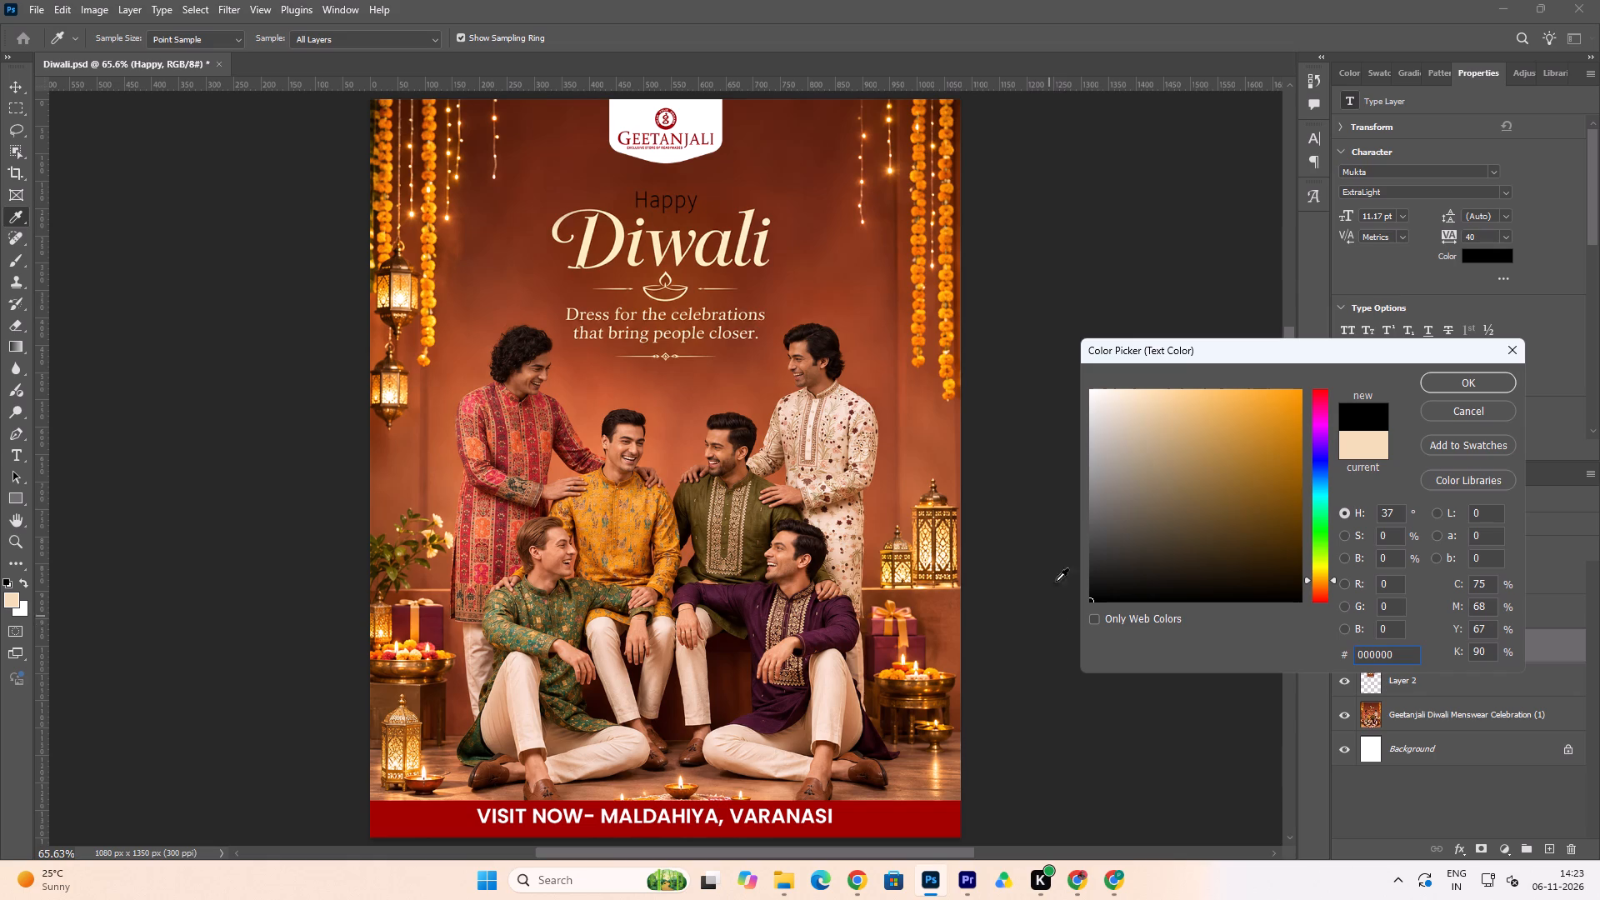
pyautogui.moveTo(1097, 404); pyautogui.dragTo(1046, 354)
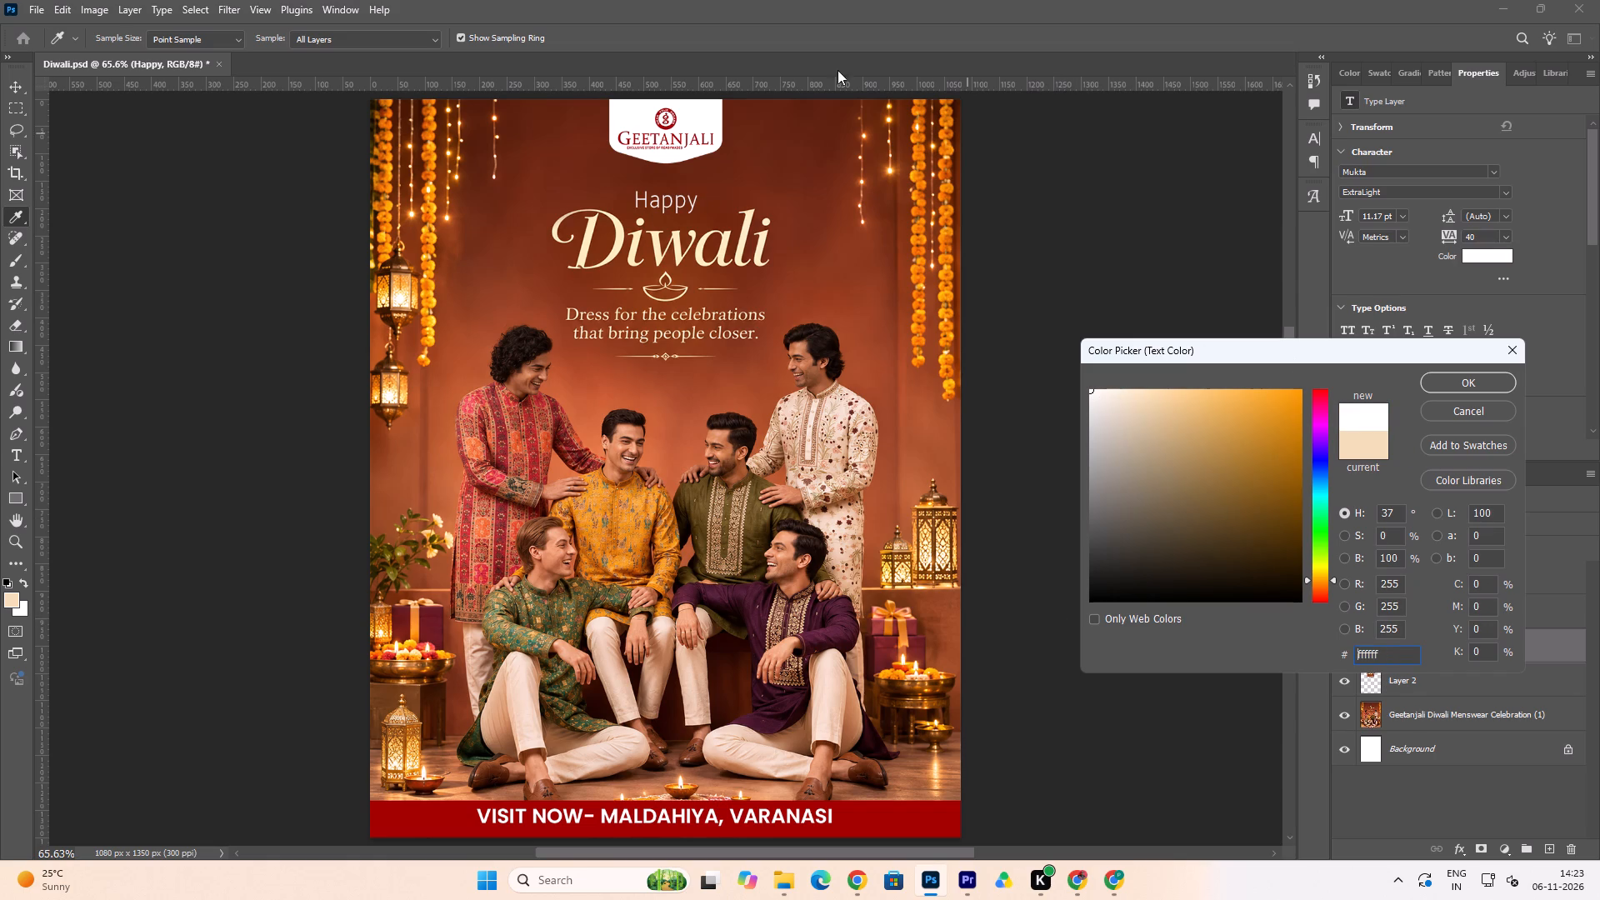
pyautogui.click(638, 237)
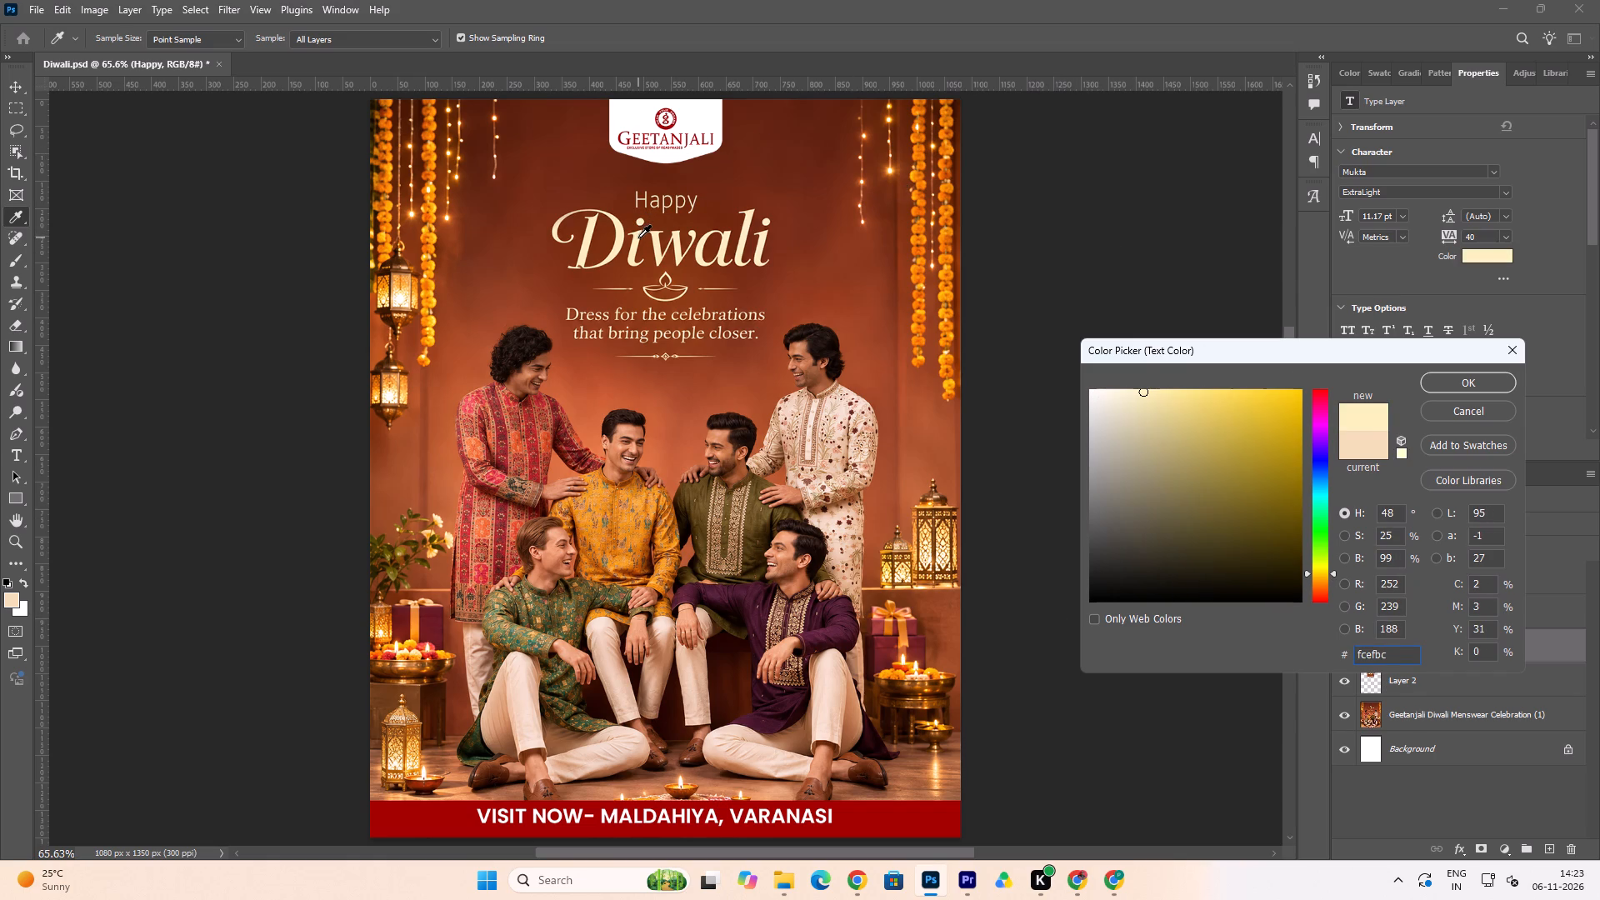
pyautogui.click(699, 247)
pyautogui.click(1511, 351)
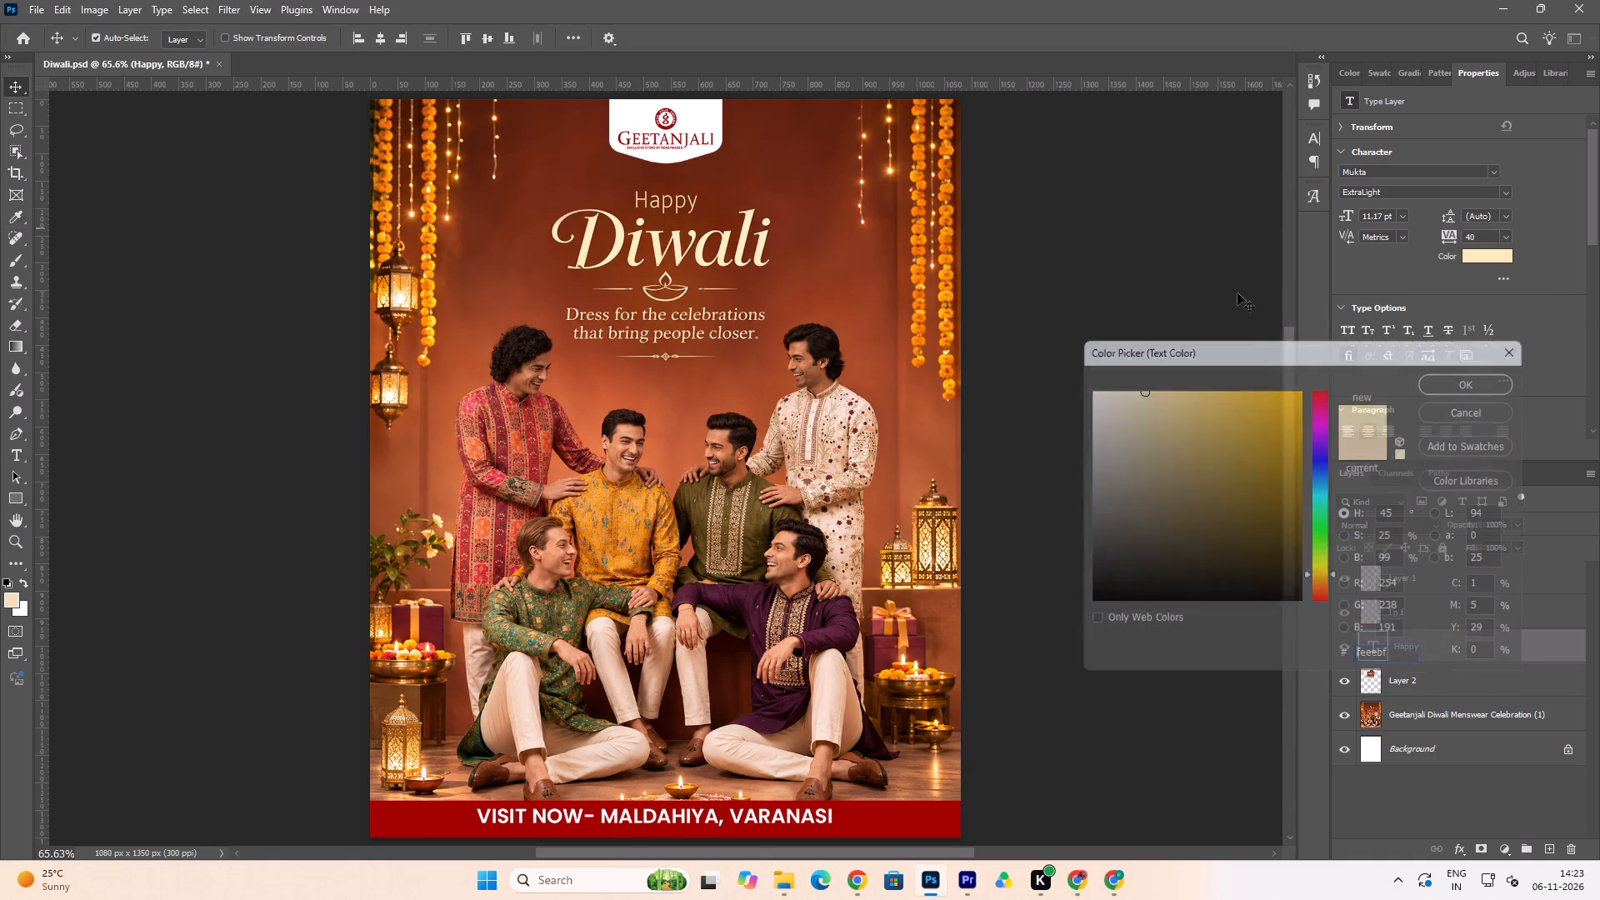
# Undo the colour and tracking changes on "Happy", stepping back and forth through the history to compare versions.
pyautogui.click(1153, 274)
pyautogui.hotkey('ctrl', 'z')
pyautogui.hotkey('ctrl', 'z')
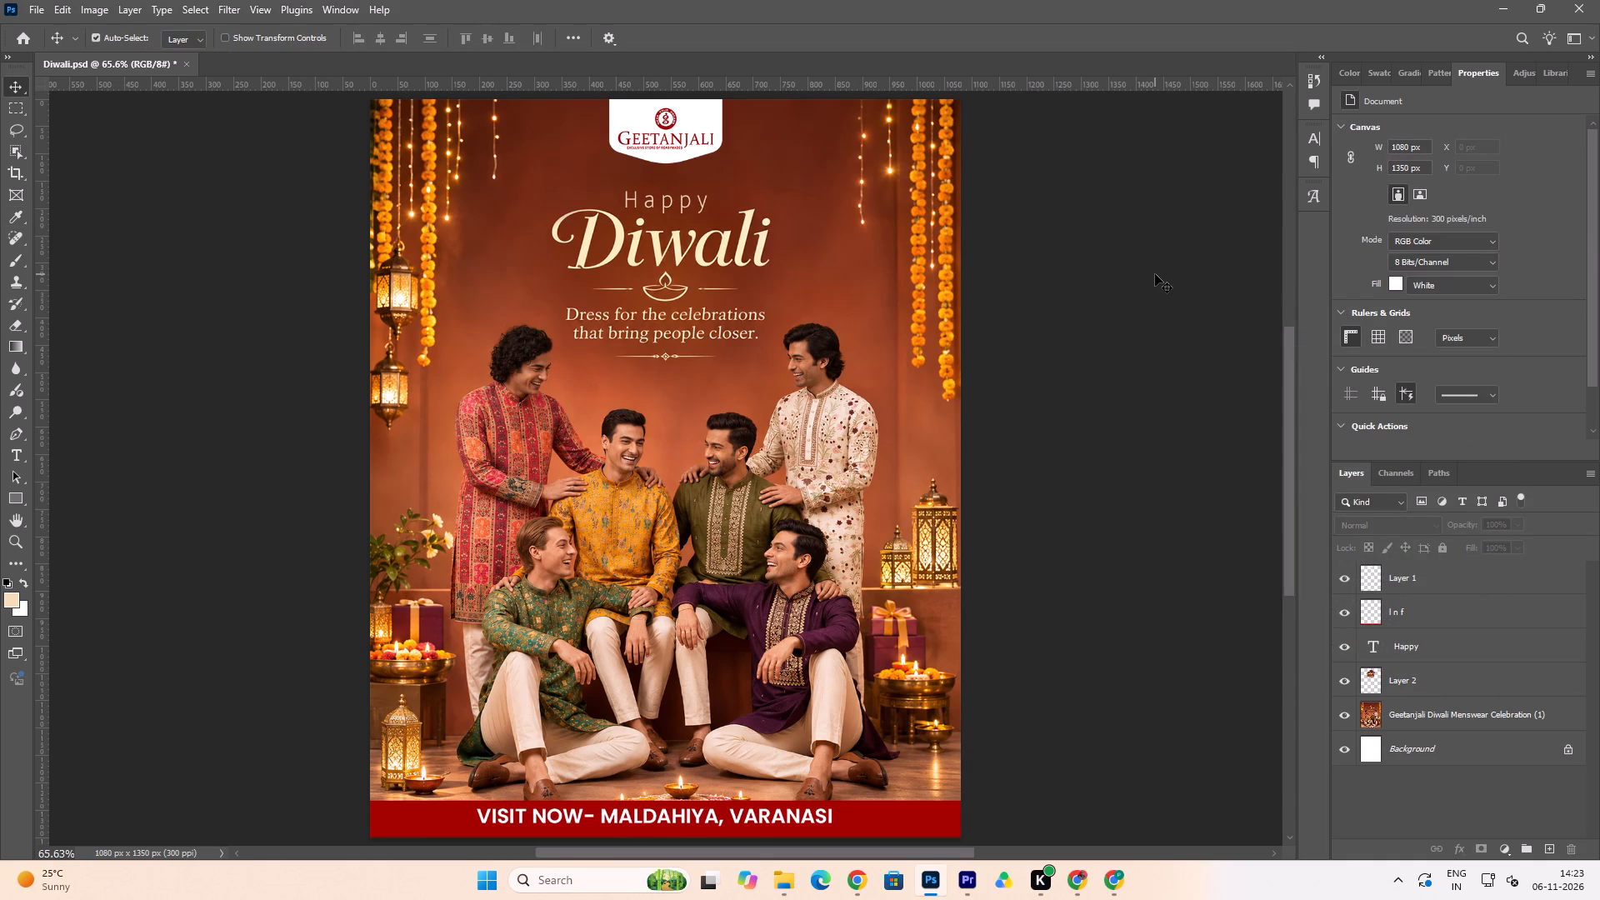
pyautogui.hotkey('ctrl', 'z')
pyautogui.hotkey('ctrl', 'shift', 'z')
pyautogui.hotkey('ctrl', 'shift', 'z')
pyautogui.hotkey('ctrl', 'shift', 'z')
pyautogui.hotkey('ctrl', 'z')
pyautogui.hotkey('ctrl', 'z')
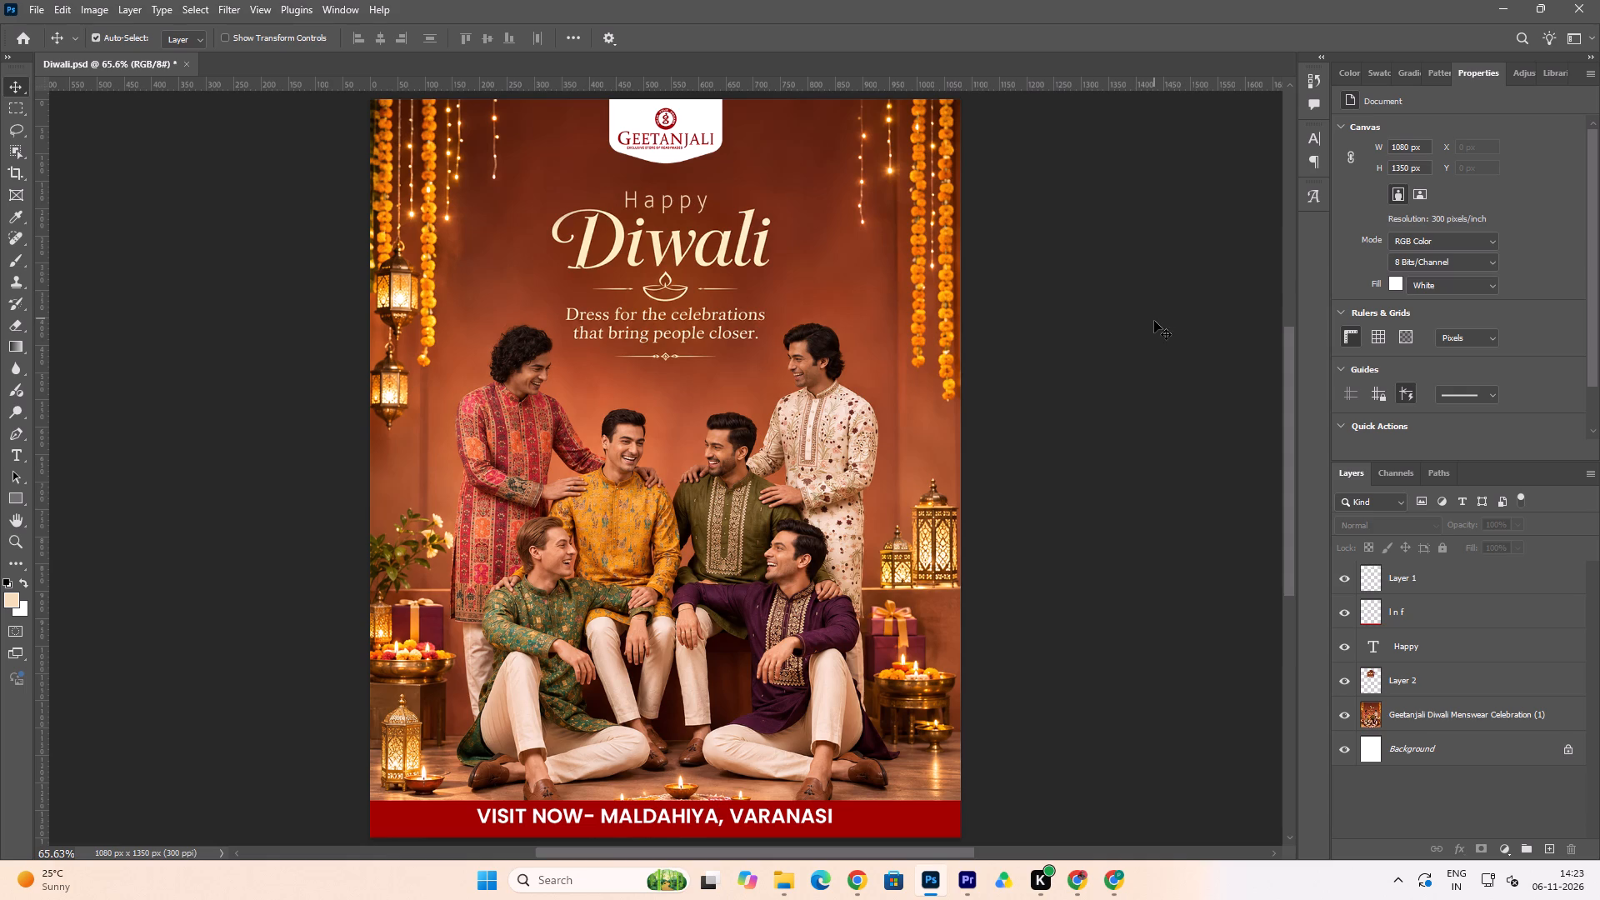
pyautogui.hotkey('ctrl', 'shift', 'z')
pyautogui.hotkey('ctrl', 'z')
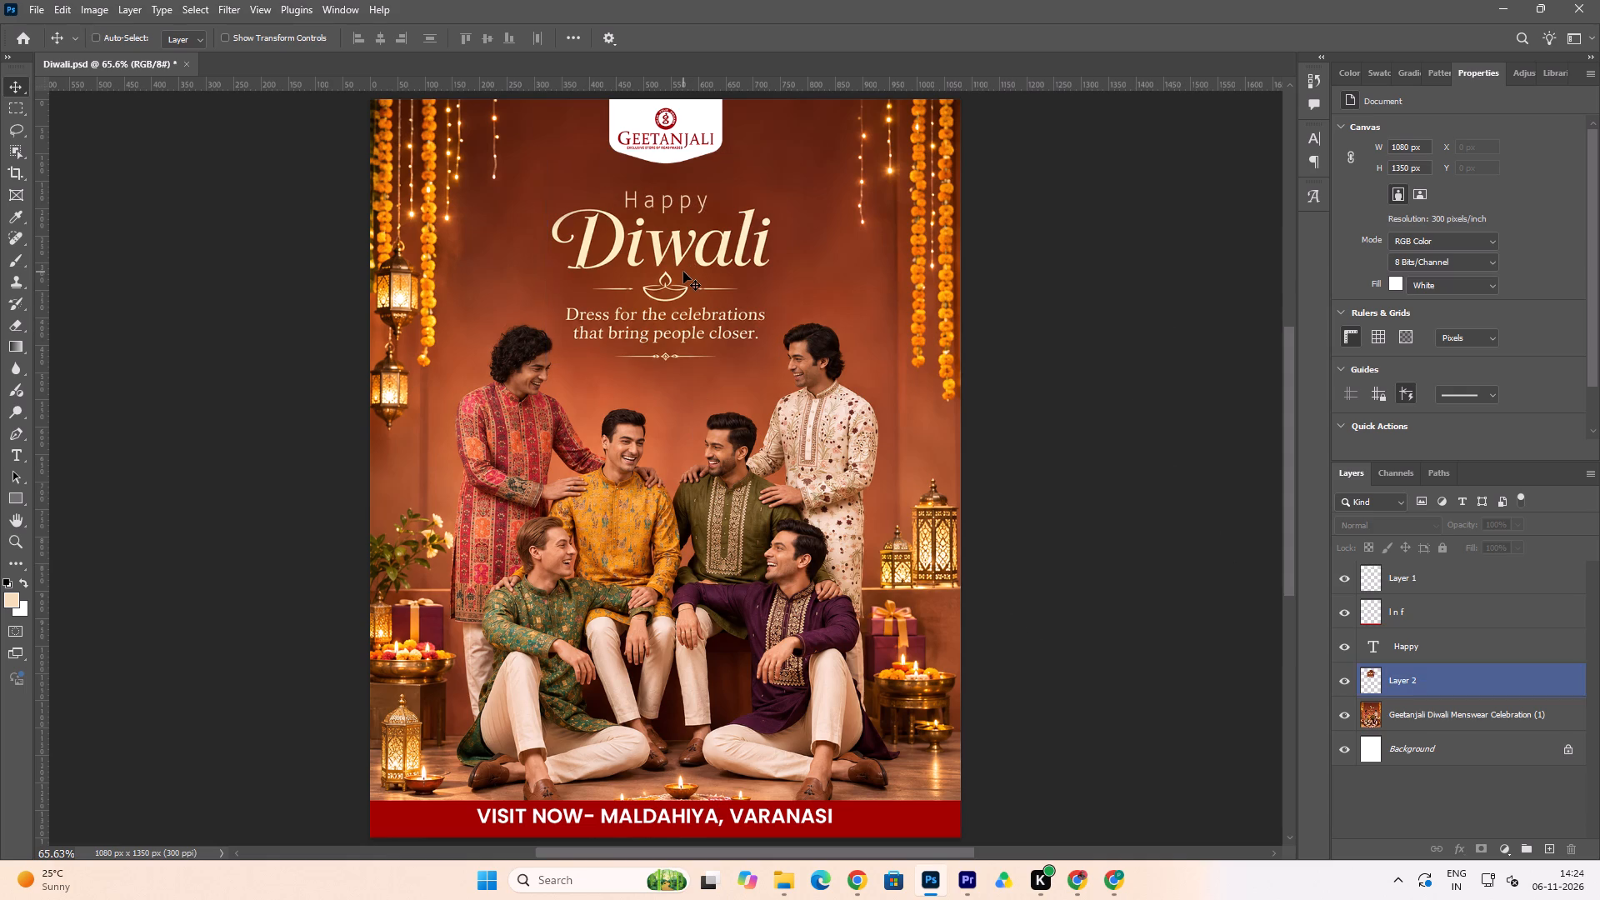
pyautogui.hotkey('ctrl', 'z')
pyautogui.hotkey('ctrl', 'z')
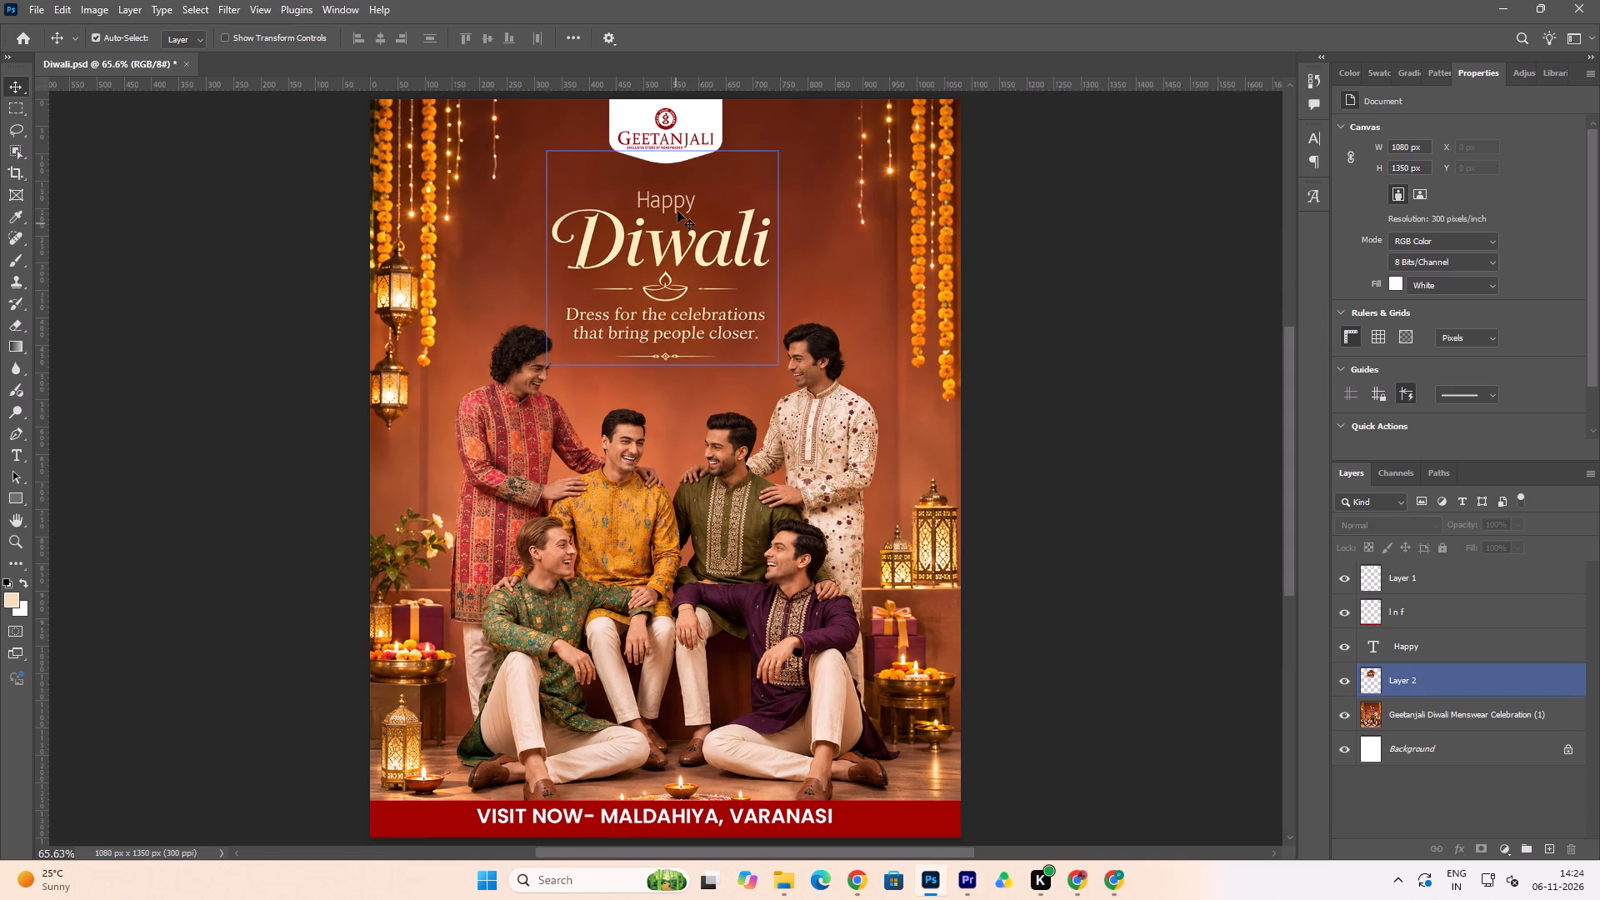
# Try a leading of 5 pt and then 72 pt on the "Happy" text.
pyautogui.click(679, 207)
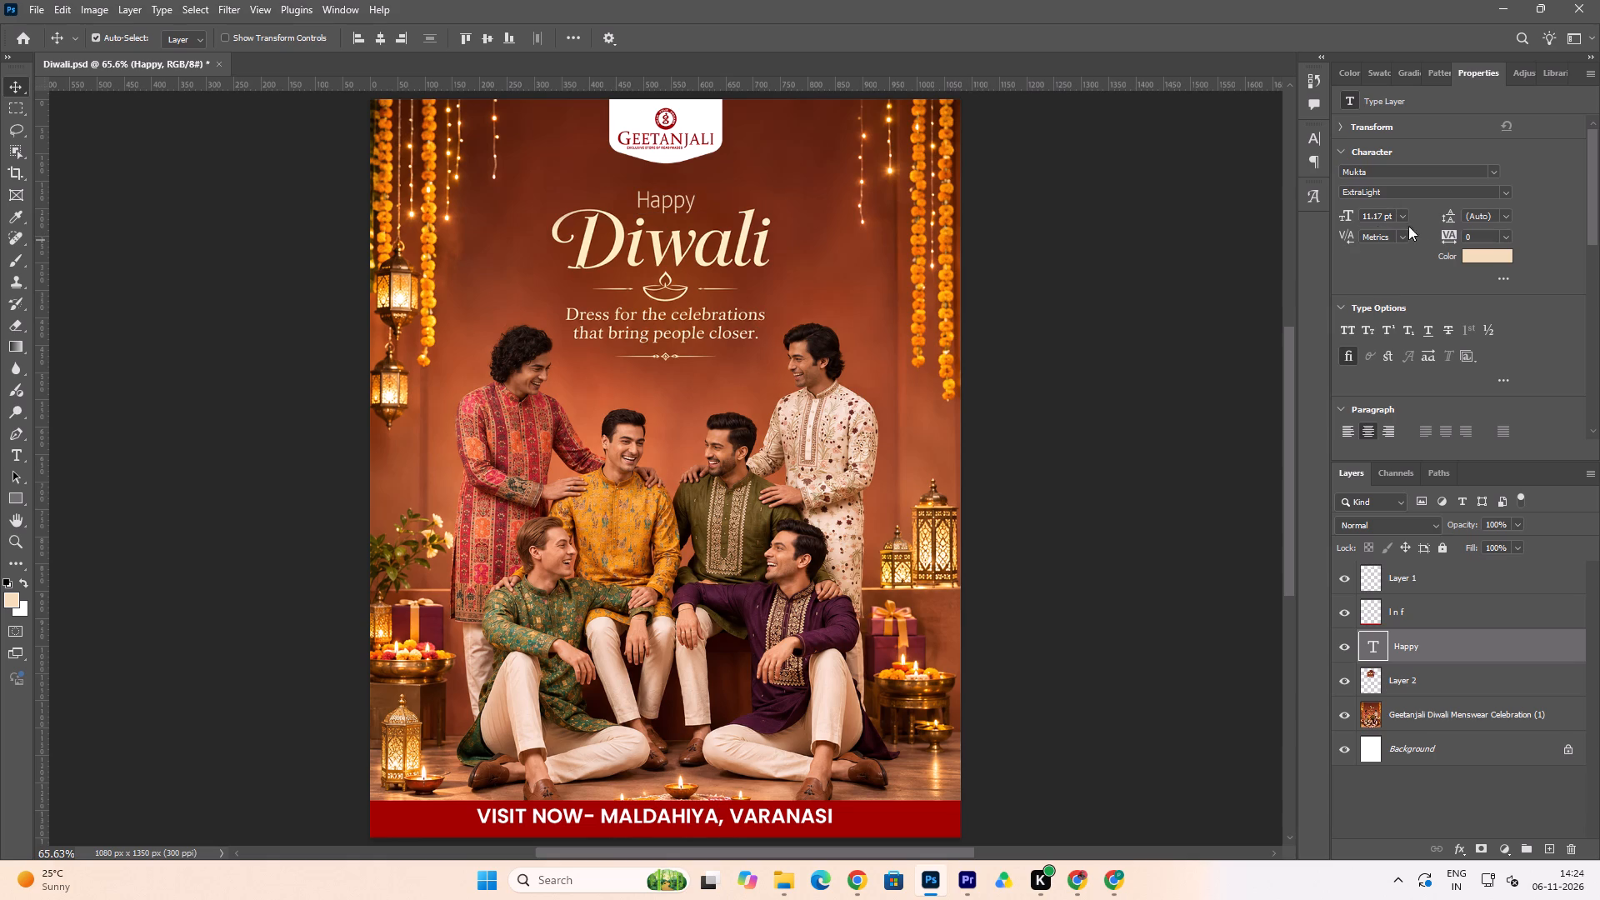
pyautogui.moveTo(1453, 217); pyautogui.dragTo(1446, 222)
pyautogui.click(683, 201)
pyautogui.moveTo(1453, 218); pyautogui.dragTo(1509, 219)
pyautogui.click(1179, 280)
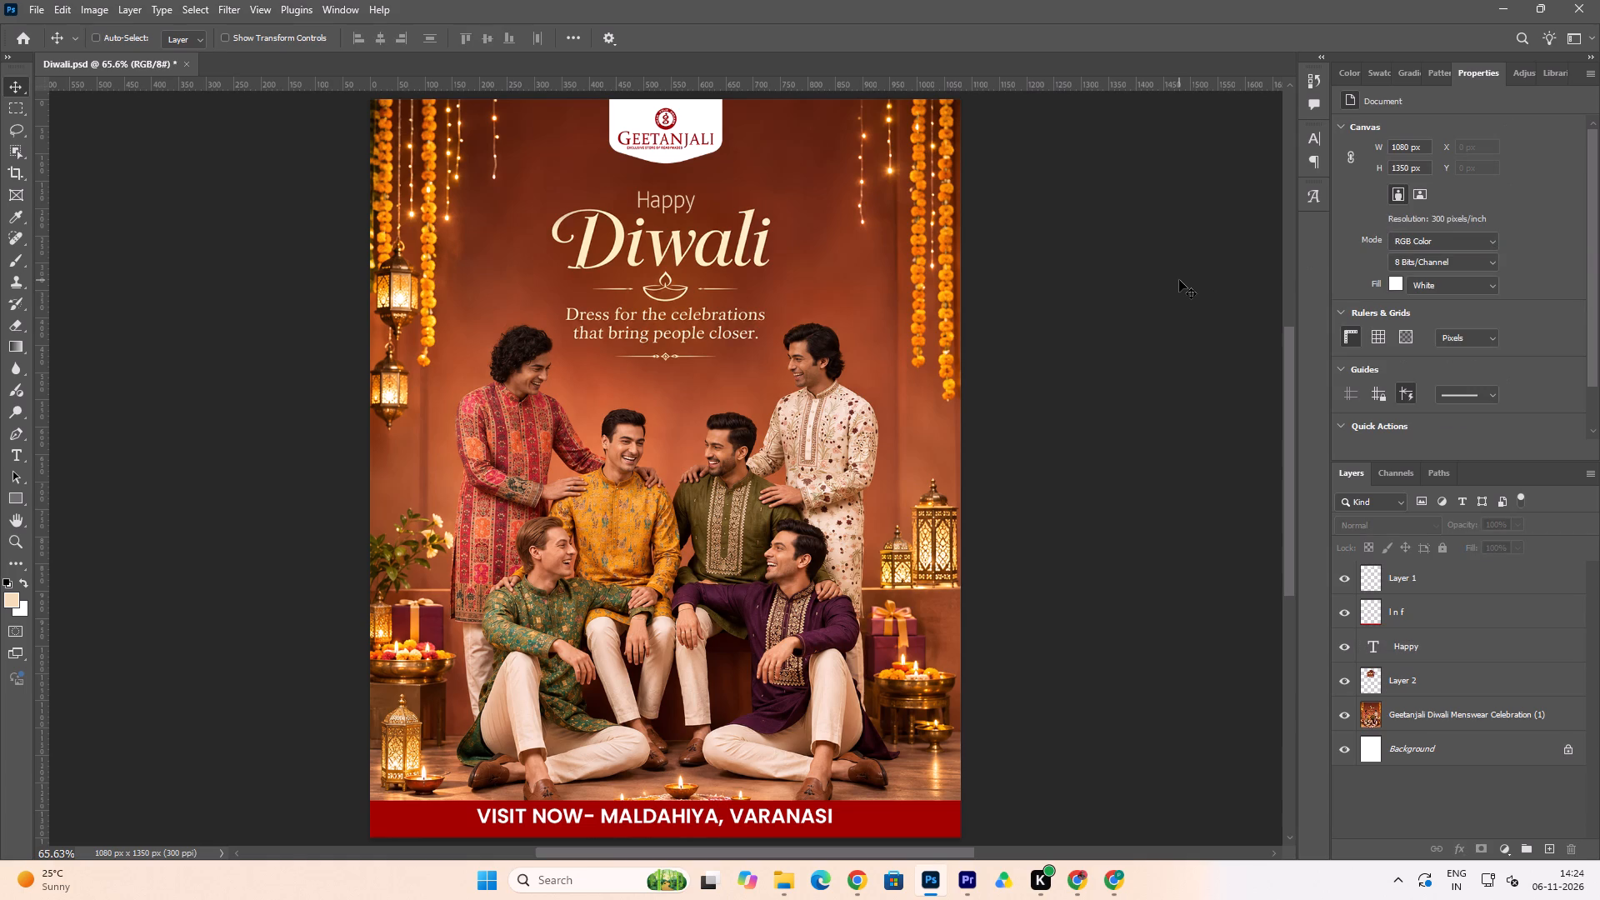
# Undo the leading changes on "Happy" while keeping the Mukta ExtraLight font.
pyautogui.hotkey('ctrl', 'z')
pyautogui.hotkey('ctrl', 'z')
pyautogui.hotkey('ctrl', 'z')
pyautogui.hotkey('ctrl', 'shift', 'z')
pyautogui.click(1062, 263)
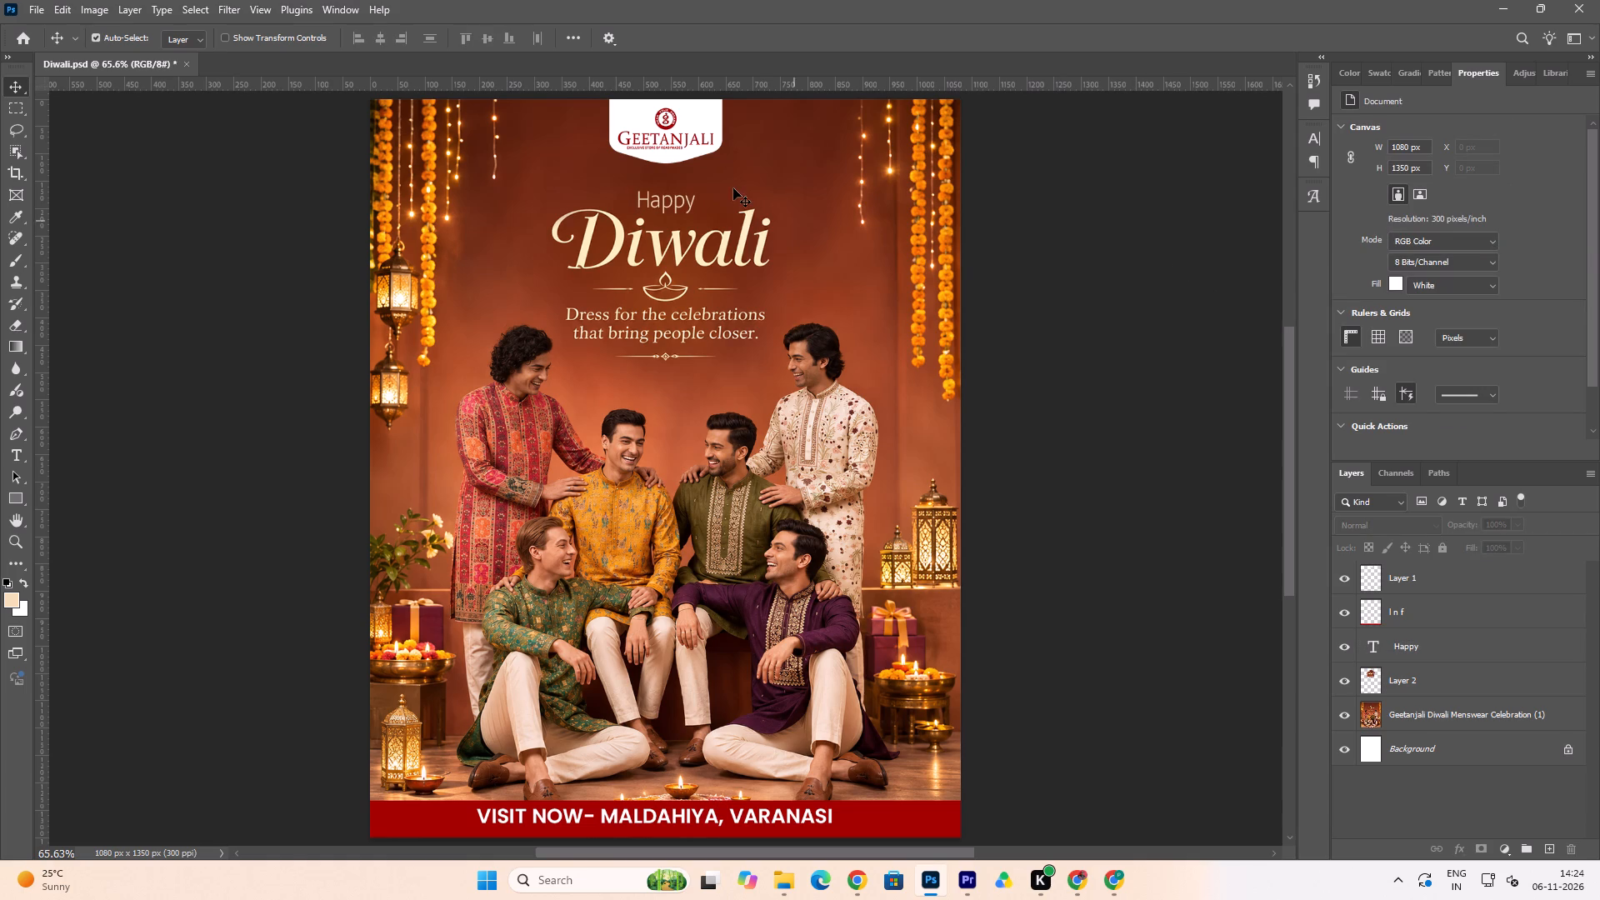
# Set the vertical scale of the "Happy" text to 91%.
pyautogui.click(673, 200)
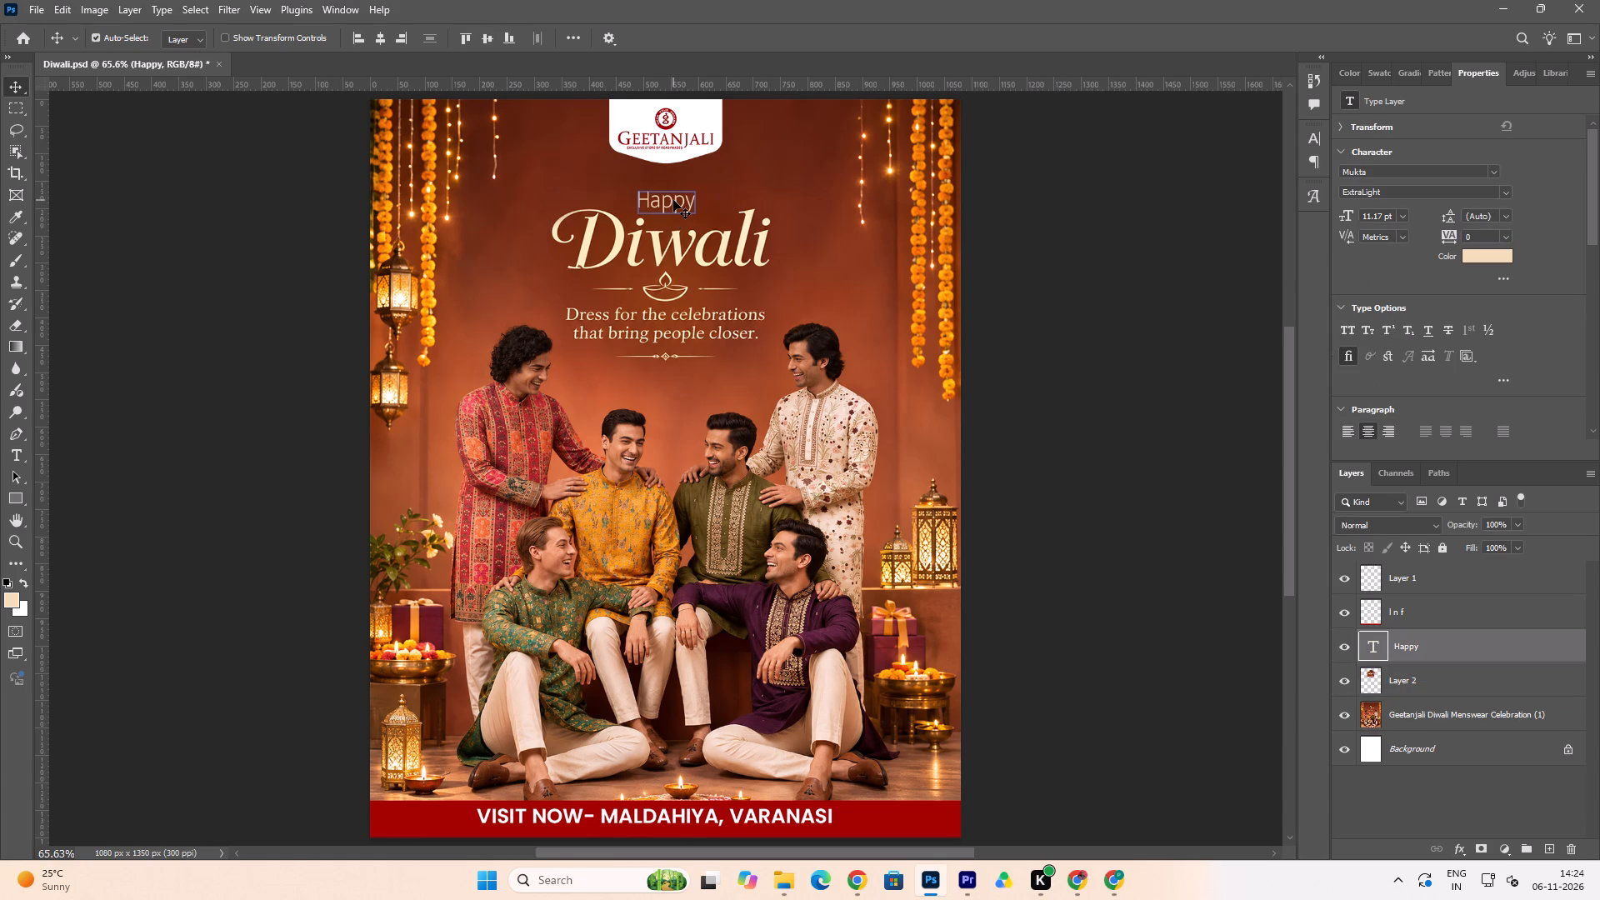
pyautogui.click(679, 201)
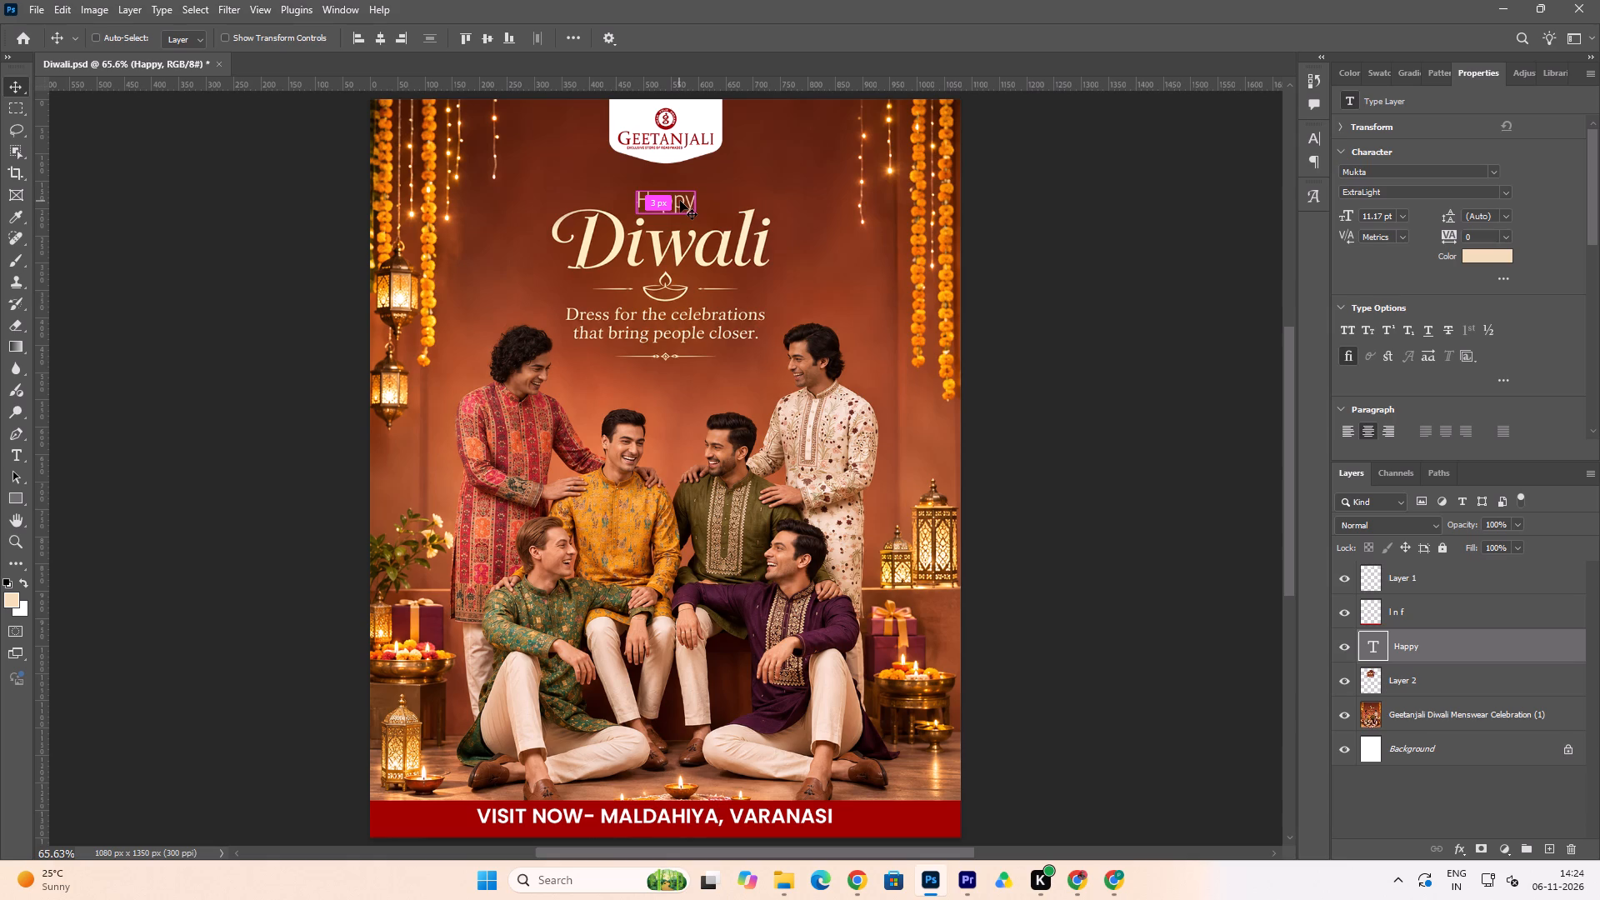
pyautogui.doubleClick(681, 202)
pyautogui.click(668, 44)
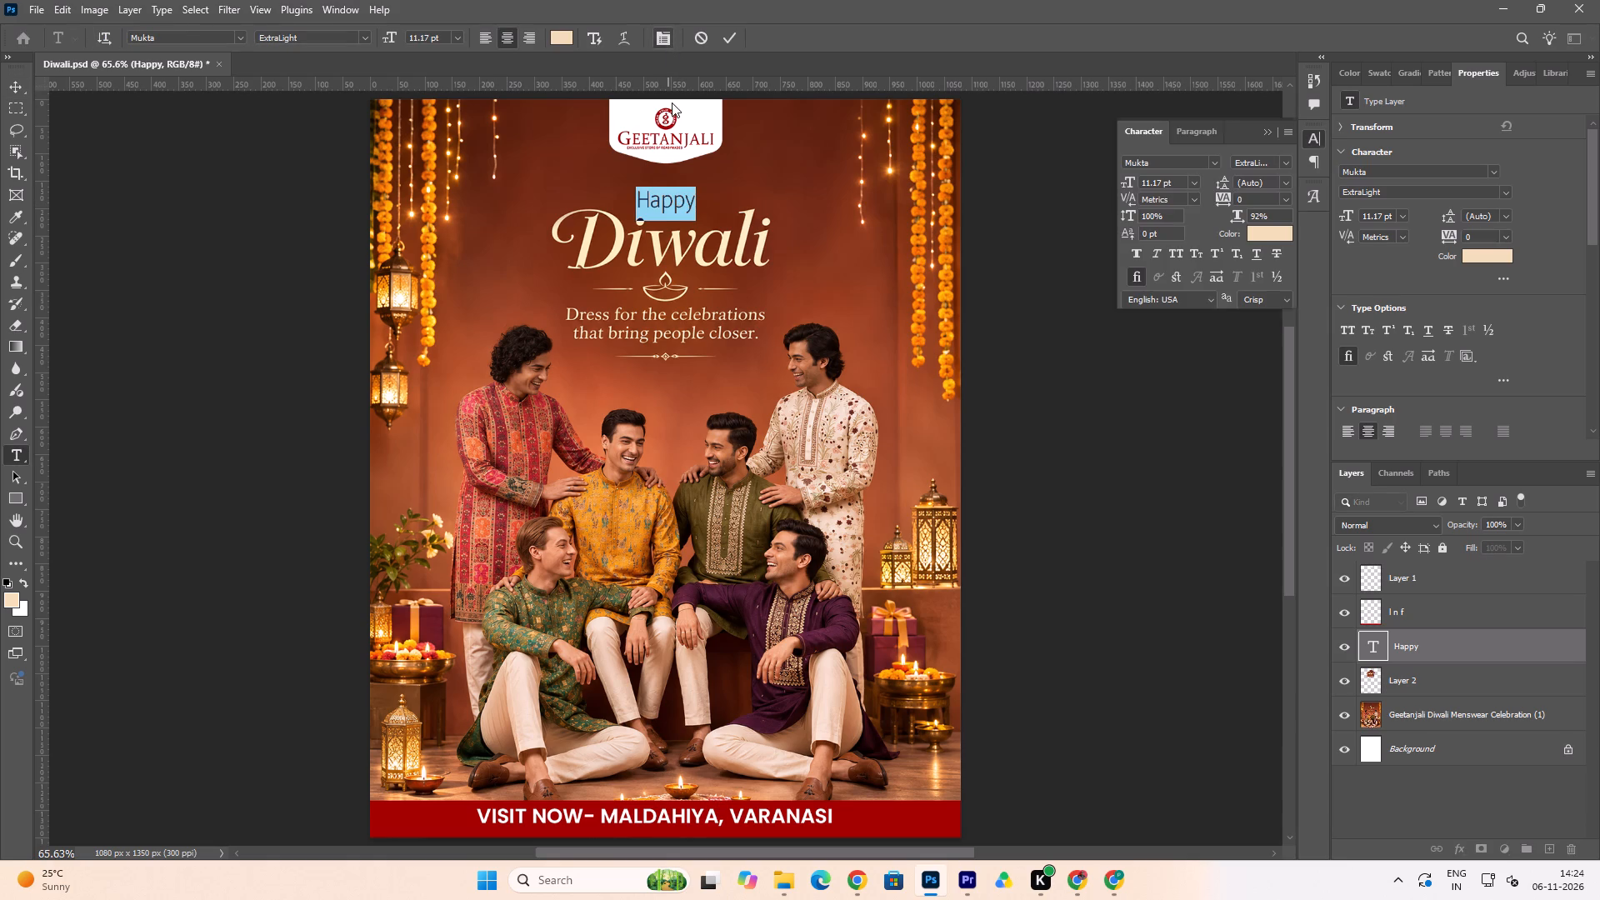
pyautogui.click(1128, 217)
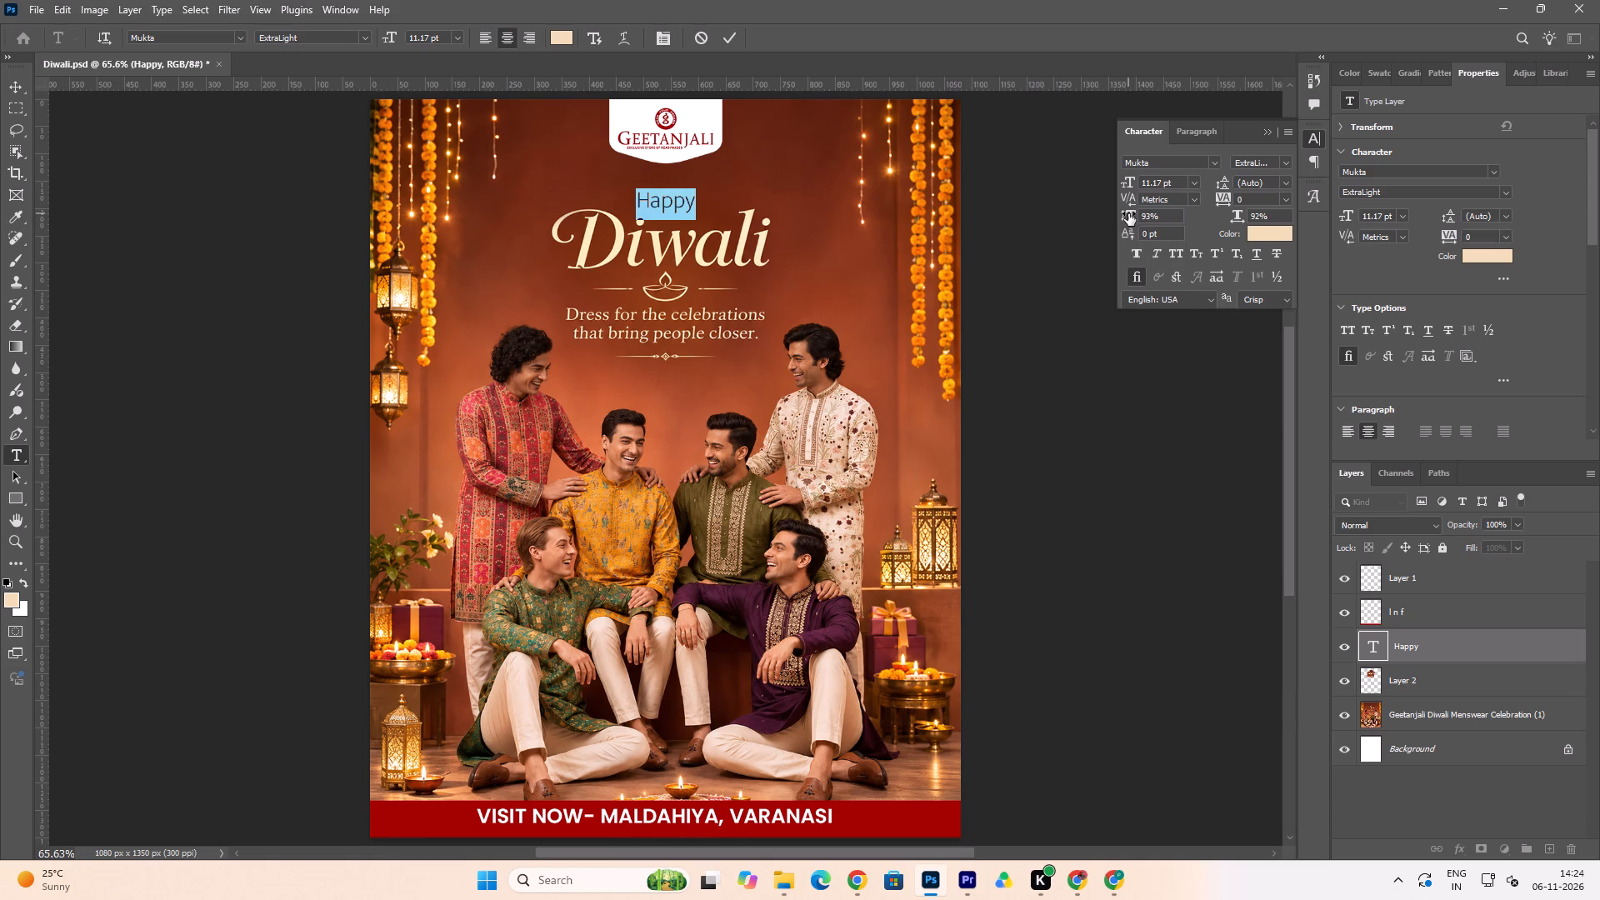
pyautogui.click(1128, 222)
pyautogui.click(1265, 132)
pyautogui.click(1092, 187)
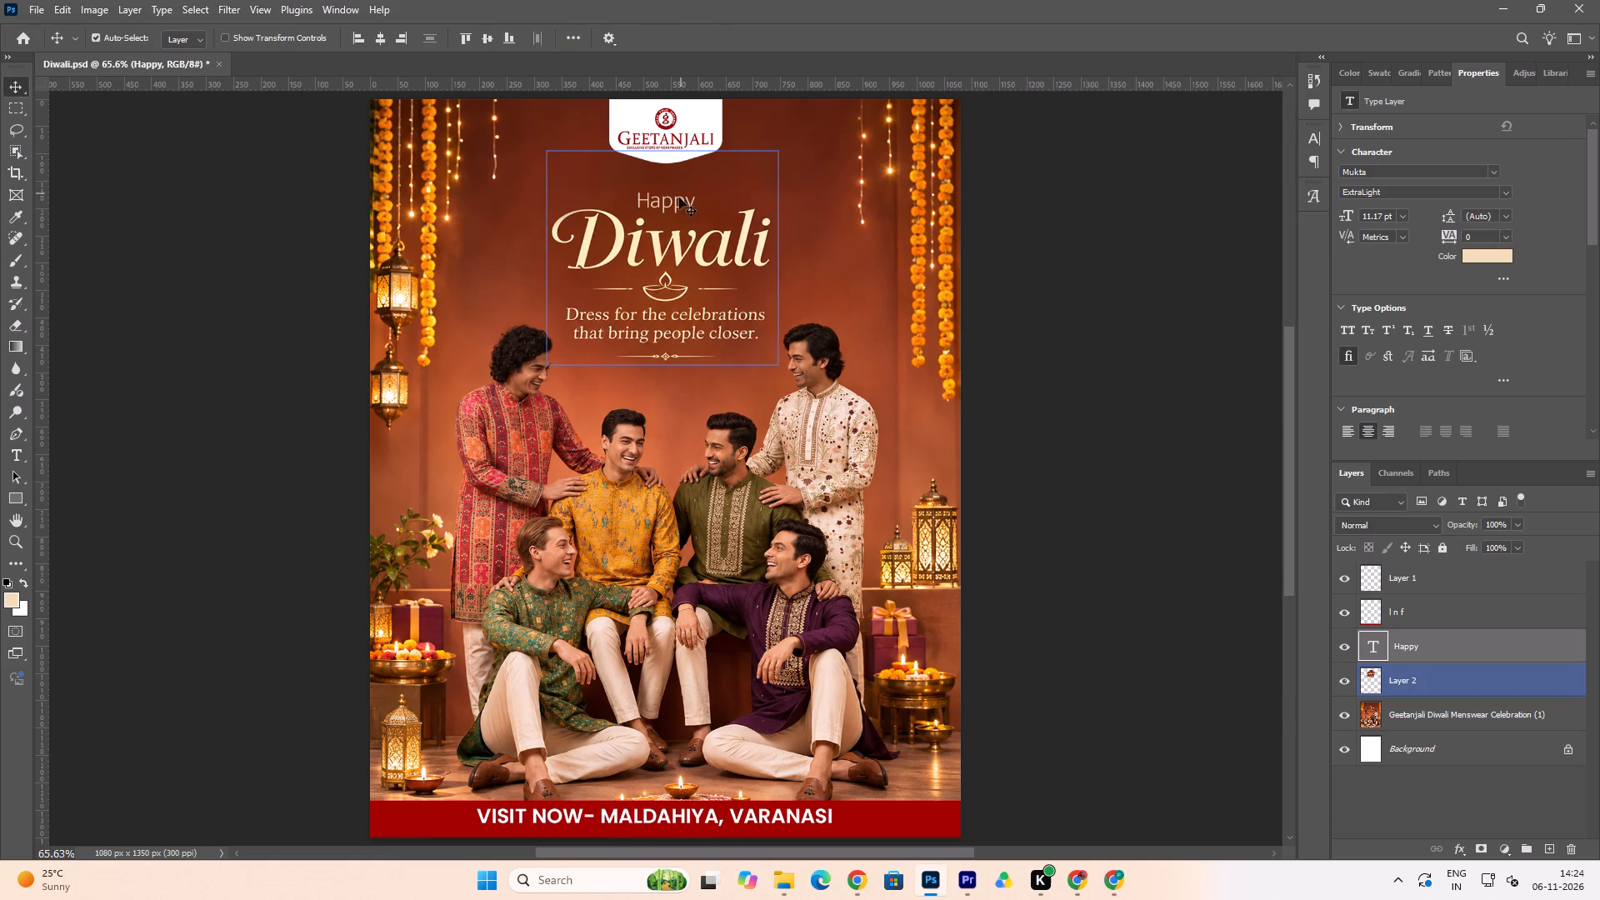
# Centre the "Happy" text horizontally on the canvas.
pyautogui.click(677, 205)
pyautogui.click(380, 45)
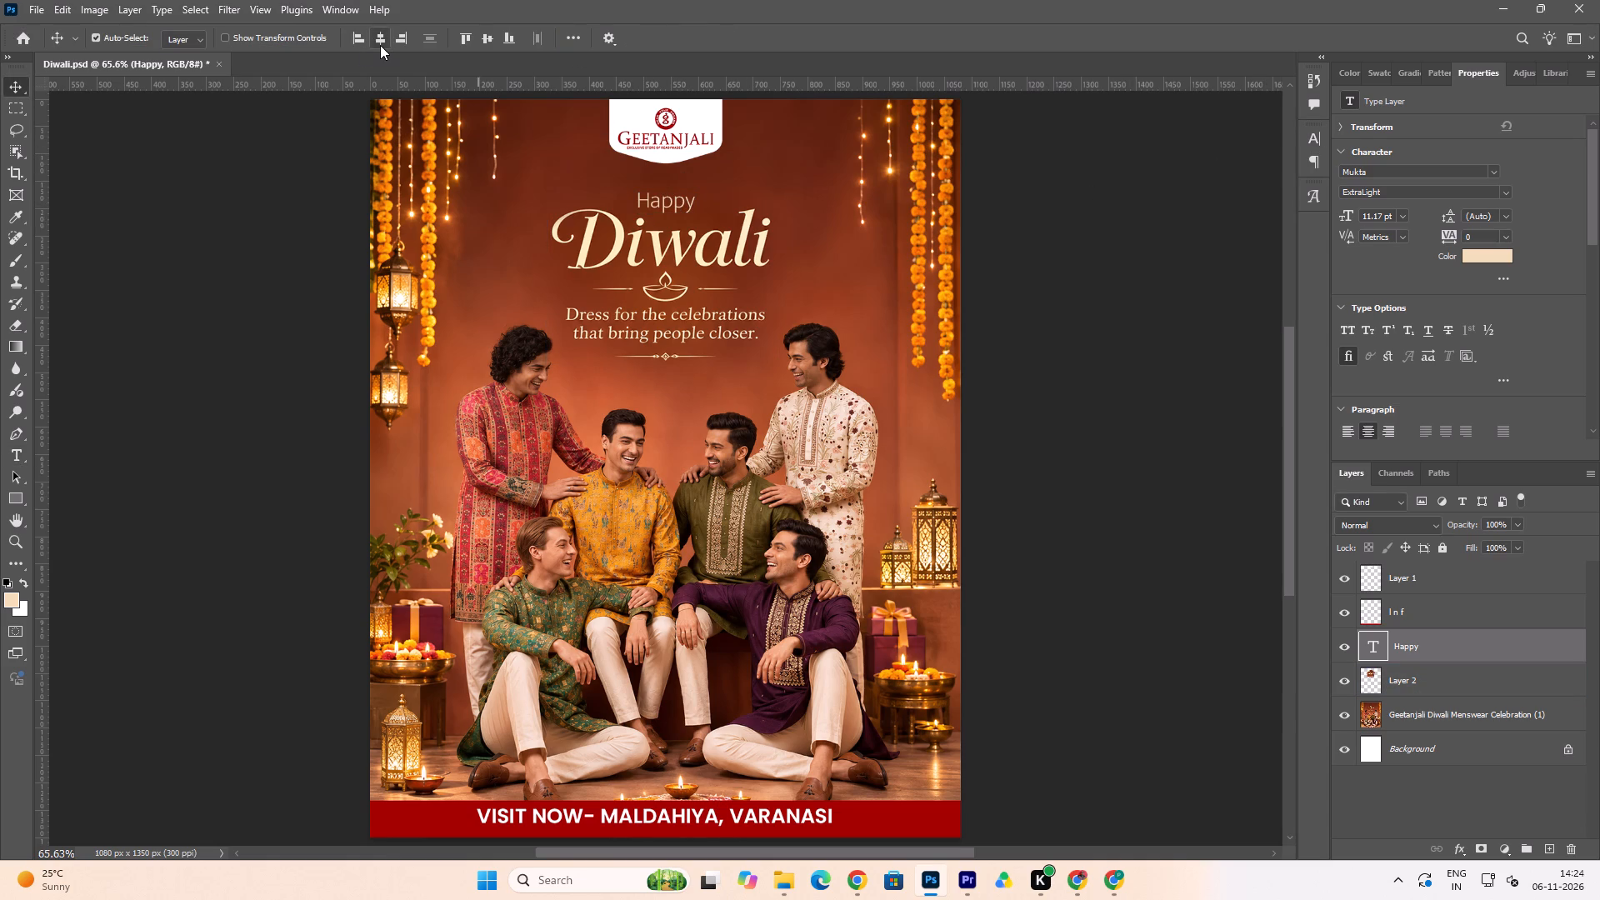
# Centre the "Diwali" lettering layer horizontally on the canvas, and nudge it left to X 321 px under "Happy".
pyautogui.click(689, 244)
pyautogui.click(380, 42)
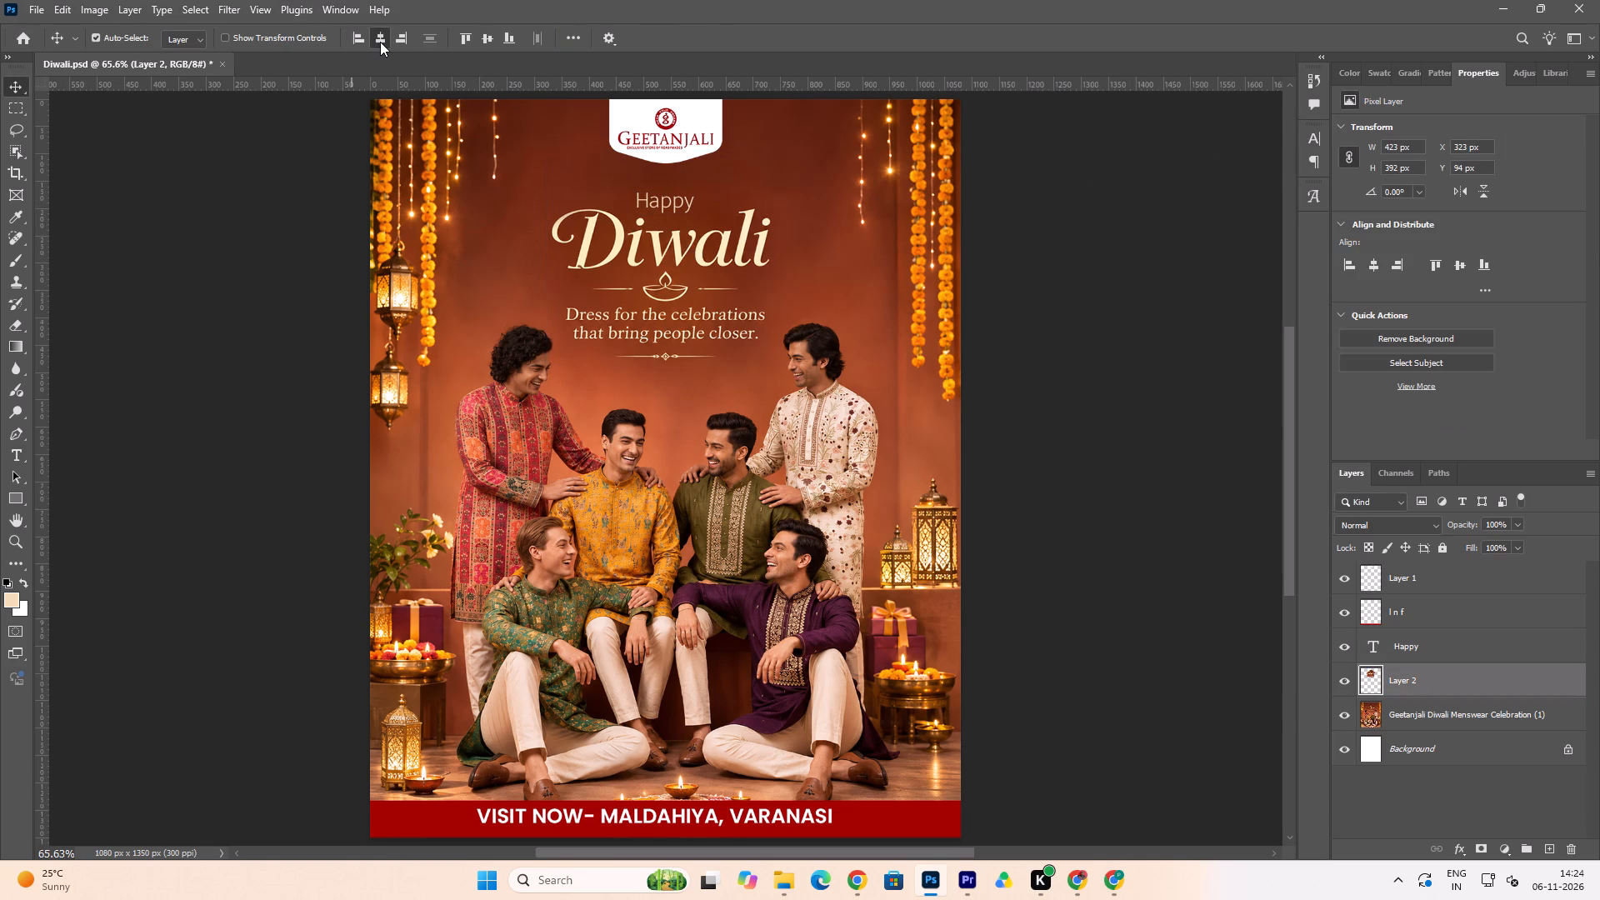
pyautogui.click(629, 261)
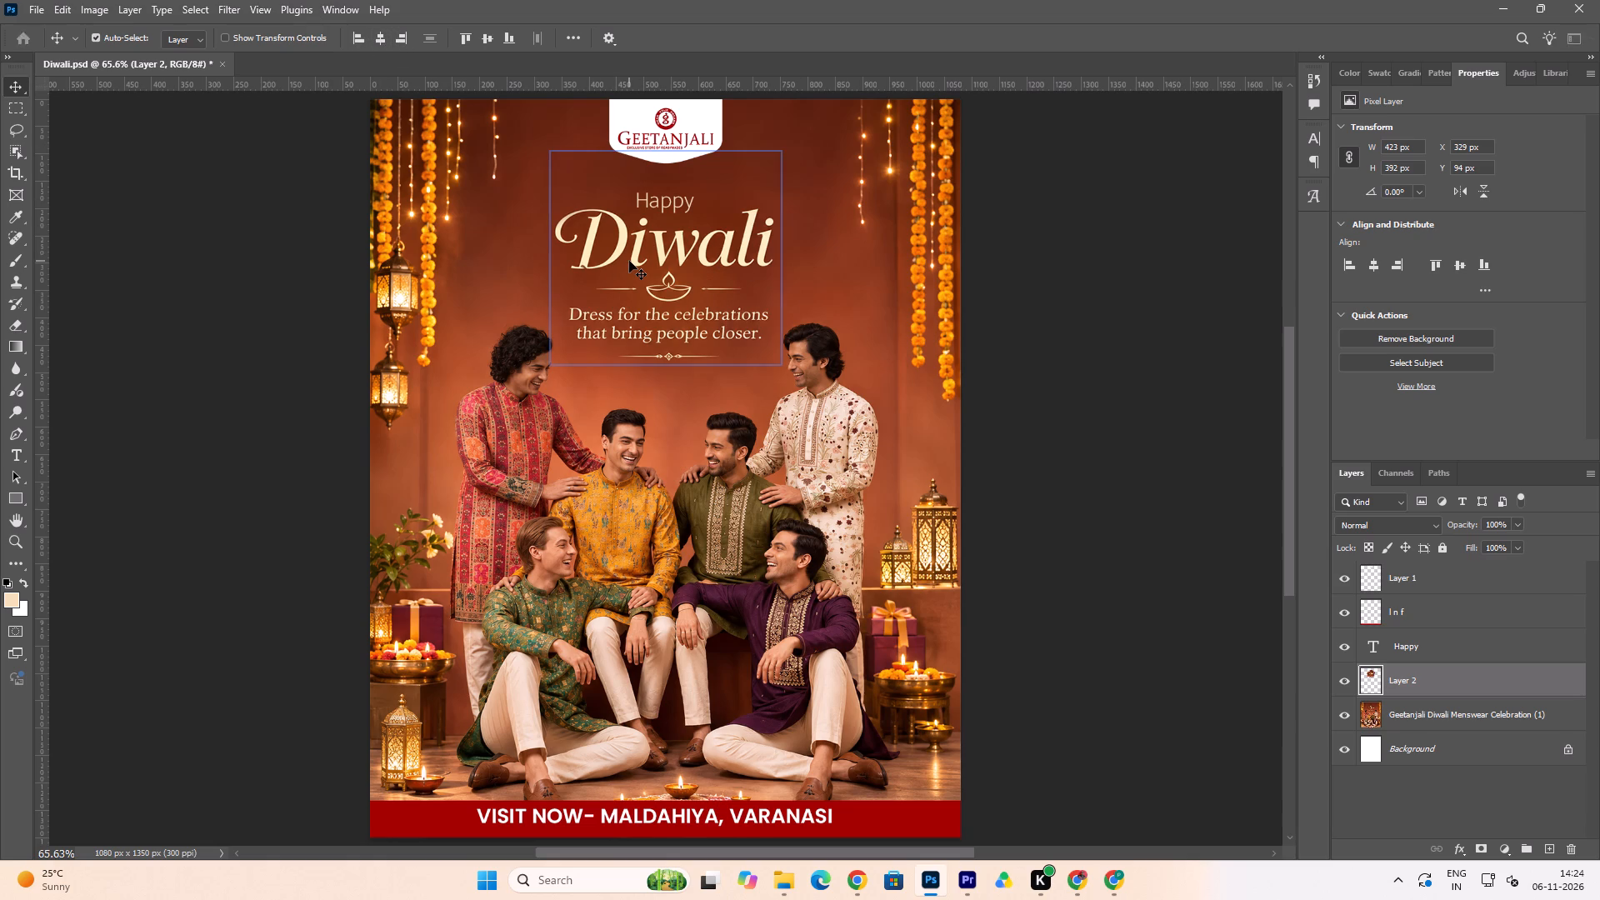
pyautogui.press('Left')
pyautogui.press('Left')
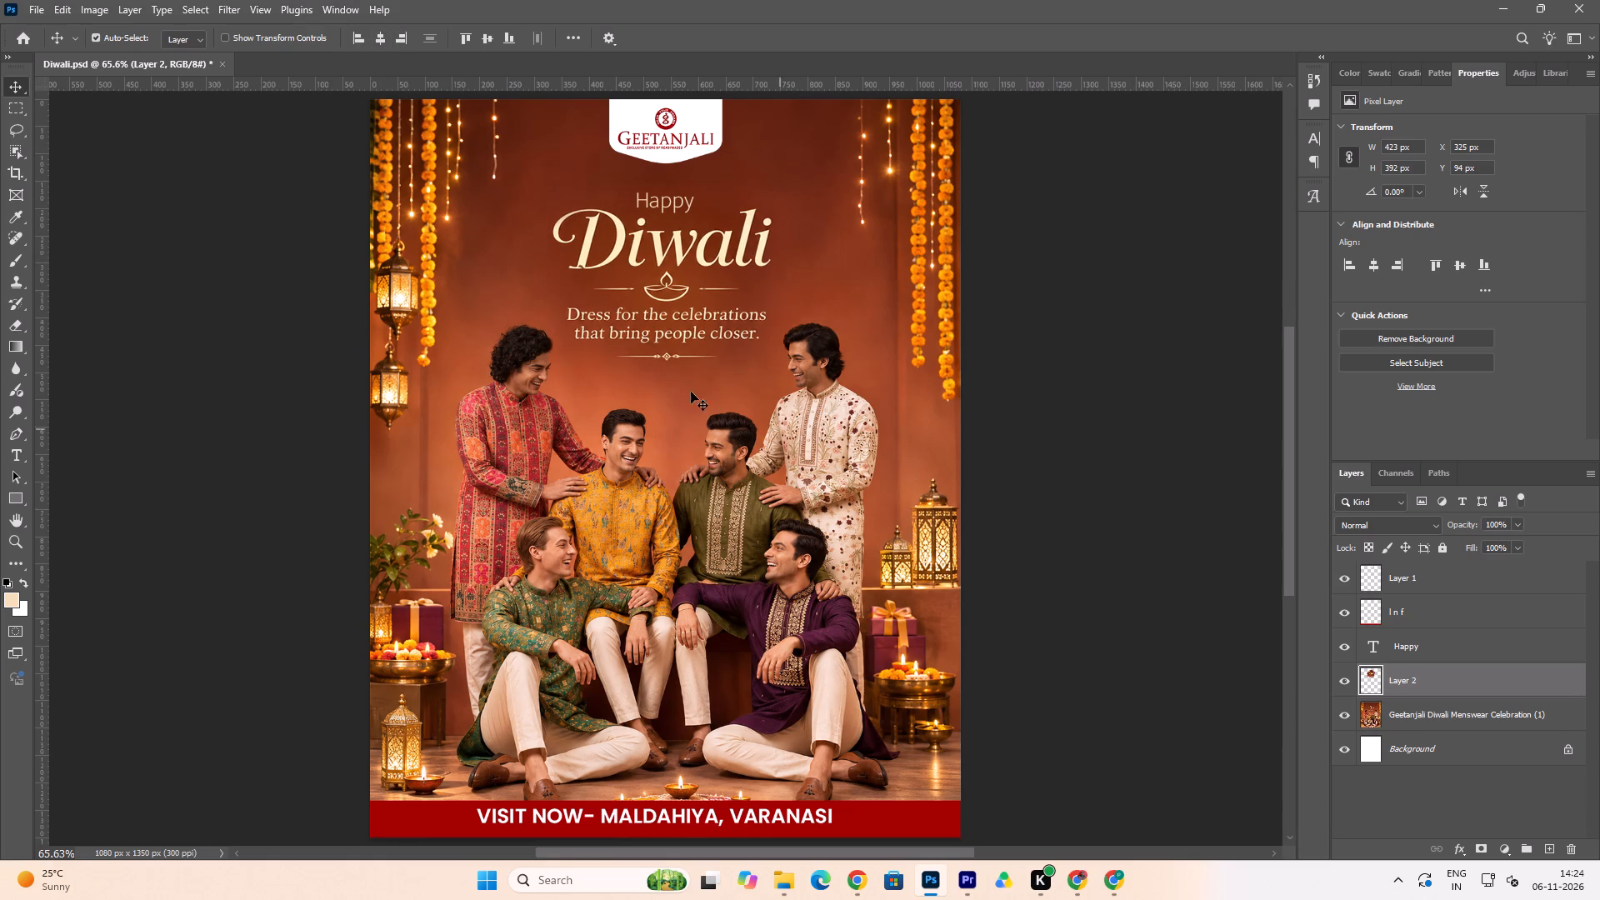
pyautogui.click(646, 327)
pyautogui.click(1075, 327)
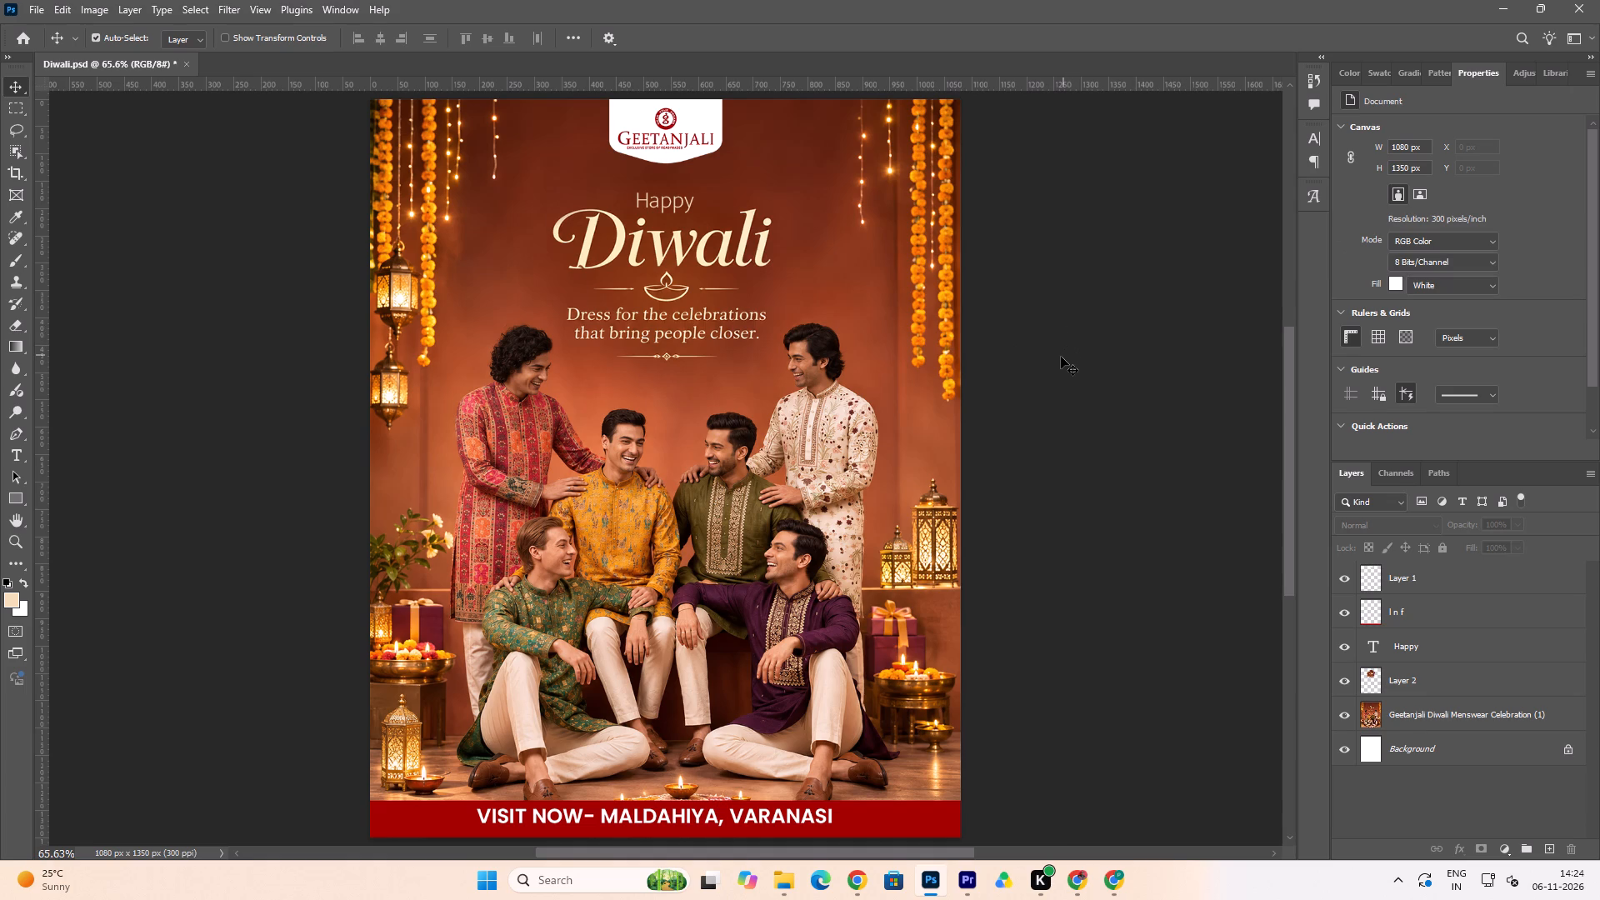
pyautogui.press('Left')
pyautogui.press('Left')
pyautogui.press('Left')
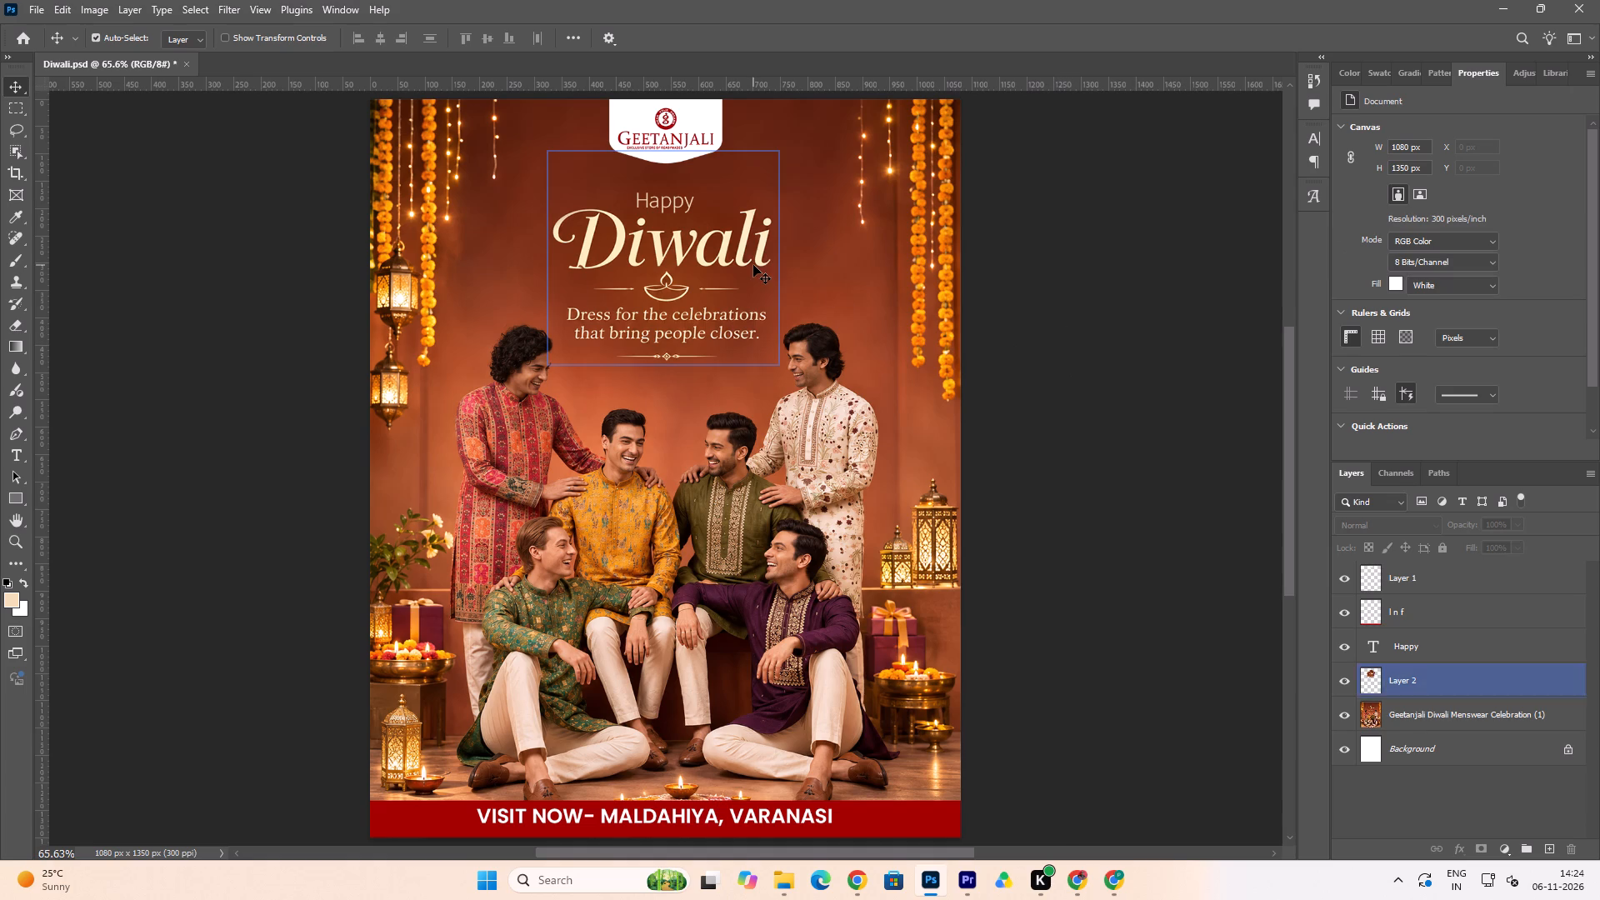
pyautogui.click(753, 265)
pyautogui.press('Left')
pyautogui.press('Left')
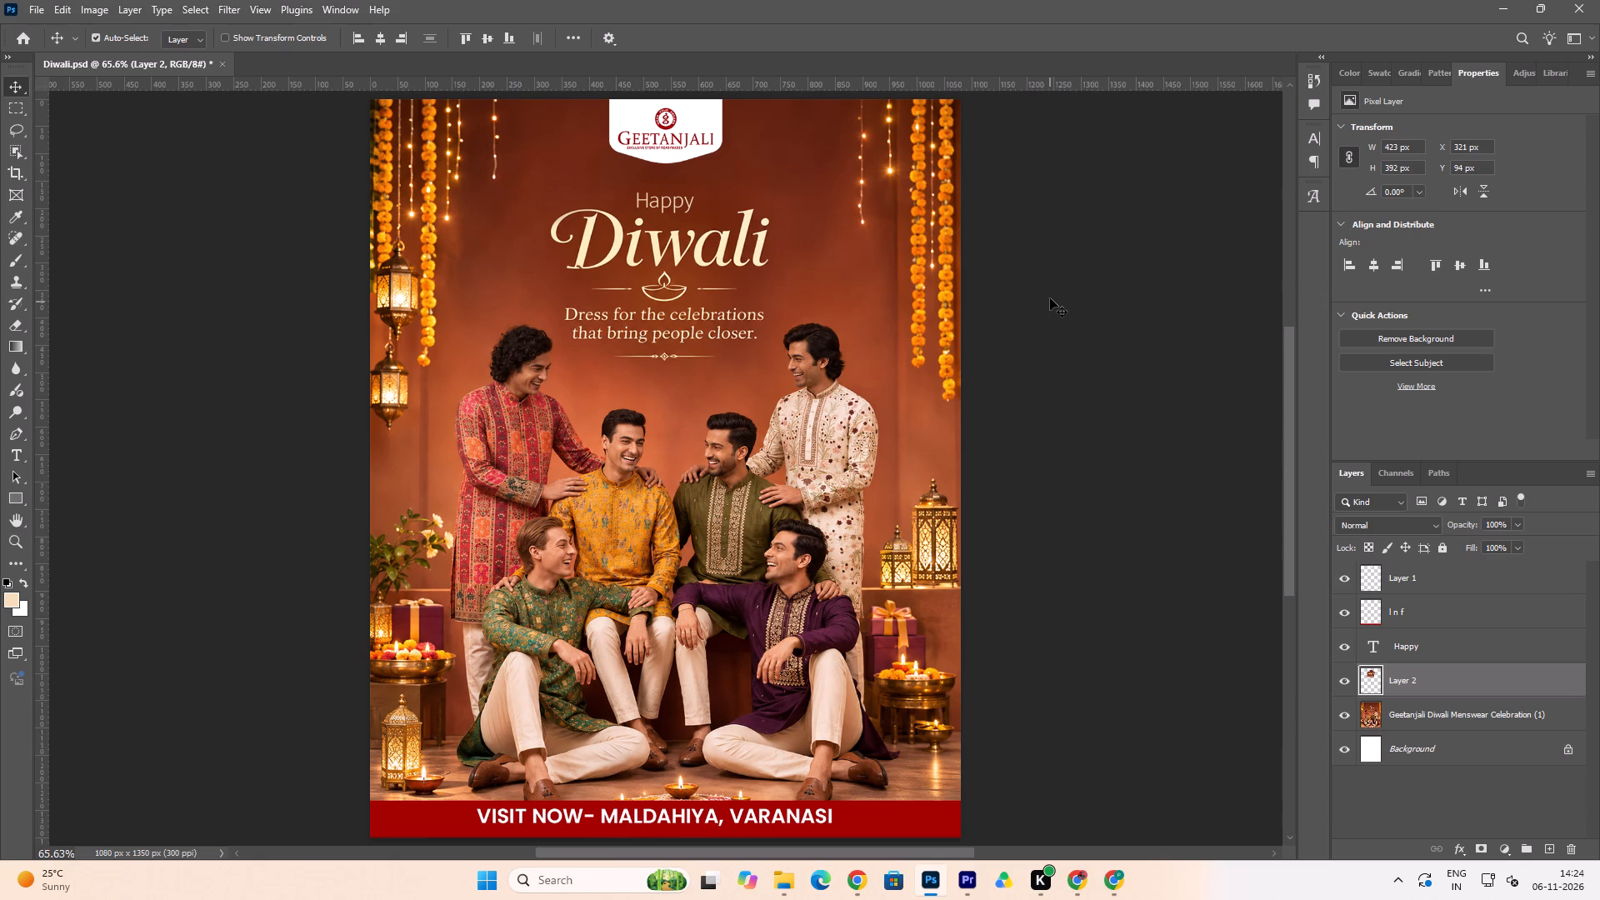
# Save the Diwali document.
pyautogui.hotkey('ctrl', 's')
pyautogui.hotkey('ctrl', '0')
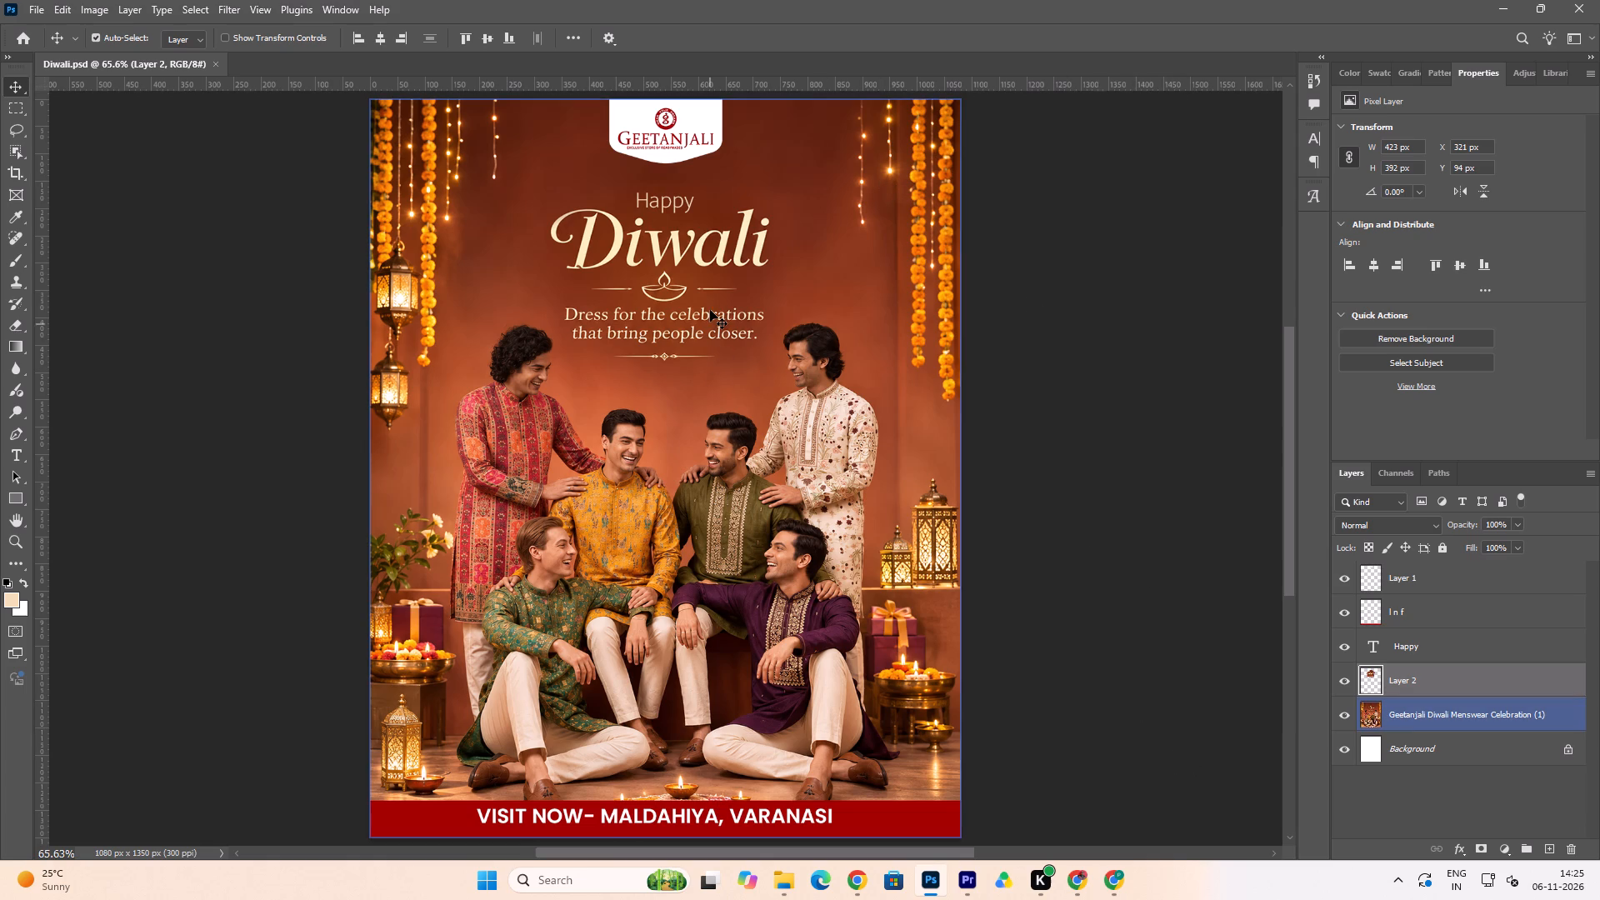
# Choose the Brush tool and set its foreground colour to a lighter orange based on a sample from the marigold garland.
pyautogui.click(686, 313)
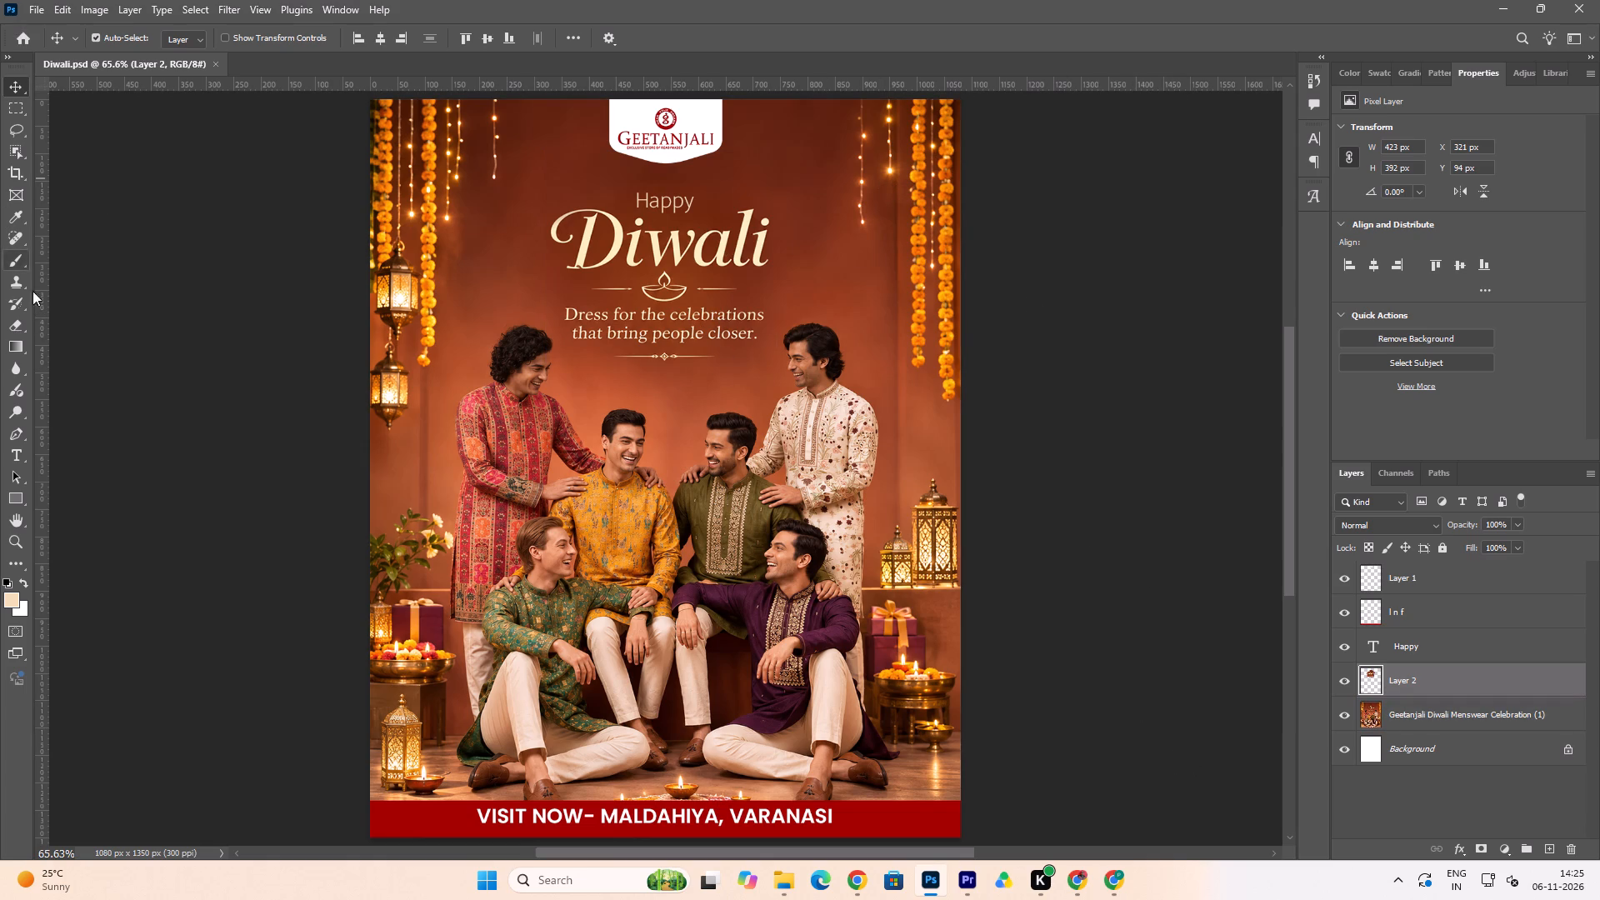
pyautogui.click(14, 263)
pyautogui.click(5, 603)
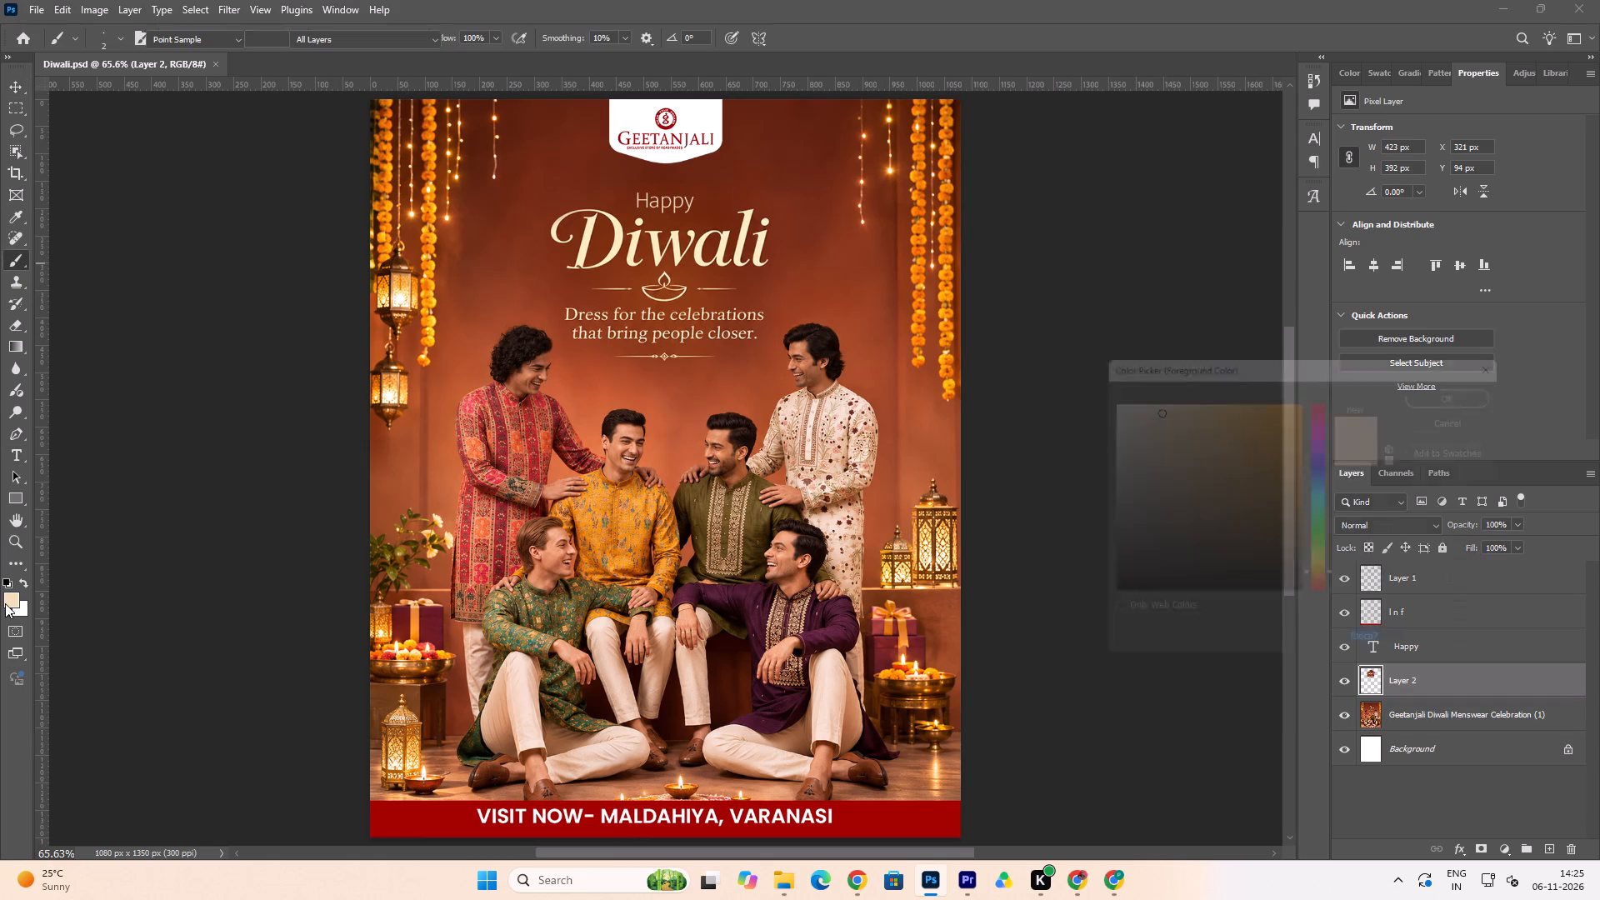
pyautogui.click(890, 169)
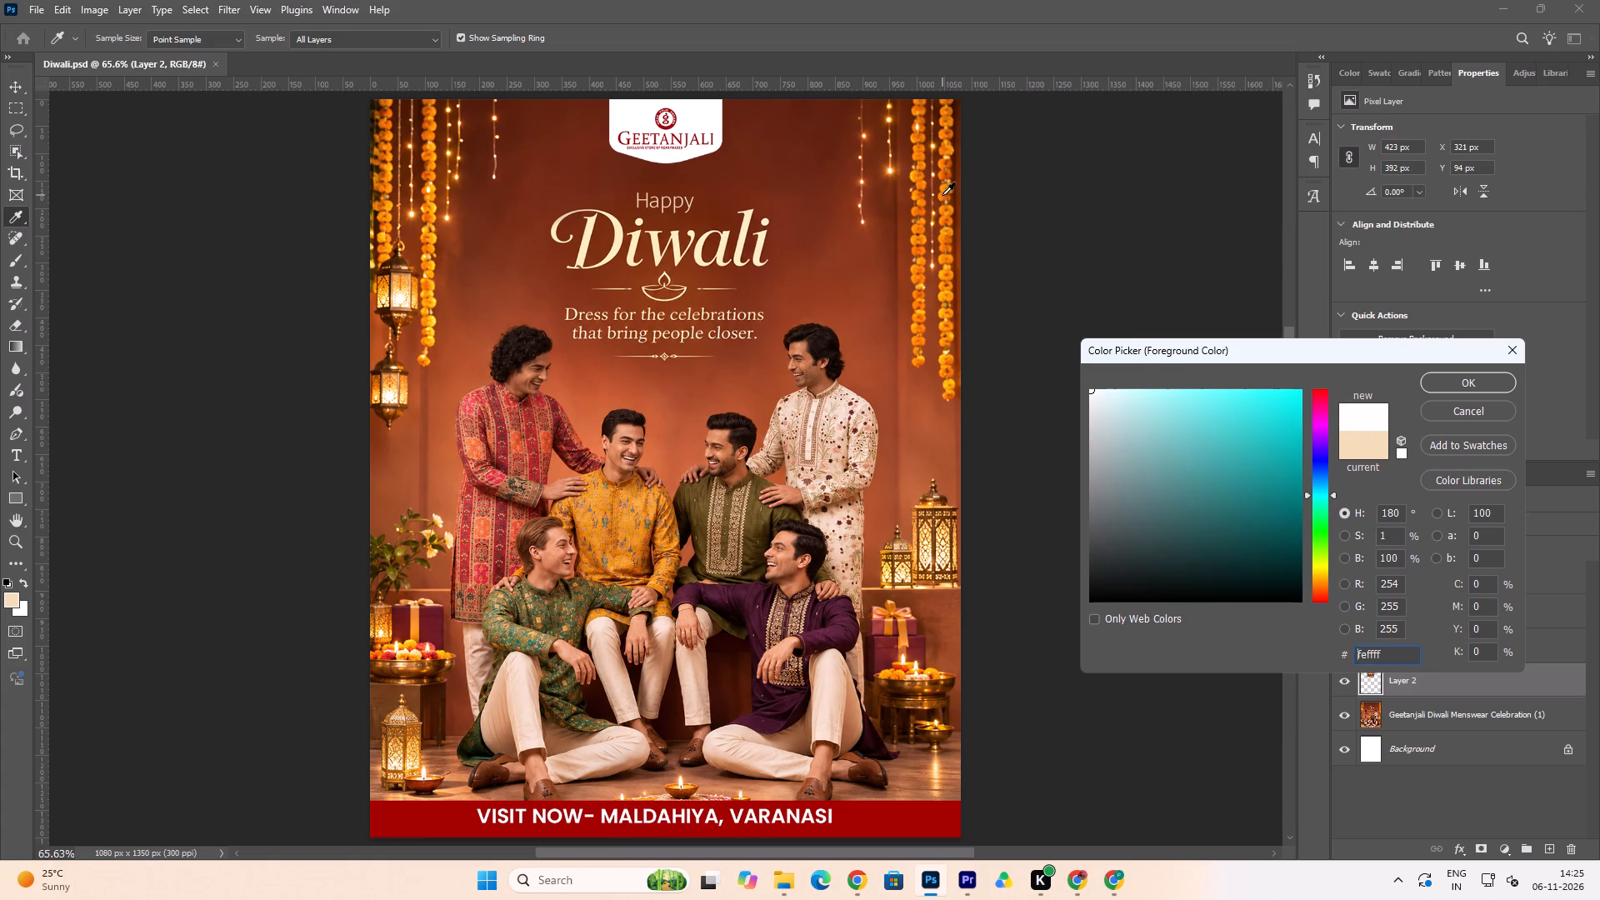
pyautogui.click(429, 262)
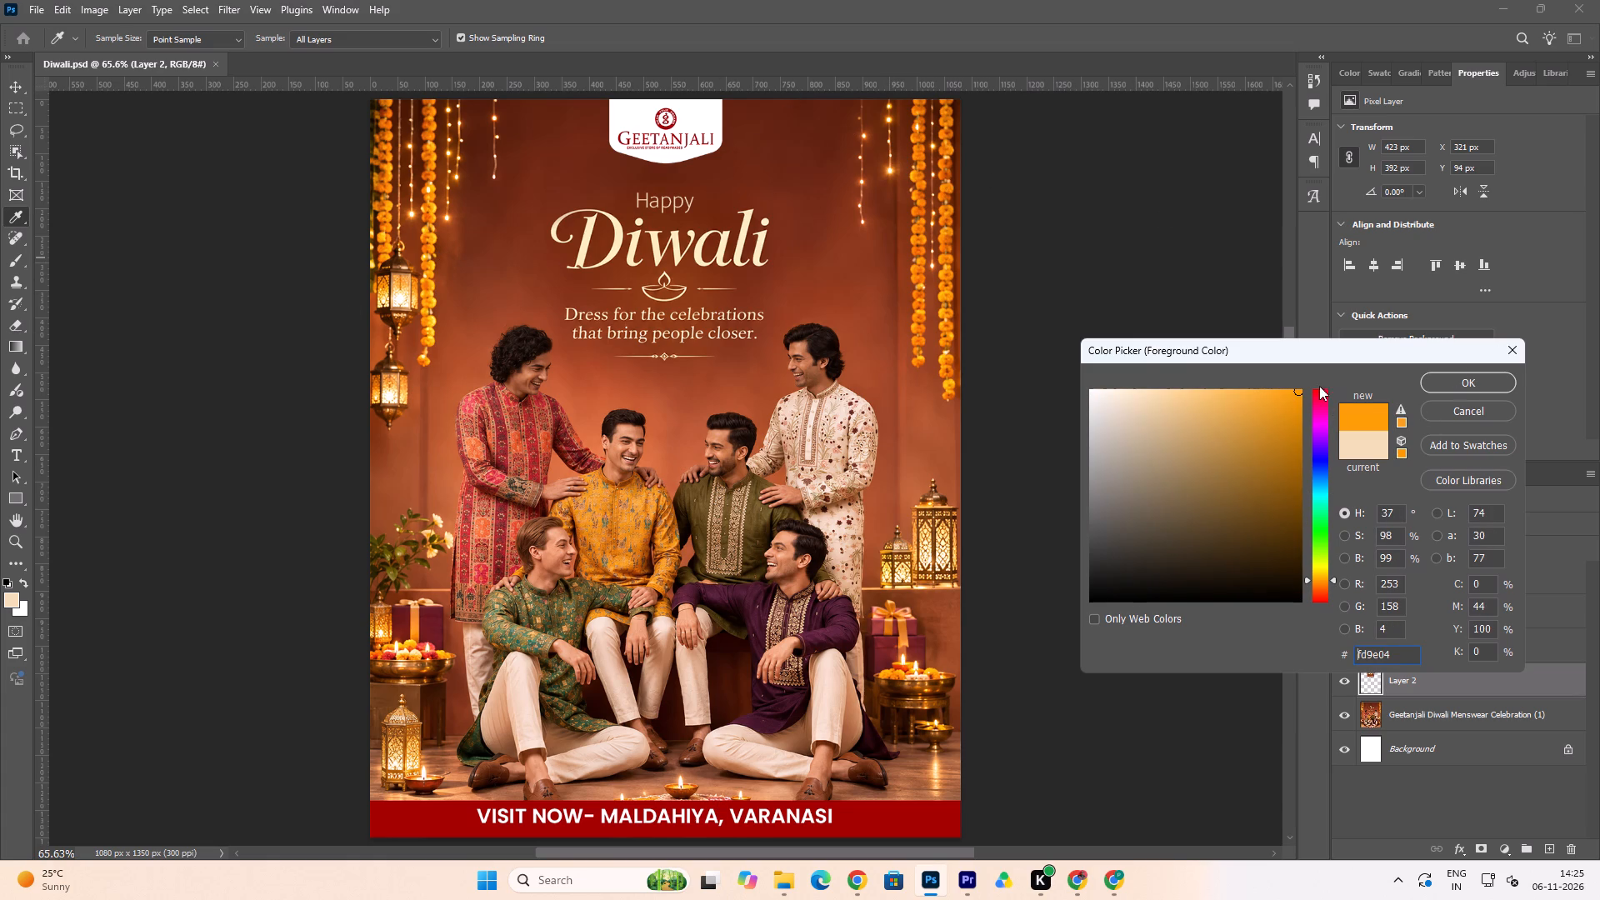
pyautogui.click(1198, 391)
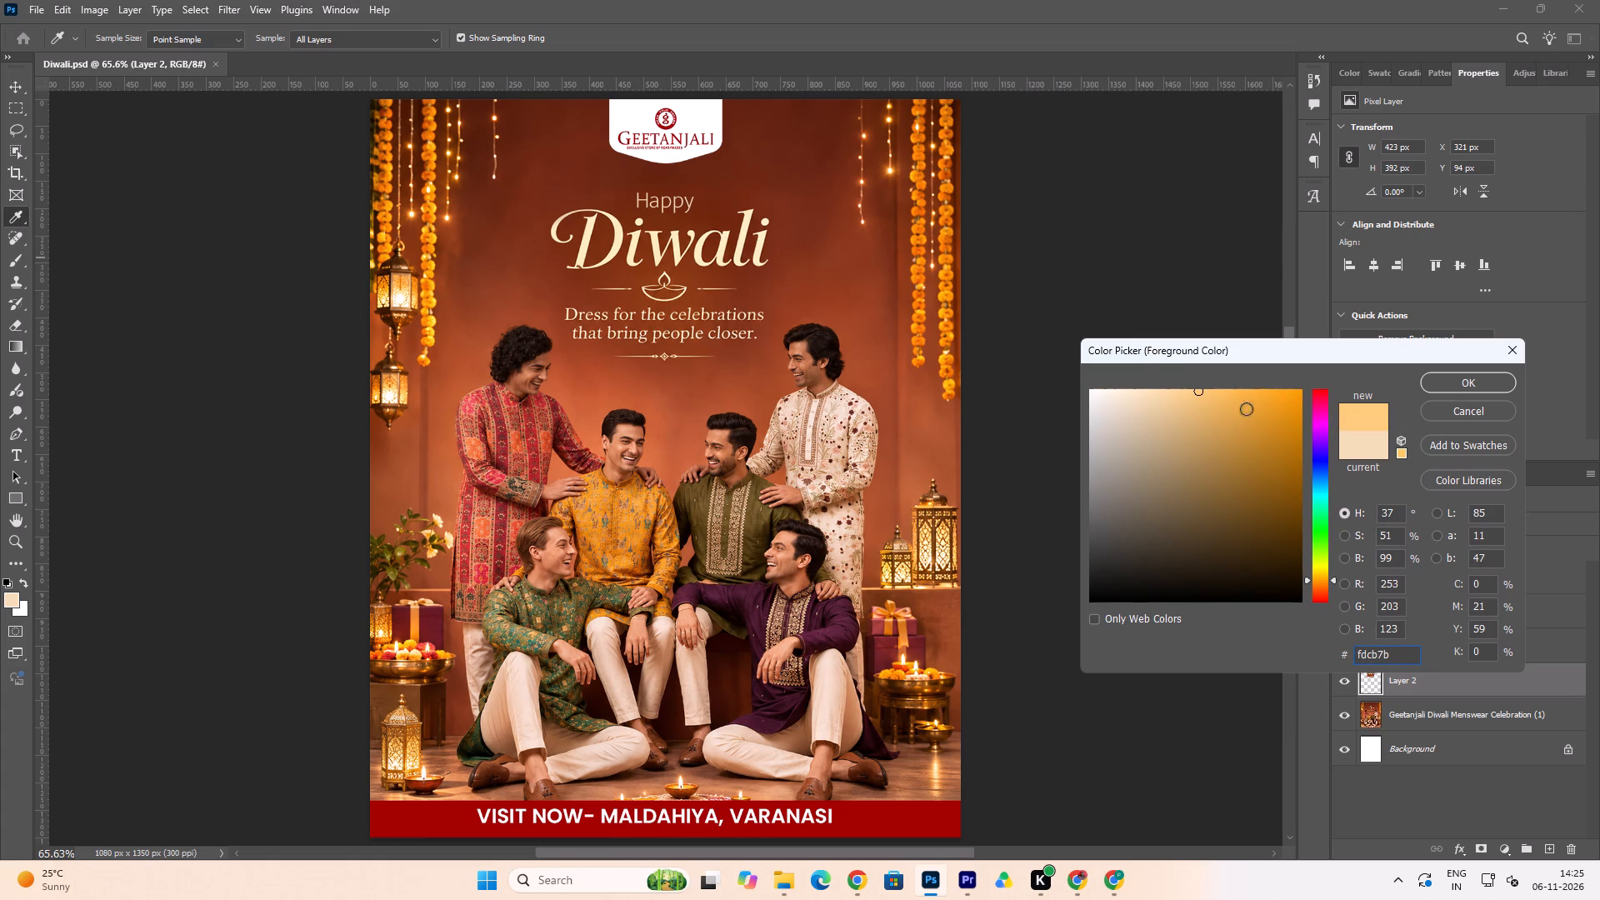
pyautogui.click(1257, 395)
pyautogui.click(1455, 381)
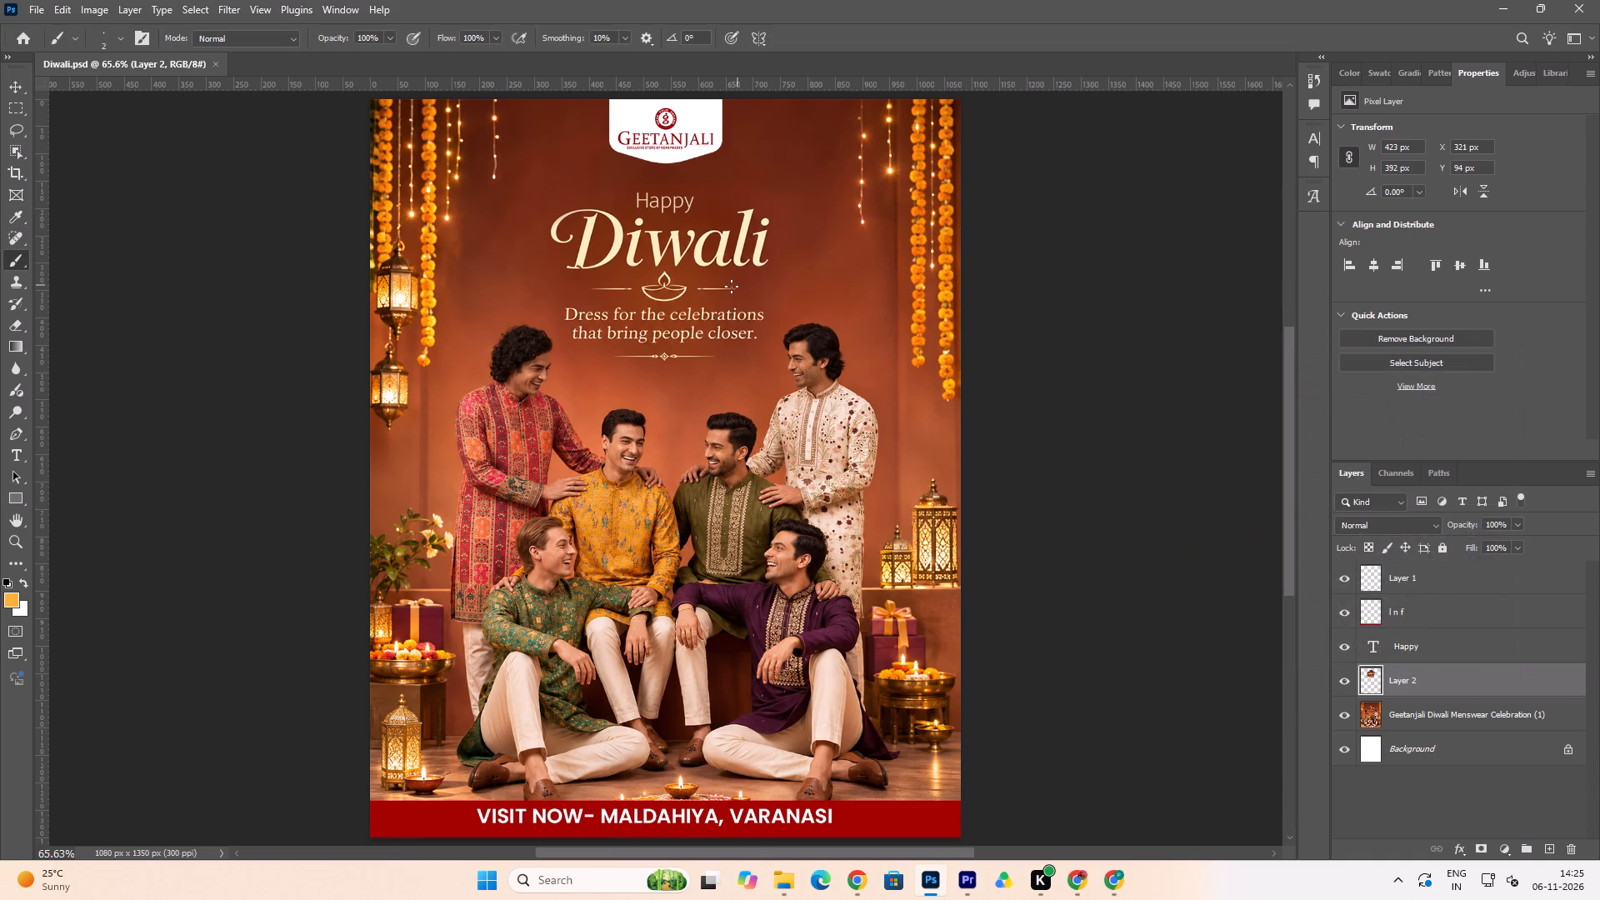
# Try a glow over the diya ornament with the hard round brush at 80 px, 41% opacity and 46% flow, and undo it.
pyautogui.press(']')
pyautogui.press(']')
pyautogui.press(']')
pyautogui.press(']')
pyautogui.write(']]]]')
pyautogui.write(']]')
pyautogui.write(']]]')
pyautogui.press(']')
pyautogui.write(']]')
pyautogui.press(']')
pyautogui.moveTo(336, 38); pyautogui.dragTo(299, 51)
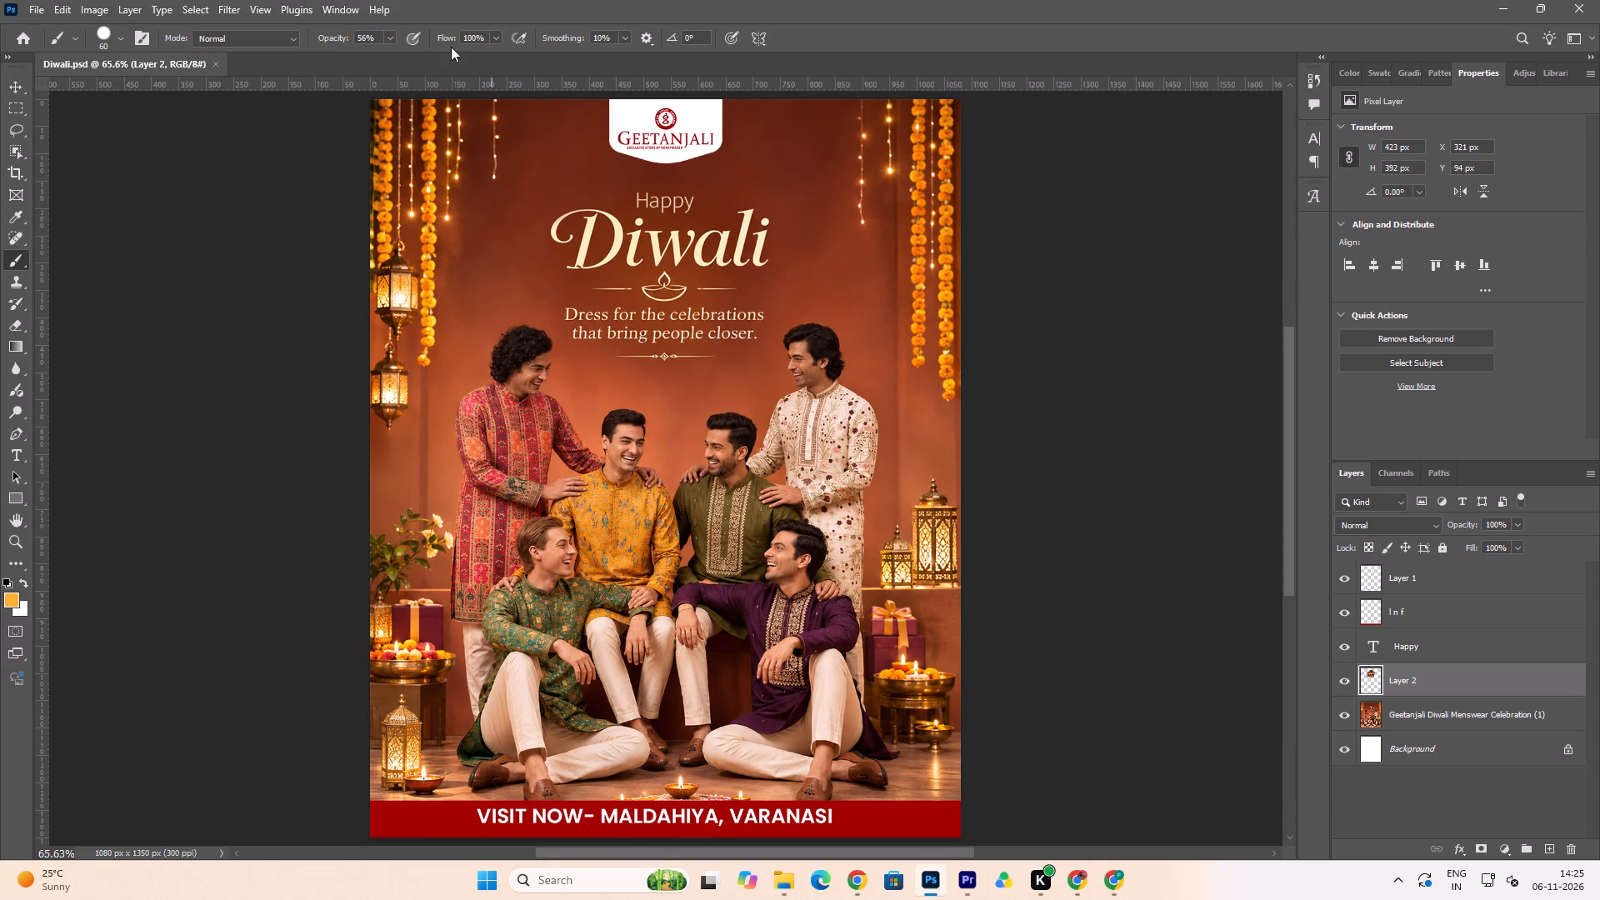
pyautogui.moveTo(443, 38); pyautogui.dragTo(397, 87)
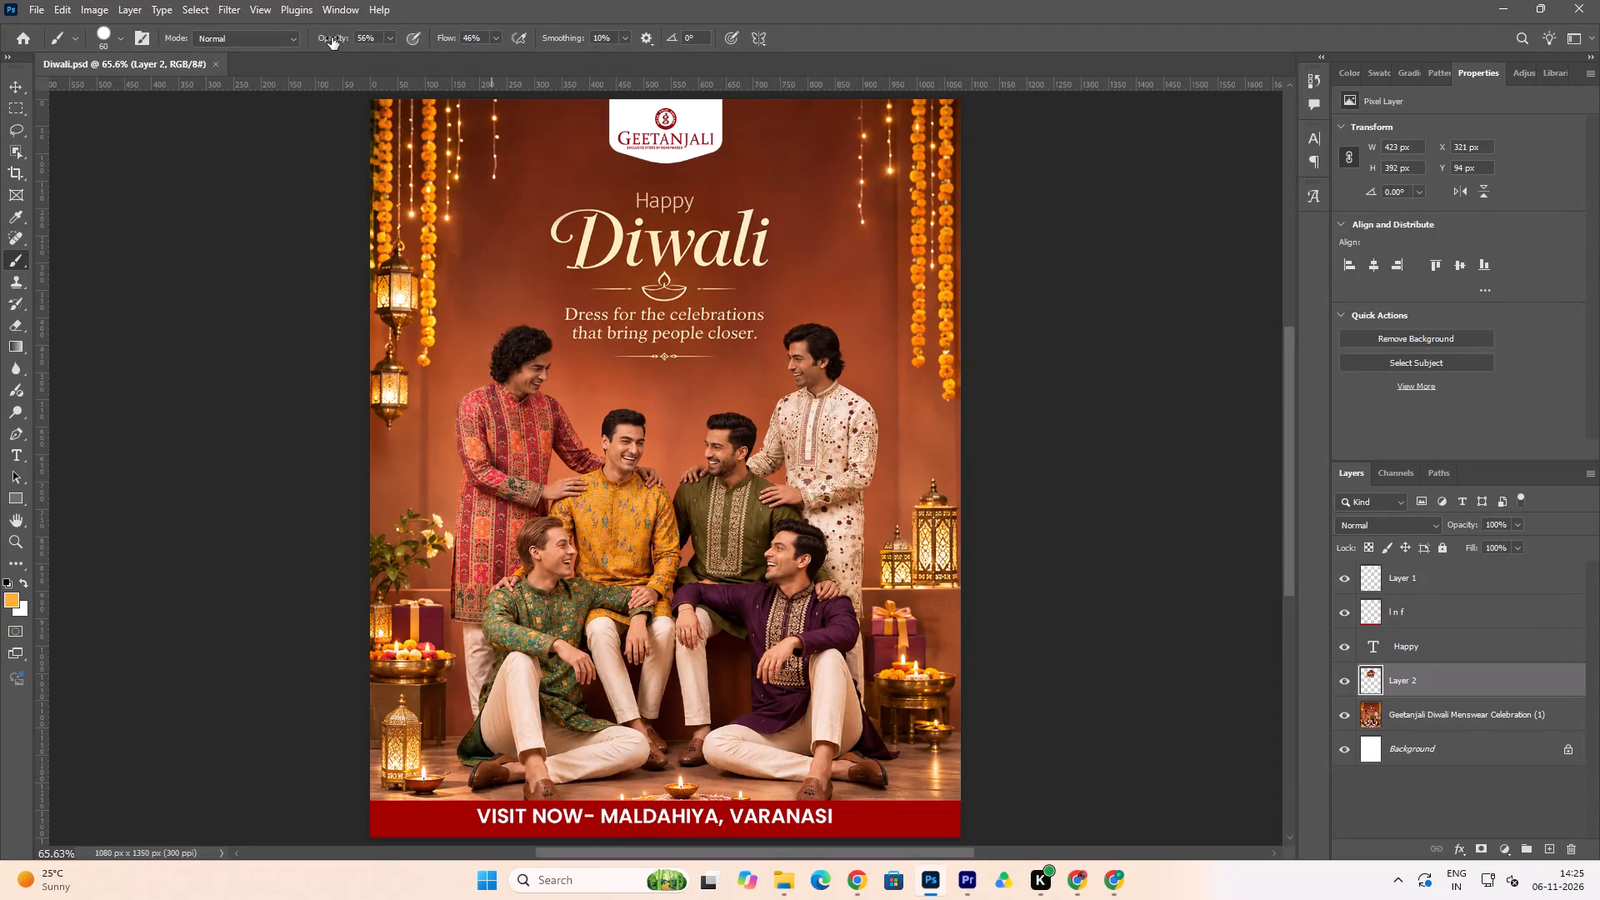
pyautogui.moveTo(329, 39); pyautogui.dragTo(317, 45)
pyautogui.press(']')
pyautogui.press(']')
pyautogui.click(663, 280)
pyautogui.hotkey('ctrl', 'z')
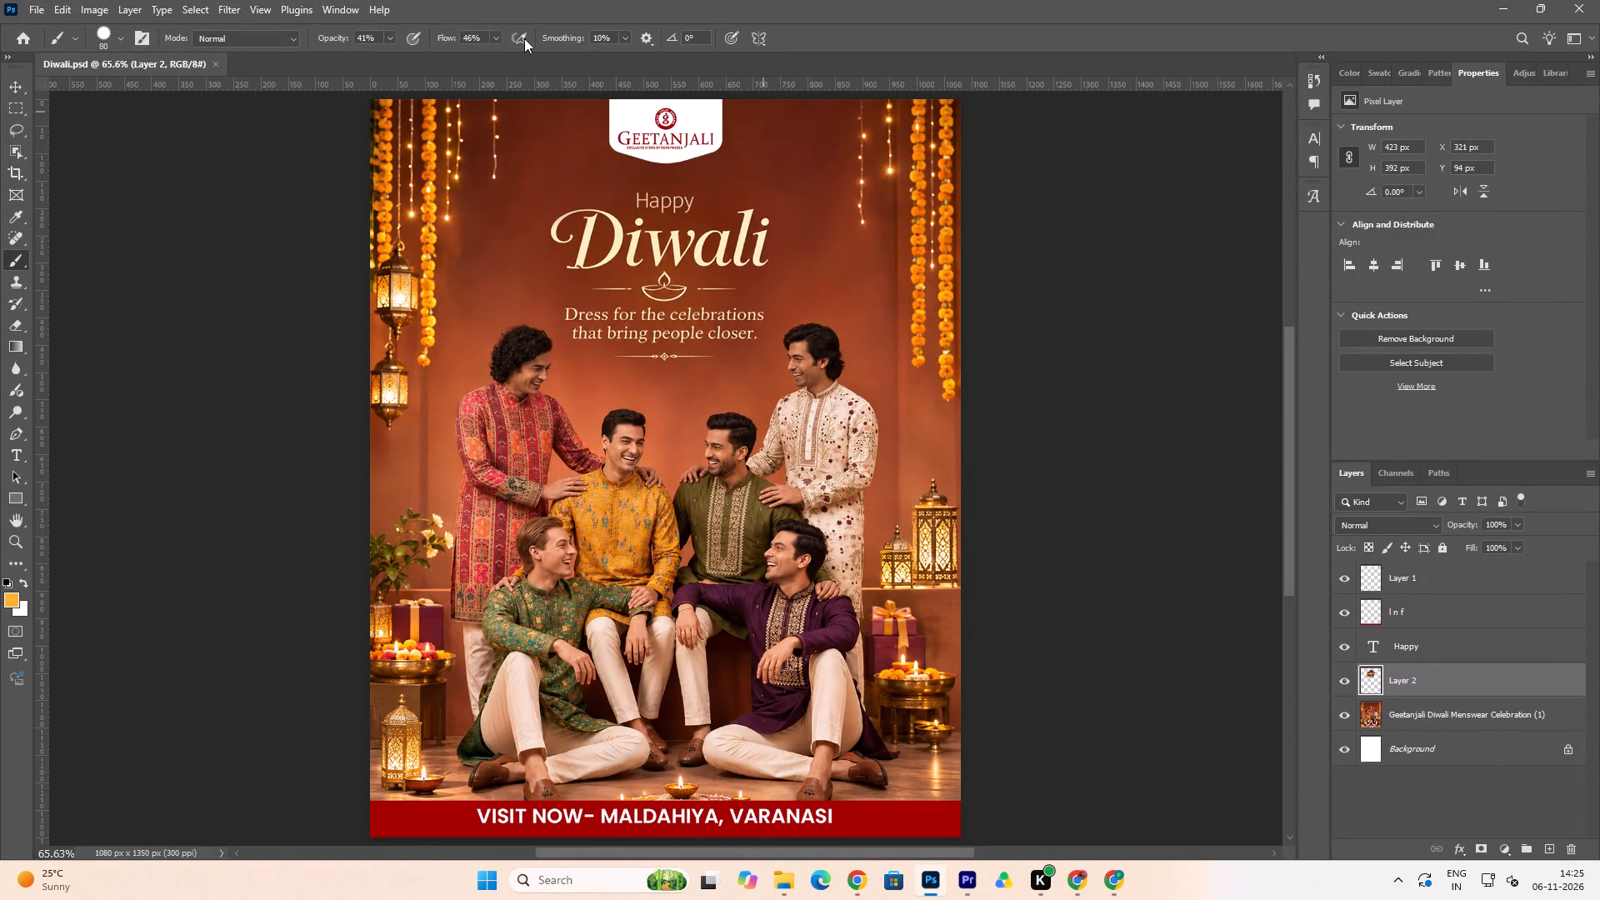
# Switch to the Soft Round brush, try one dab over the diya flame, and undo it.
pyautogui.click(117, 37)
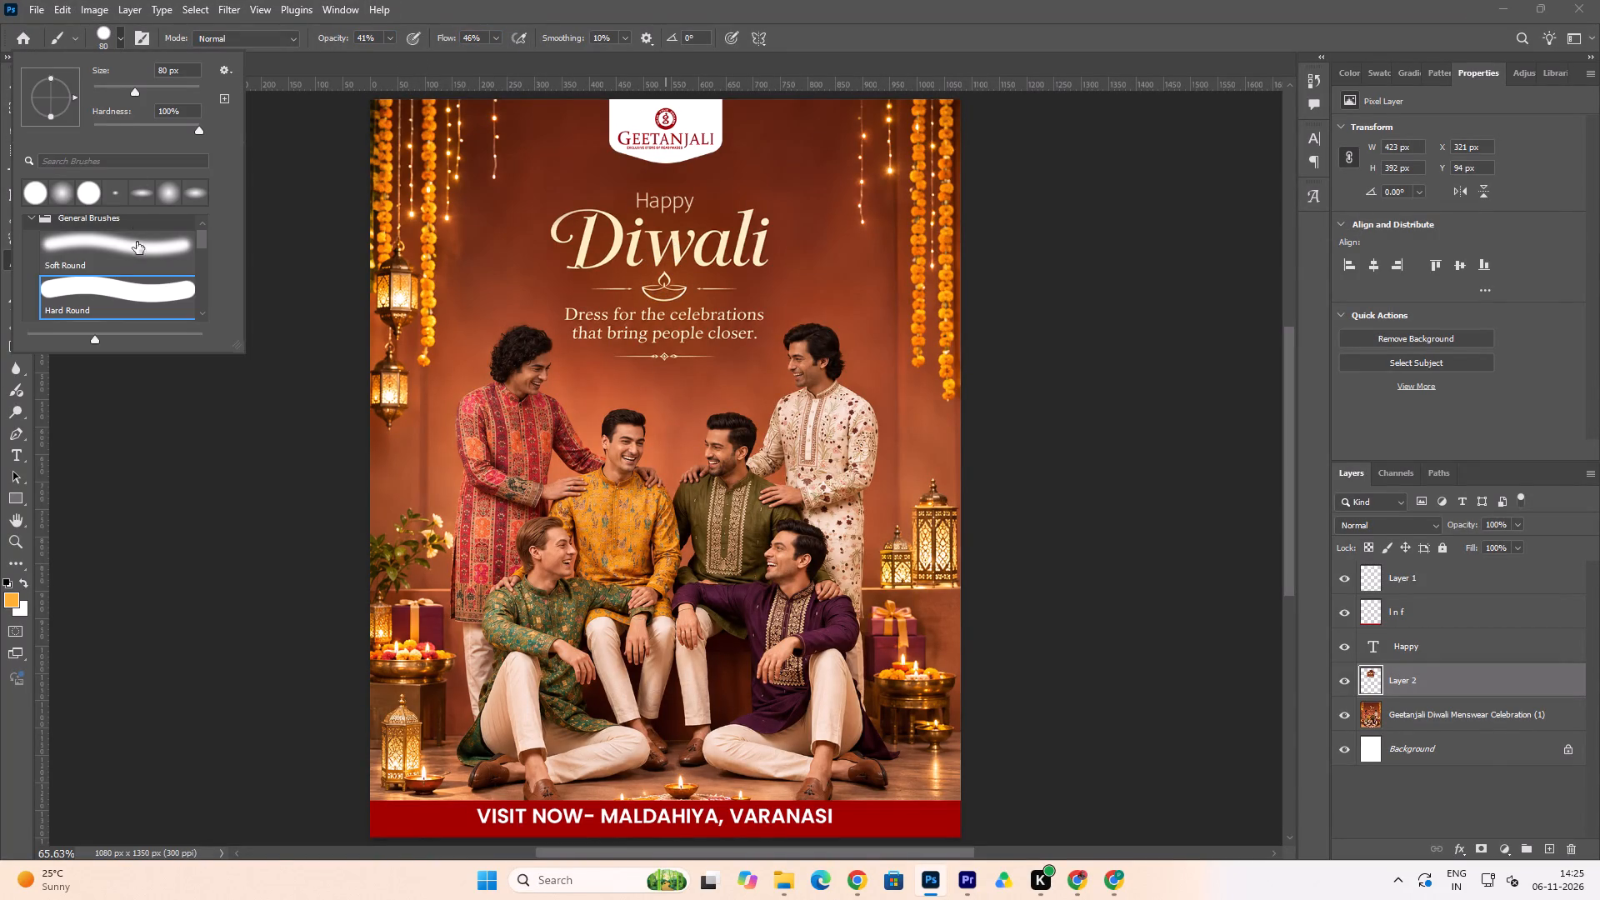
pyautogui.click(134, 244)
pyautogui.click(124, 37)
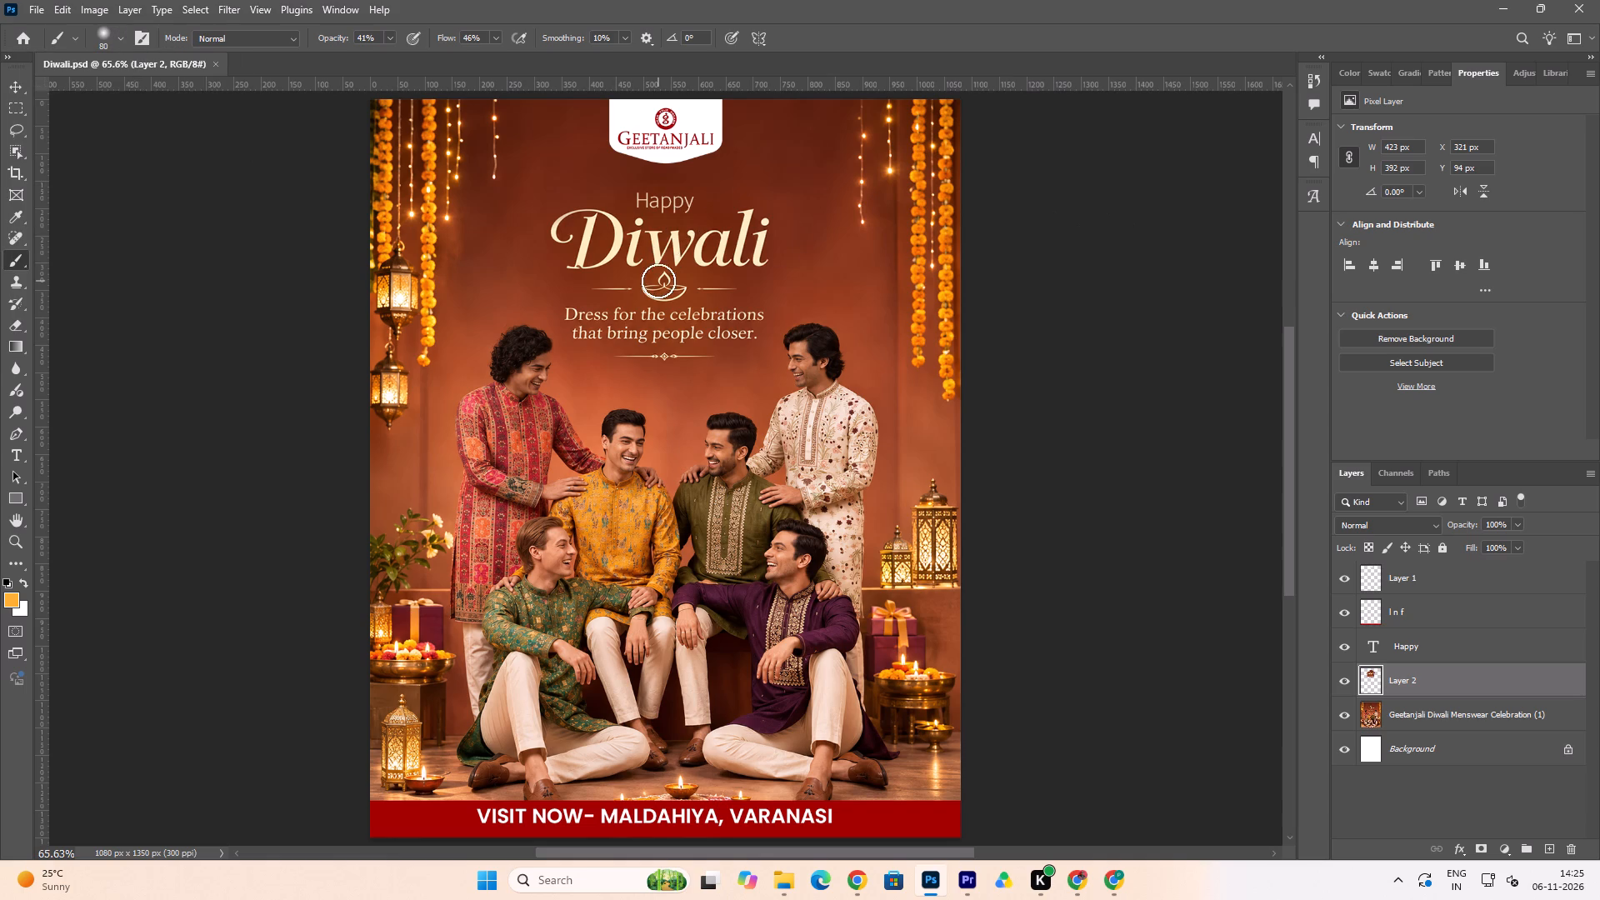
pyautogui.click(666, 272)
pyautogui.hotkey('ctrl', 'z')
# Lower the brush to 38% flow and 34% opacity, try a dab over the diya, and undo it.
pyautogui.click(442, 40)
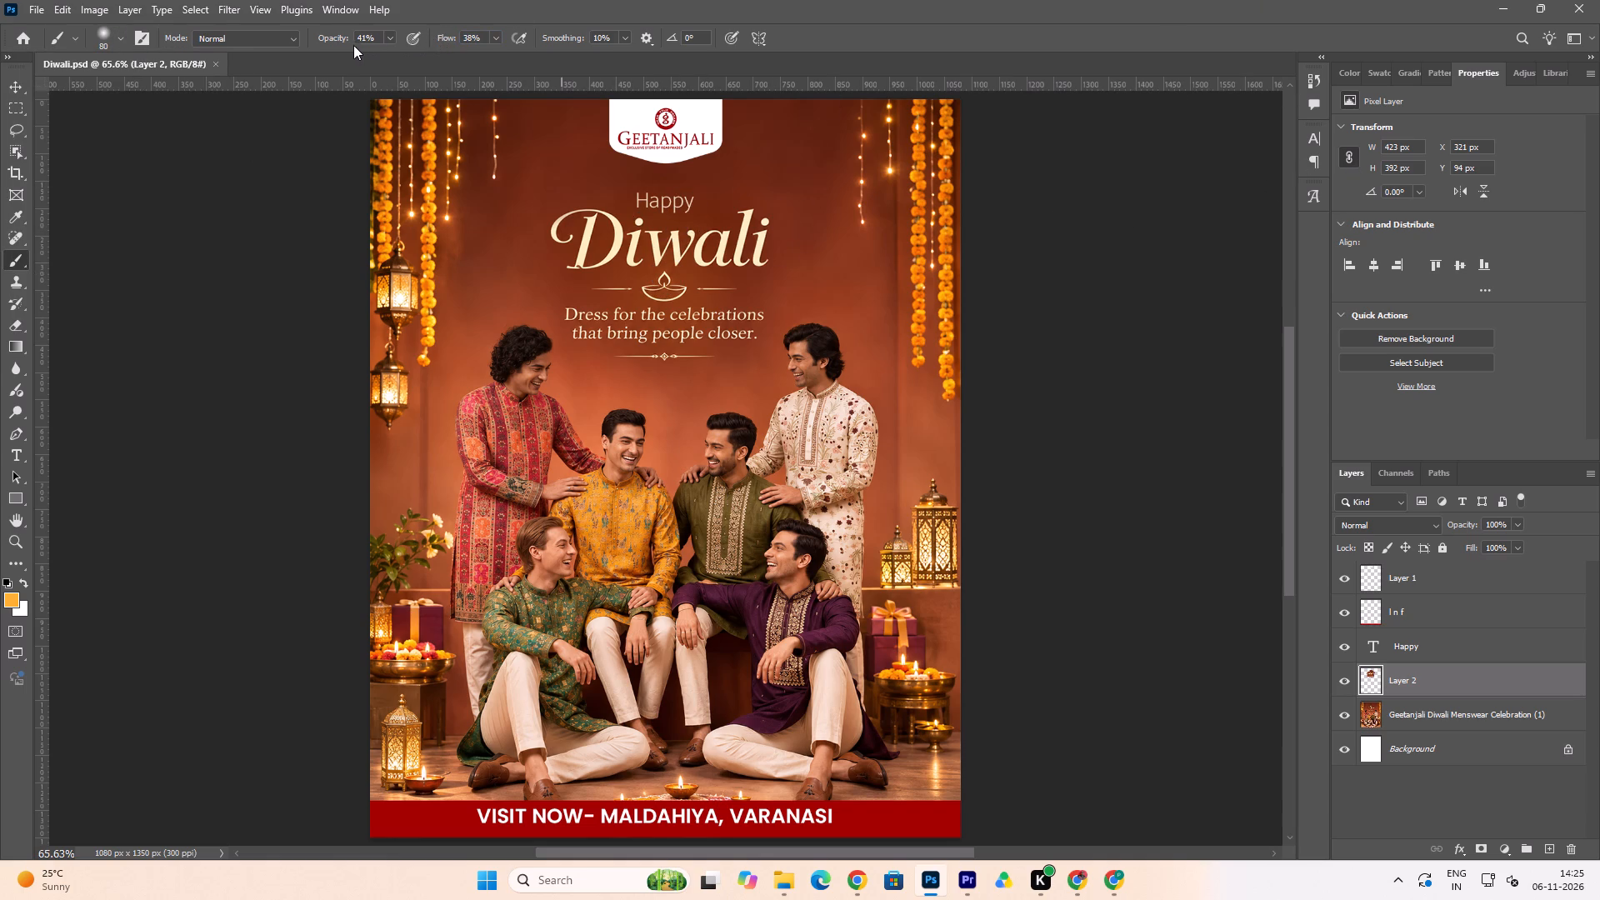
pyautogui.click(334, 40)
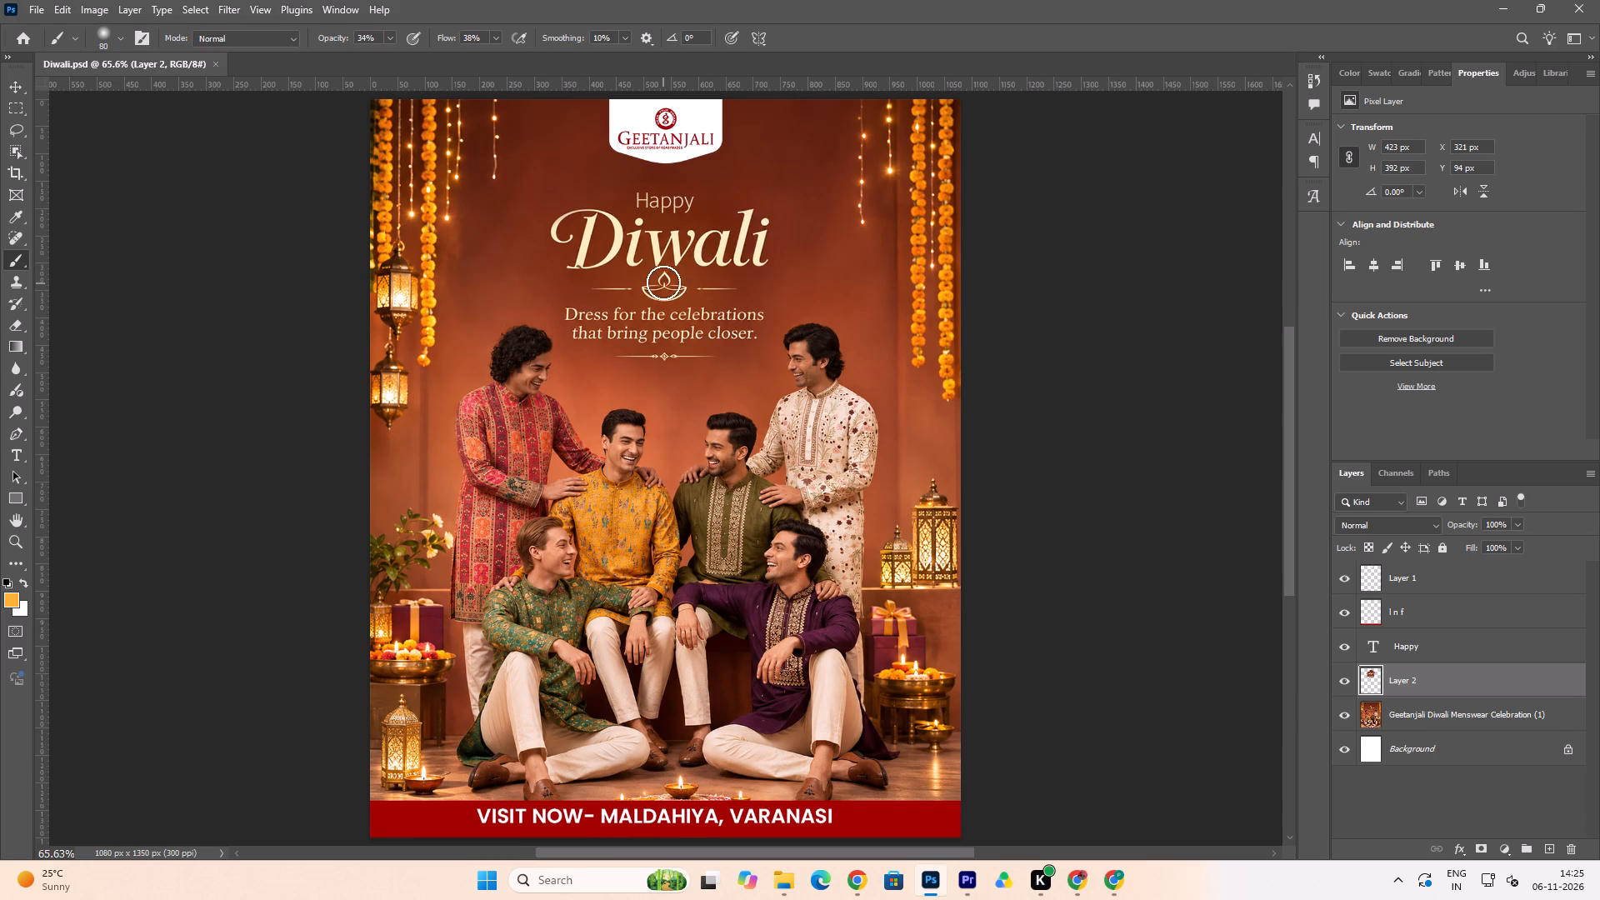
pyautogui.click(663, 281)
pyautogui.hotkey('ctrl', 'z')
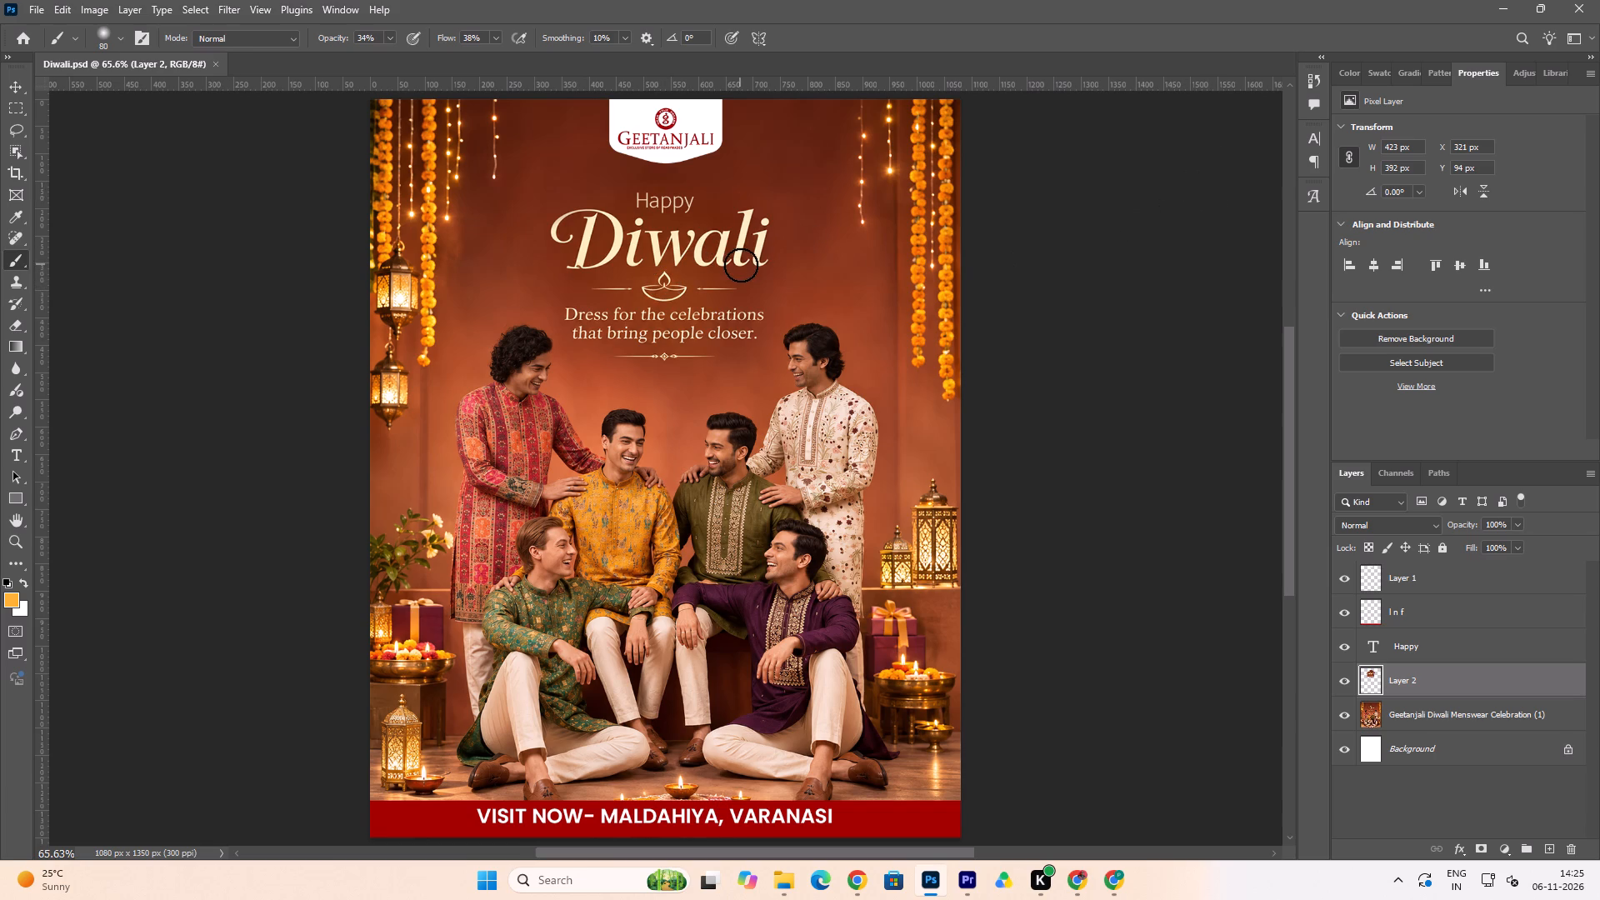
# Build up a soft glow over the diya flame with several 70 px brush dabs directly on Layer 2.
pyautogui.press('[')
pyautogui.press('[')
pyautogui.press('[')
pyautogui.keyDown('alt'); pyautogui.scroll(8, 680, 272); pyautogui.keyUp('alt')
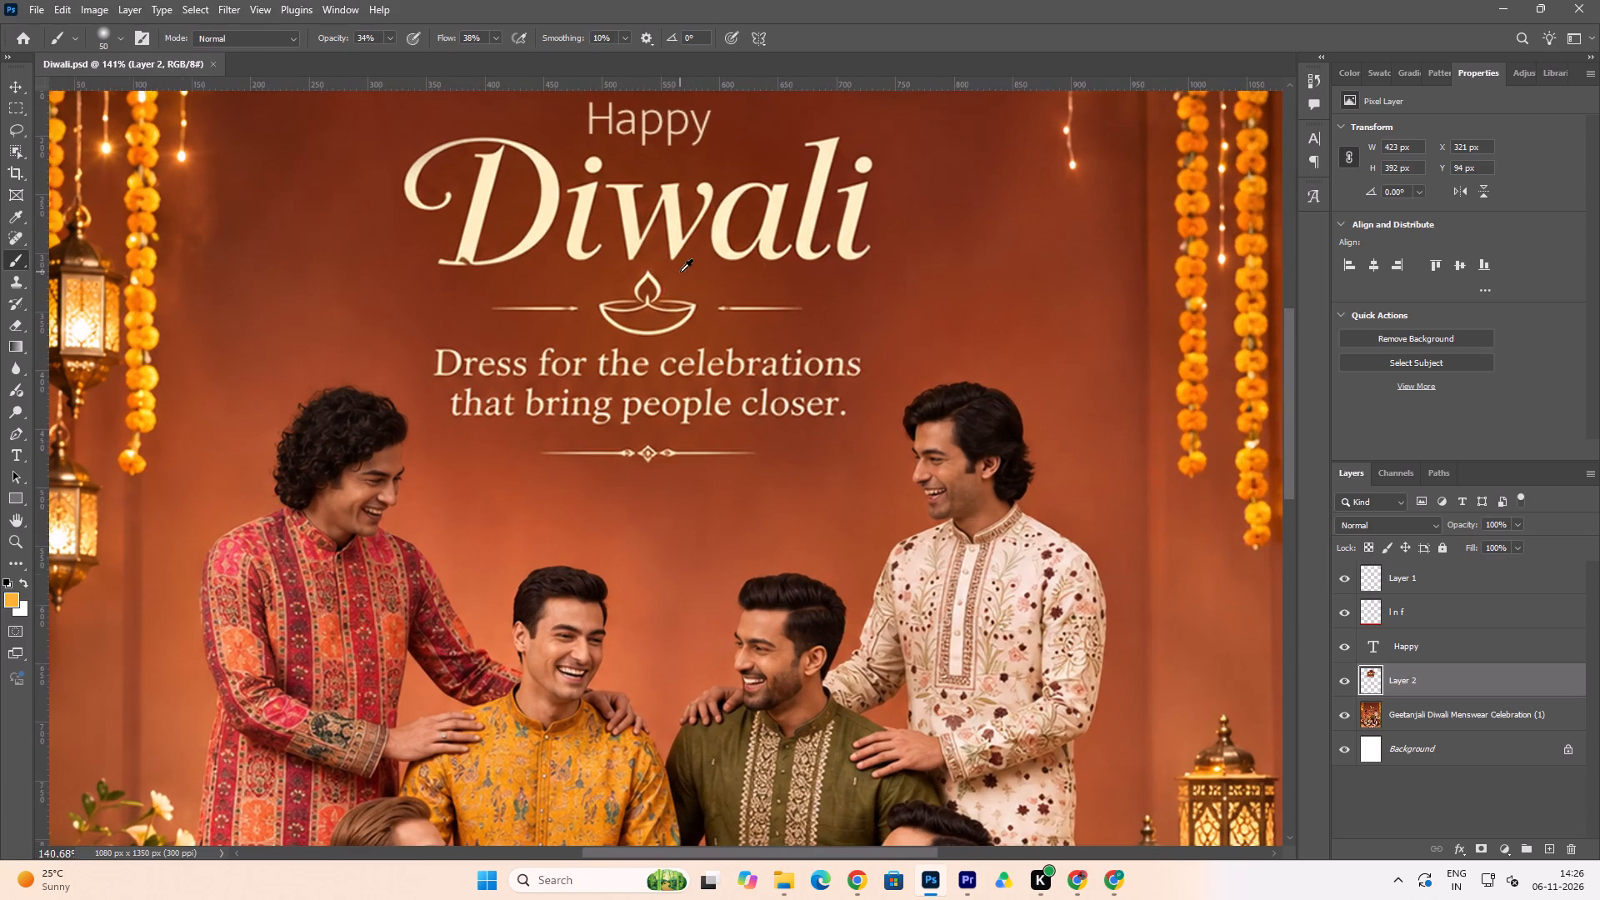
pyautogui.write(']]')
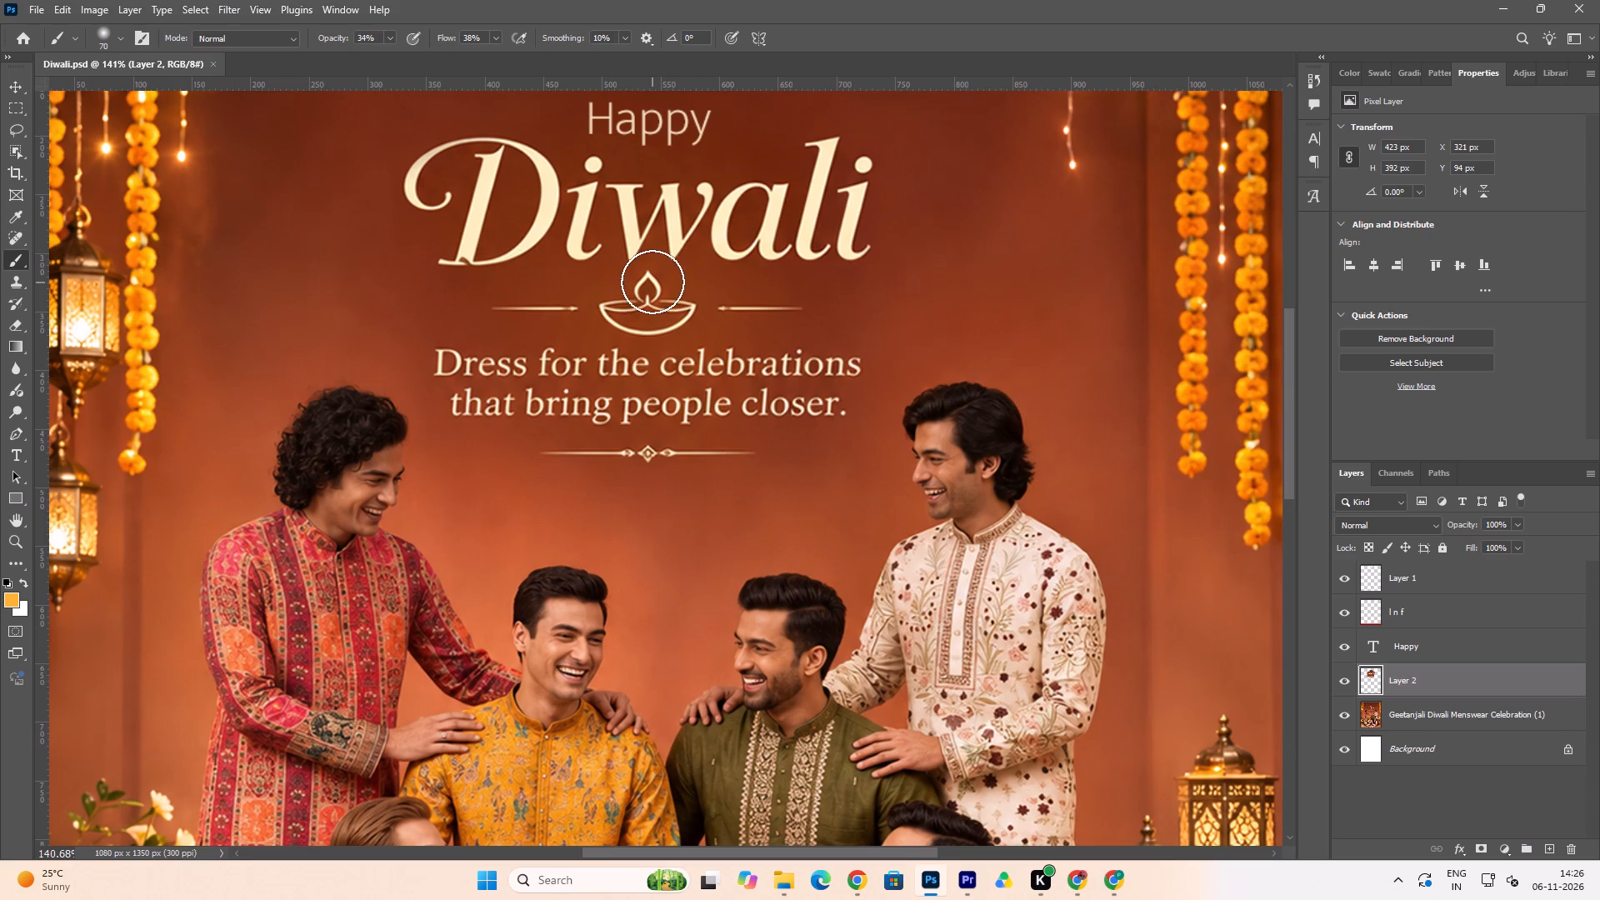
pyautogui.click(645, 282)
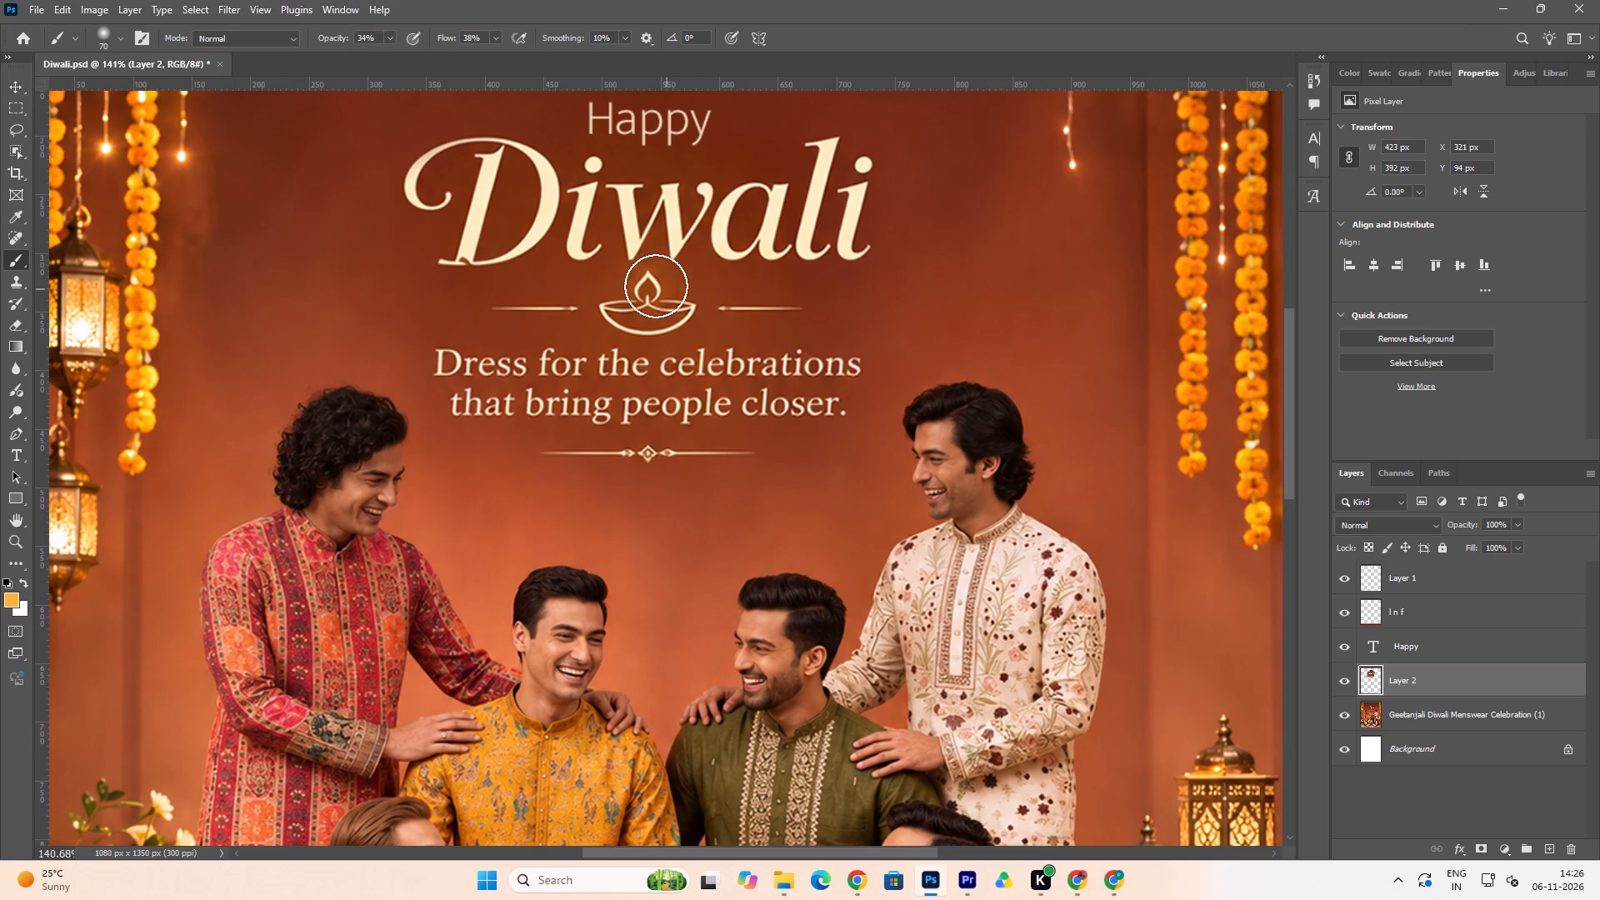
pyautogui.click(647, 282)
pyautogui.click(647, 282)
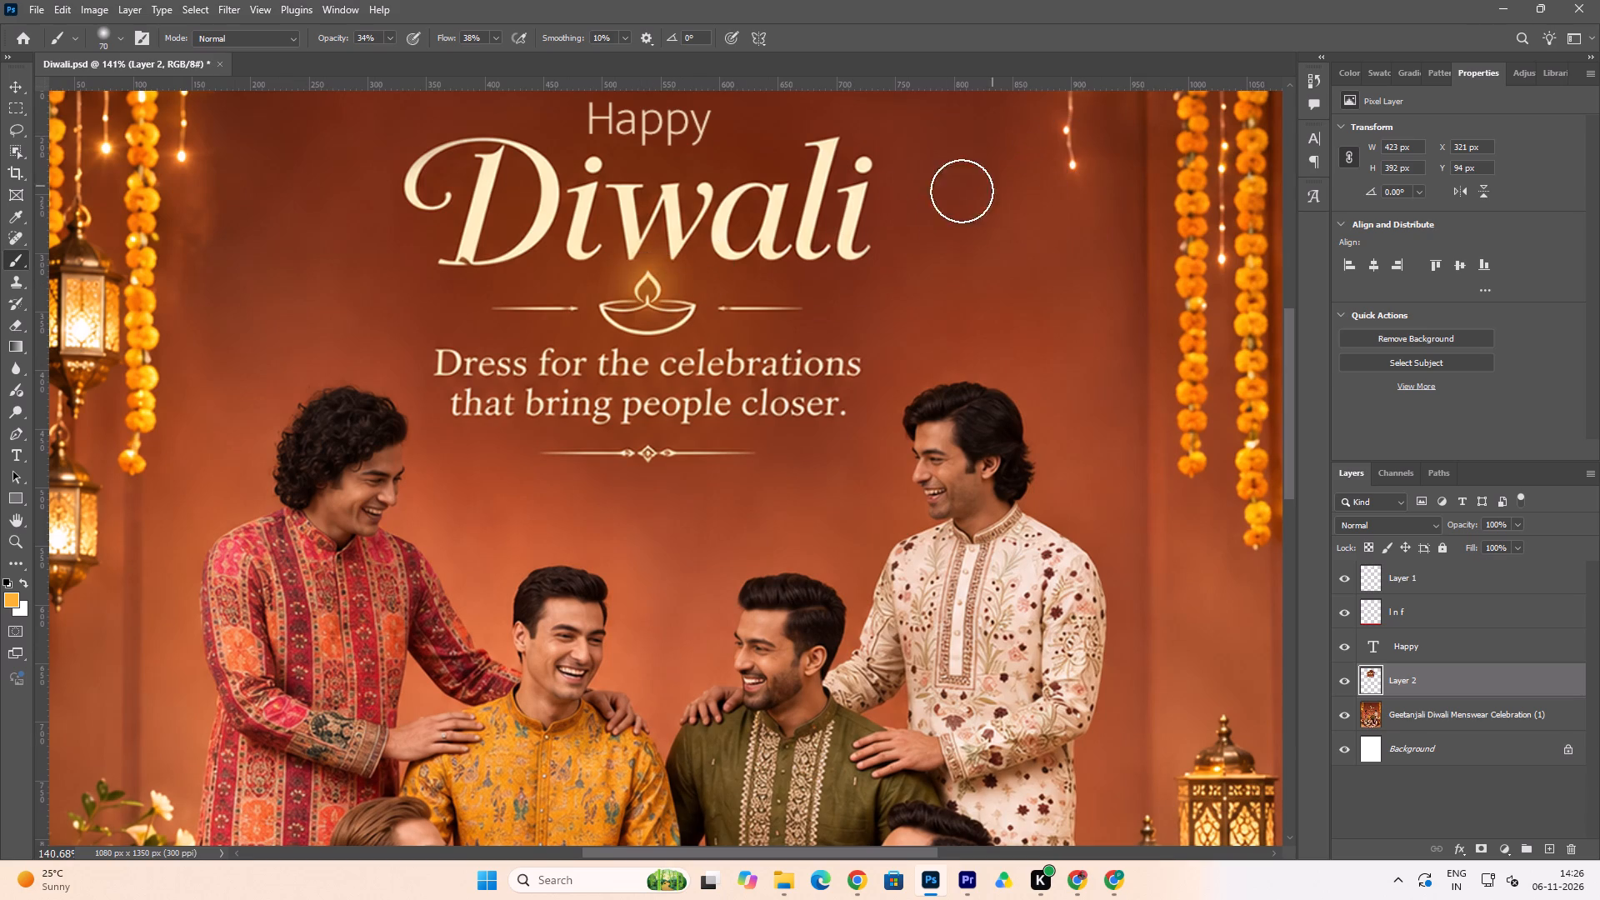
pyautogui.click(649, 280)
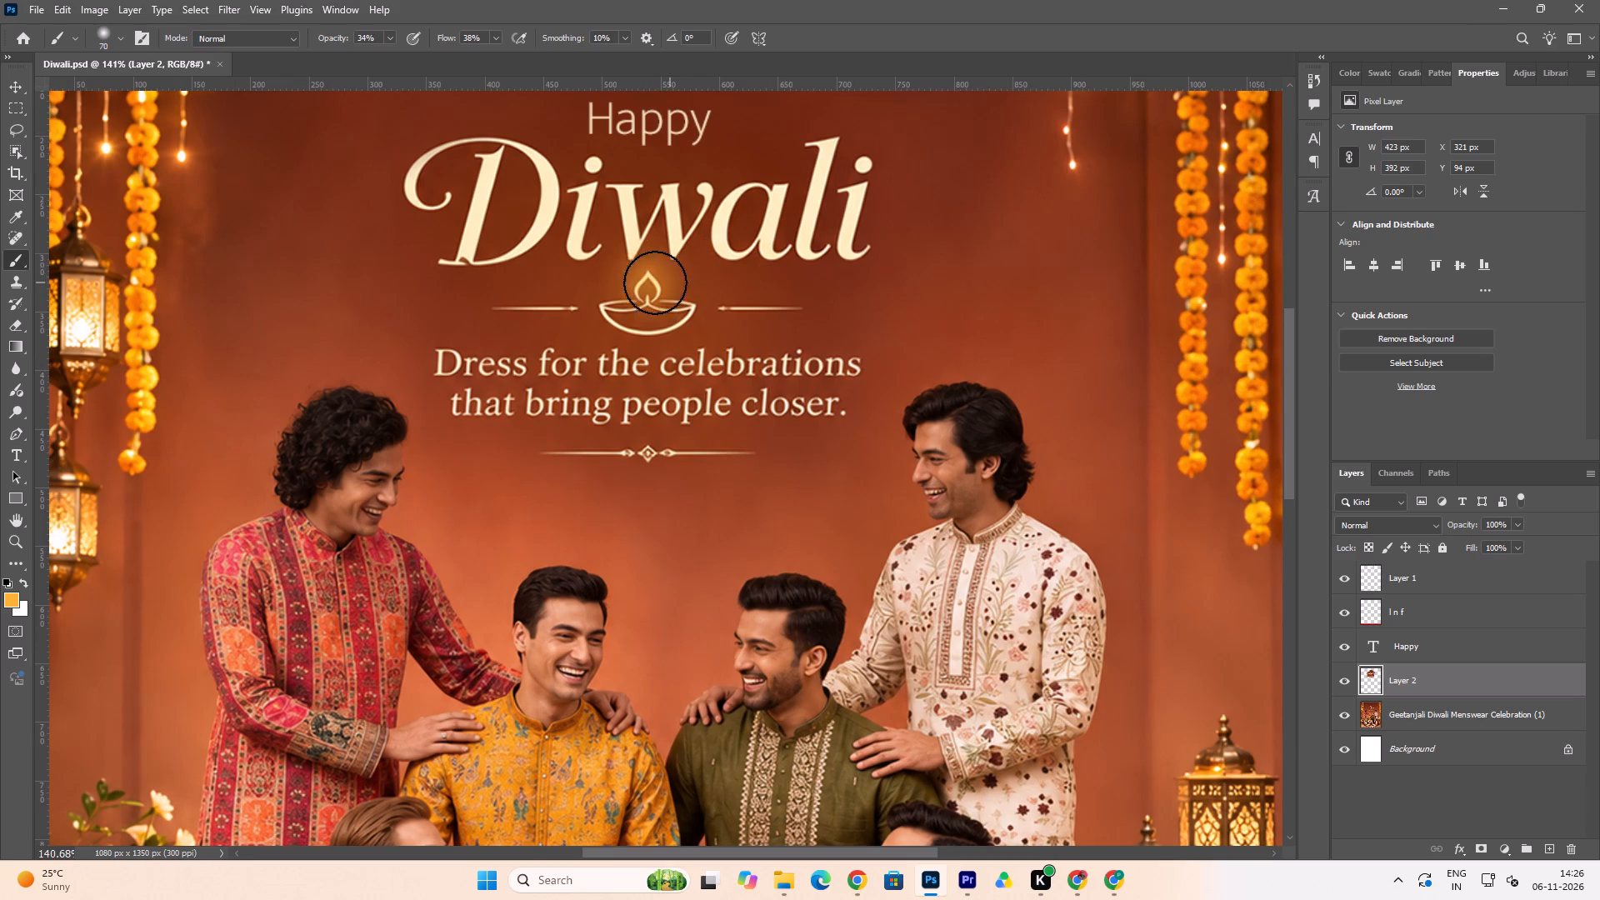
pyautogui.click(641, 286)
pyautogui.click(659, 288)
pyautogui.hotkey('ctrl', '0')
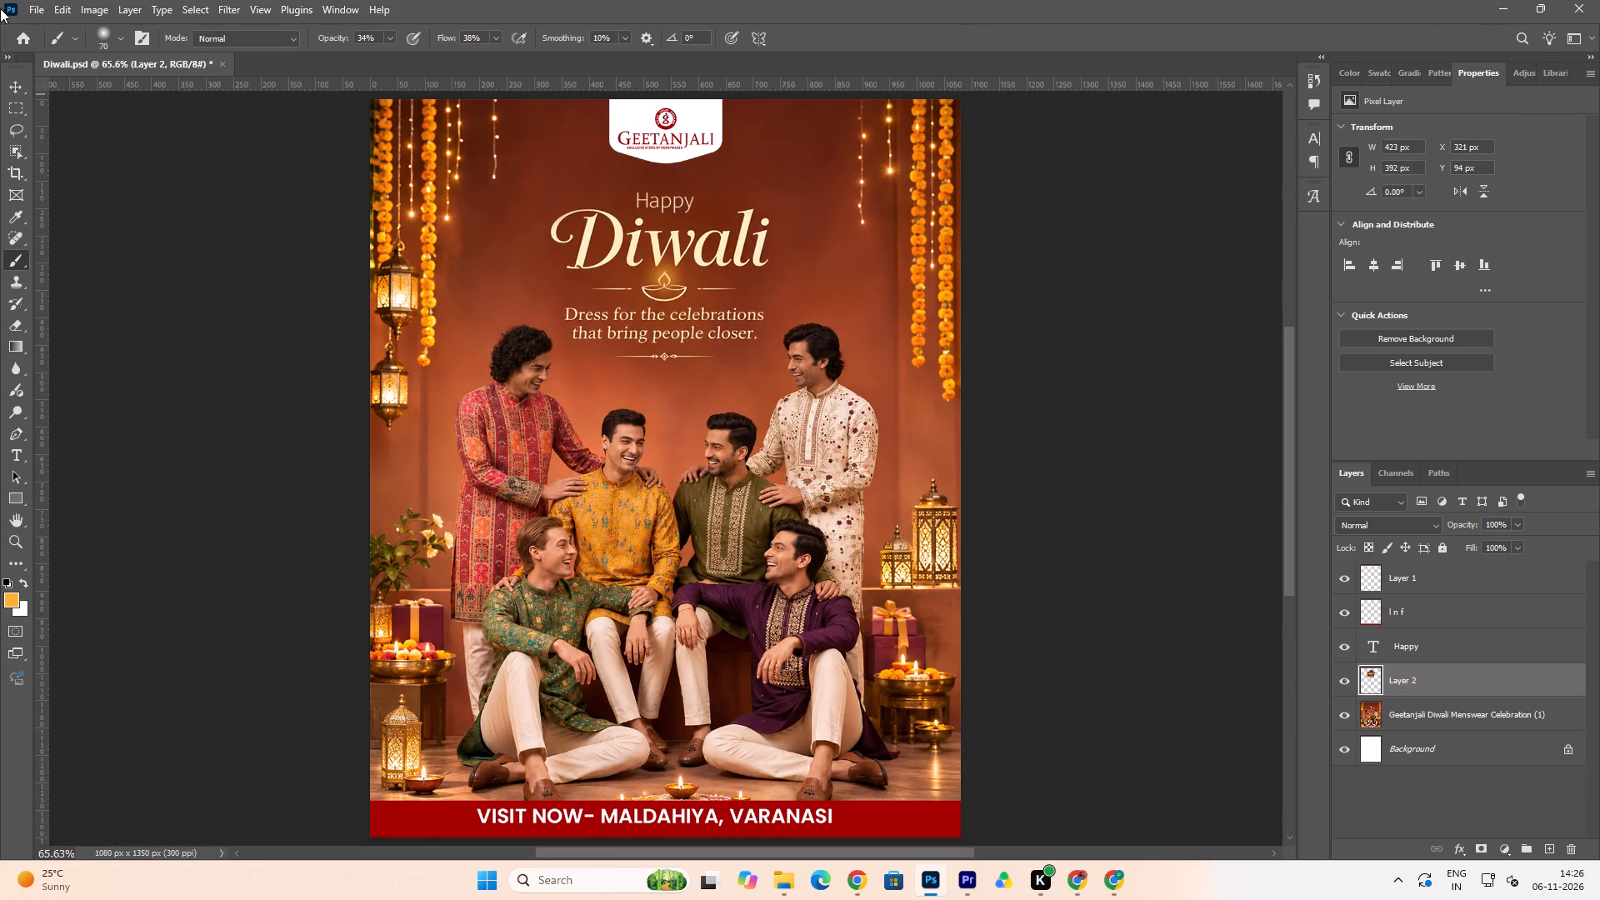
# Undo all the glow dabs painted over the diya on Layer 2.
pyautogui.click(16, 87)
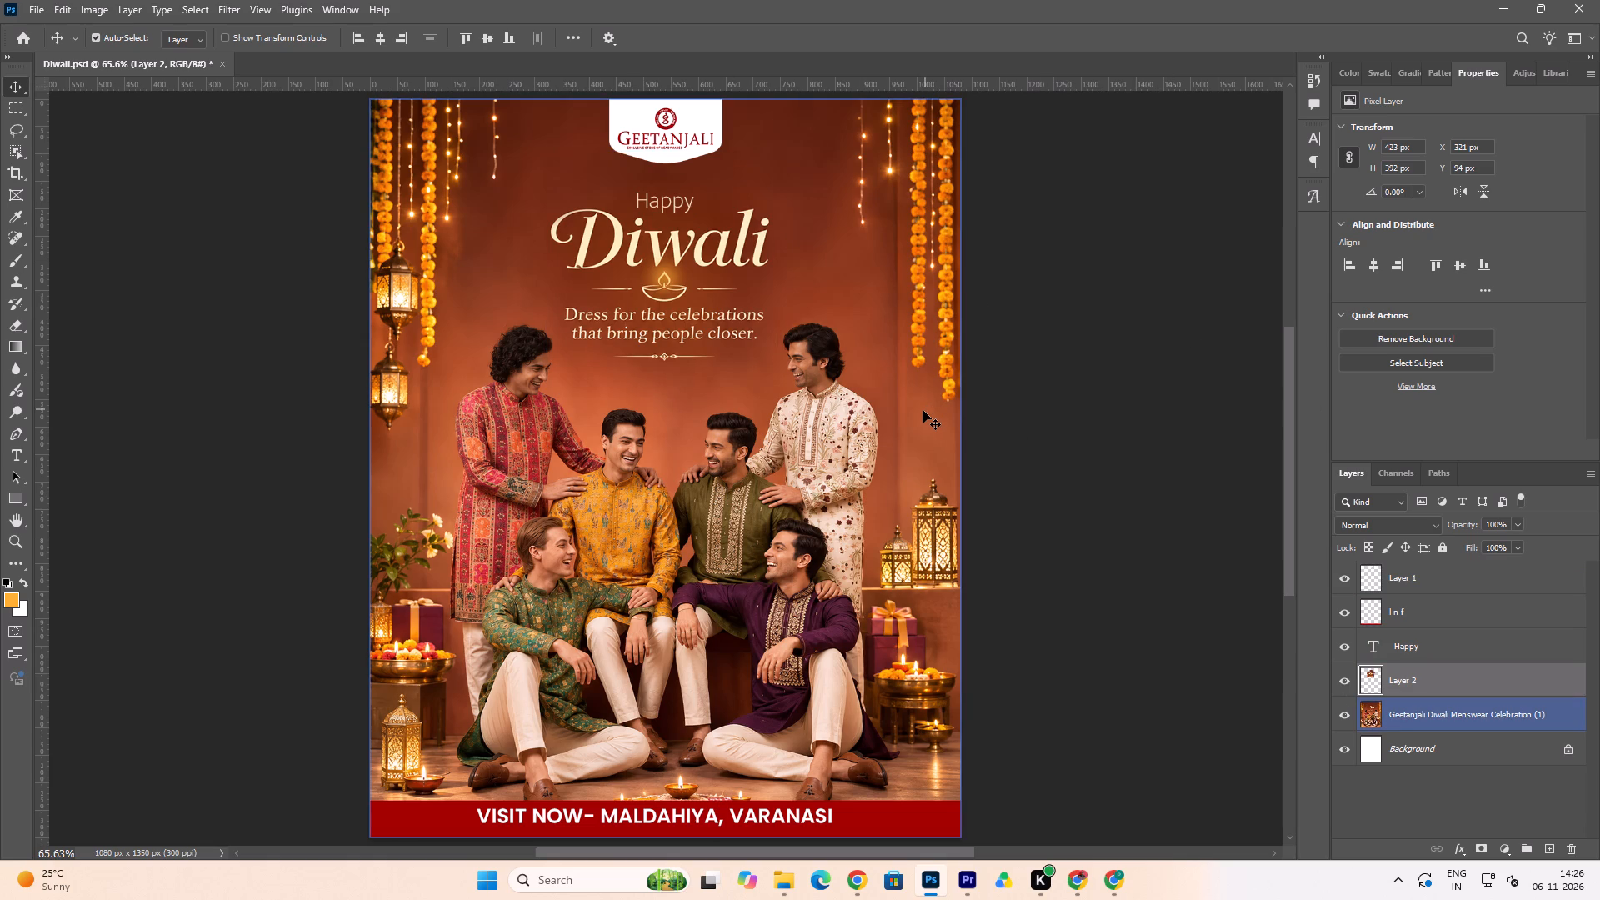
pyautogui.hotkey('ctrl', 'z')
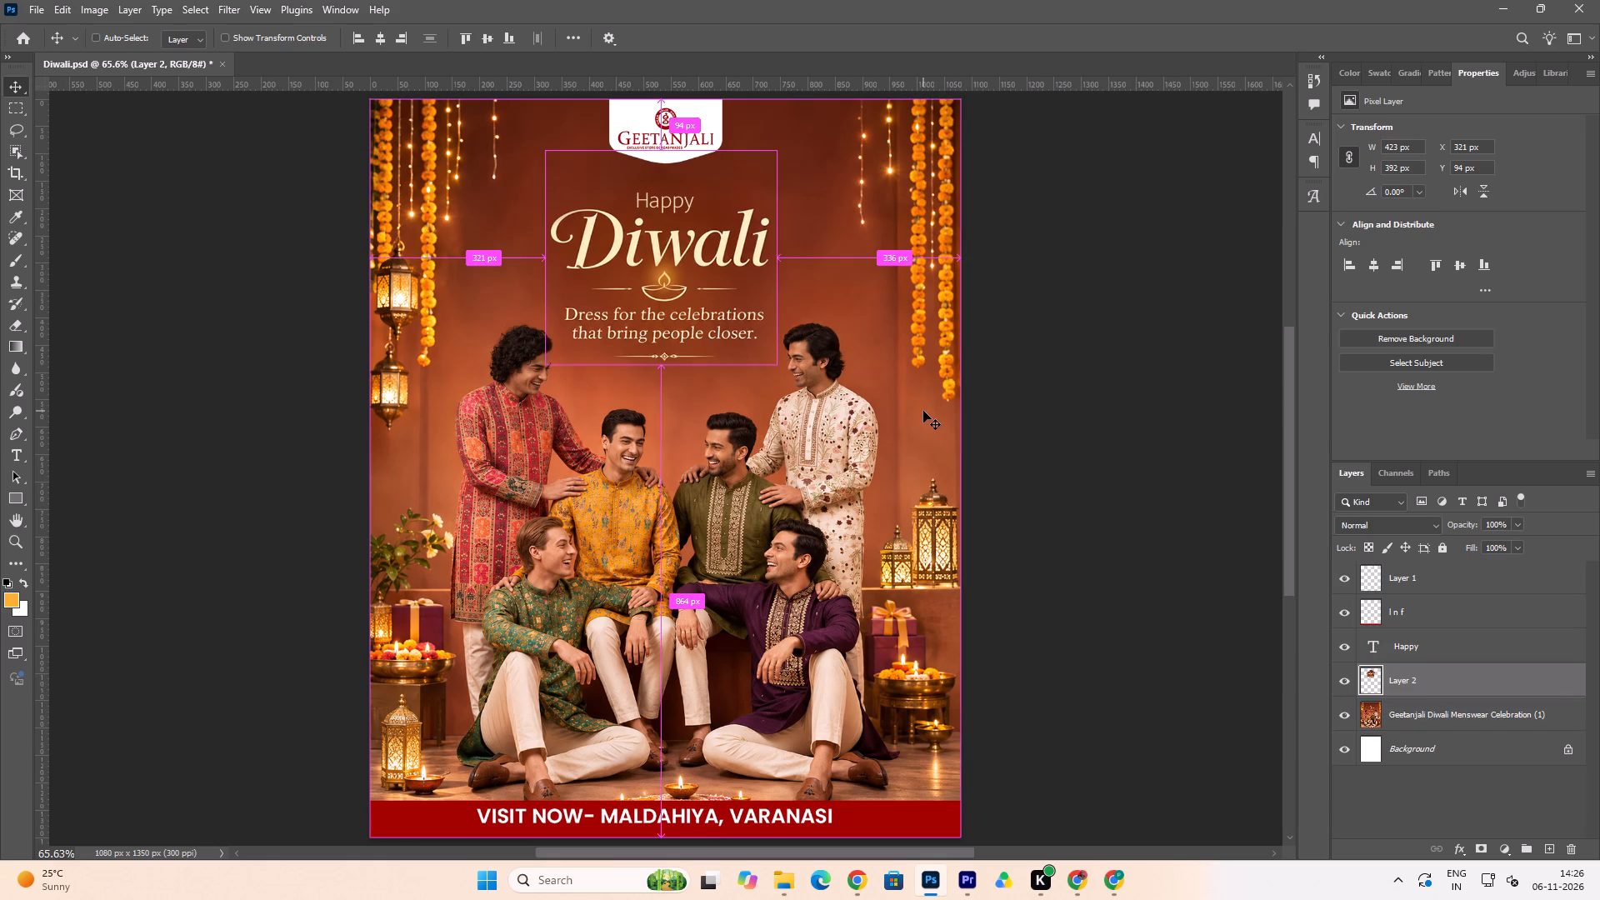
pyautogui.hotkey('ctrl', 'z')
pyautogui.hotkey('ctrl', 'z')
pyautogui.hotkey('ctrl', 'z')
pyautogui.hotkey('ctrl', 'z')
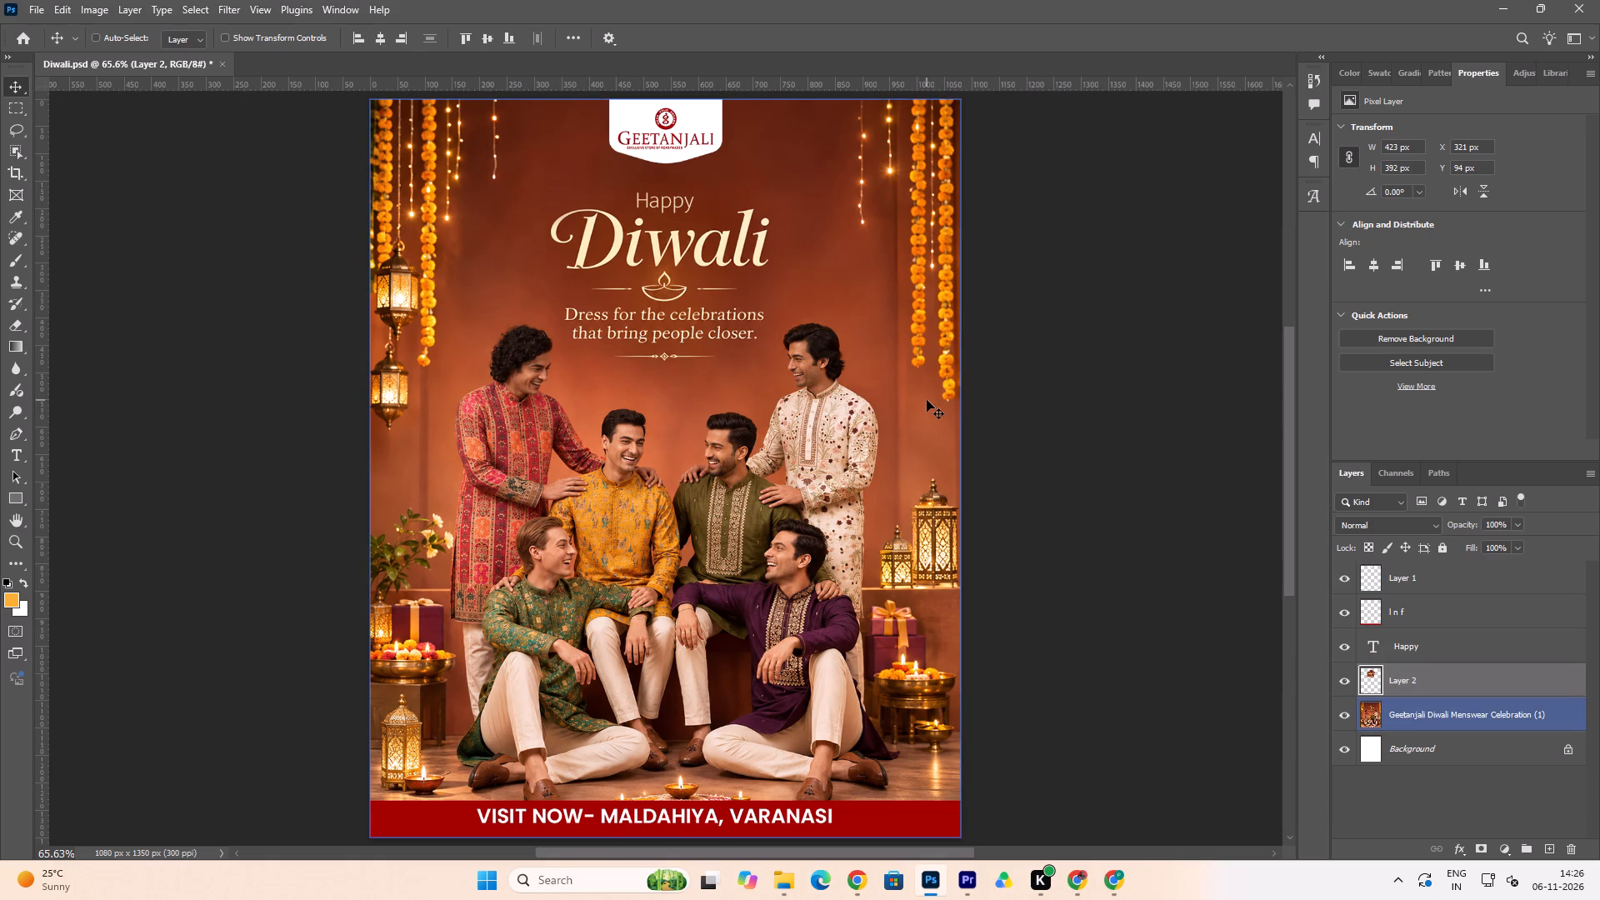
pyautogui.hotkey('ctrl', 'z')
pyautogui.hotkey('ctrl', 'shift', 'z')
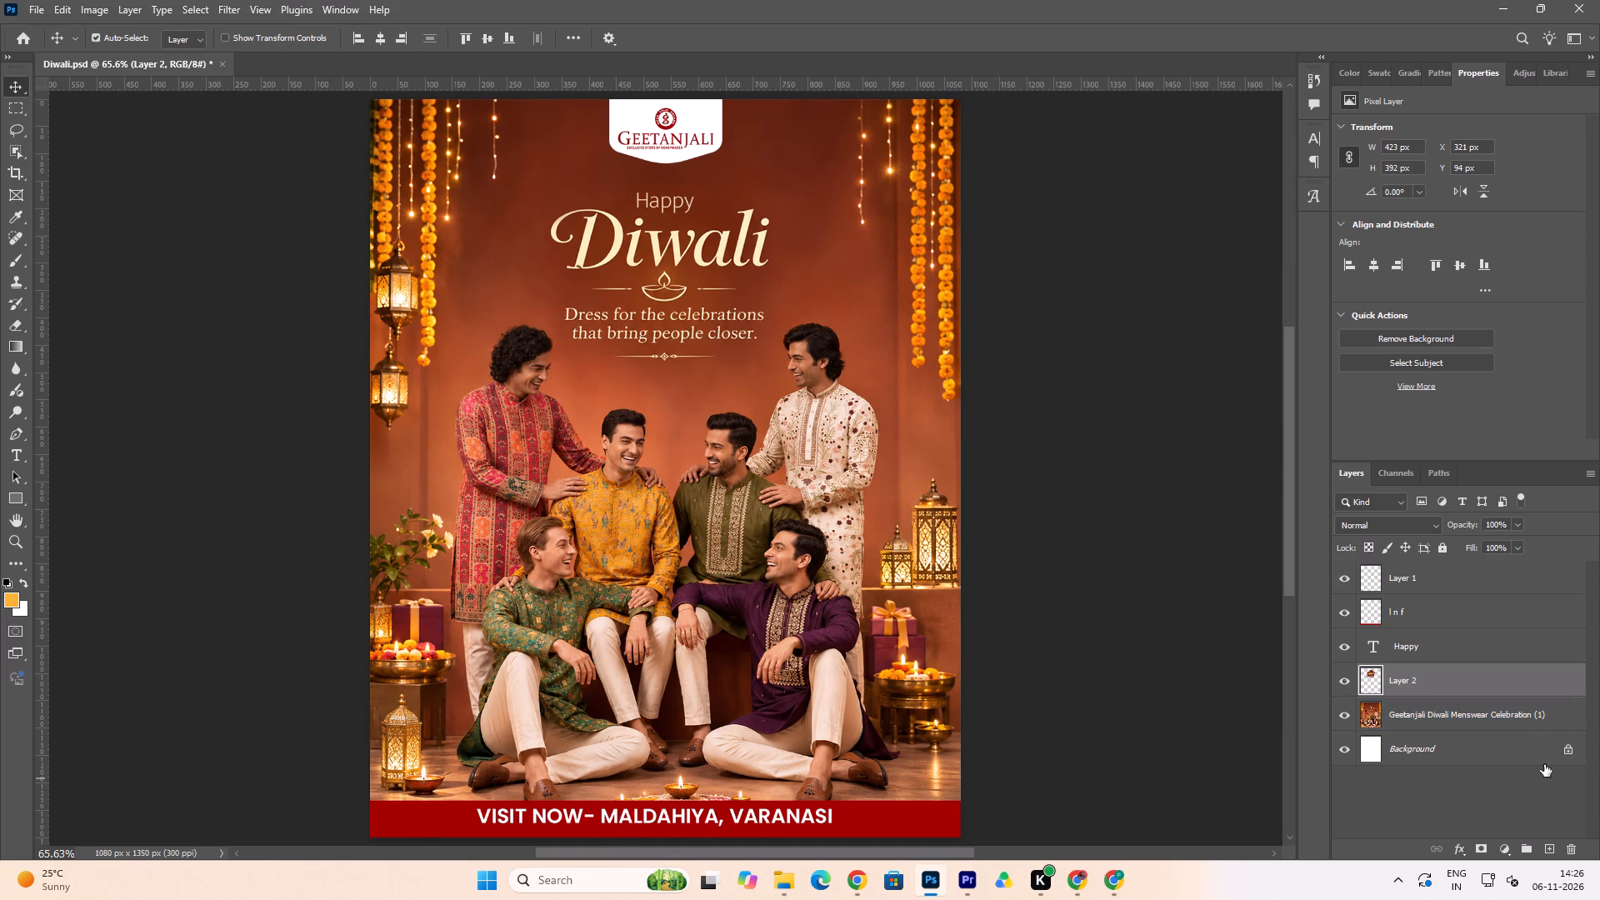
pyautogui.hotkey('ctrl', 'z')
# Add a new layer above Layer 2 and paint a soft glow over the diya flame with 70 px and 100 px brush dabs.
pyautogui.click(1548, 846)
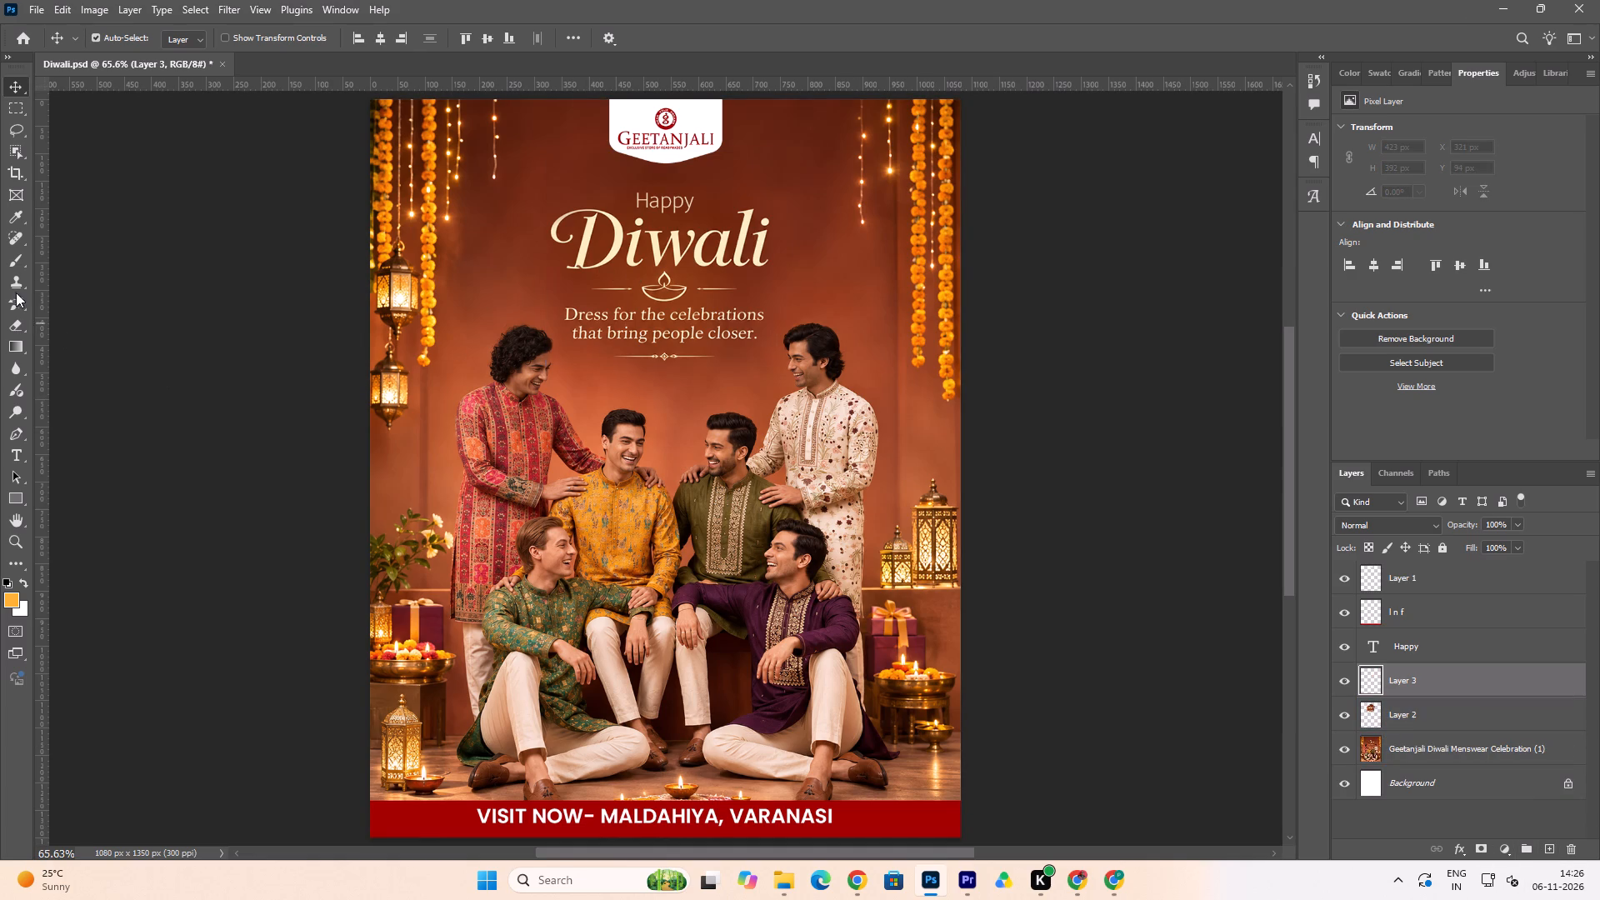
pyautogui.click(8, 258)
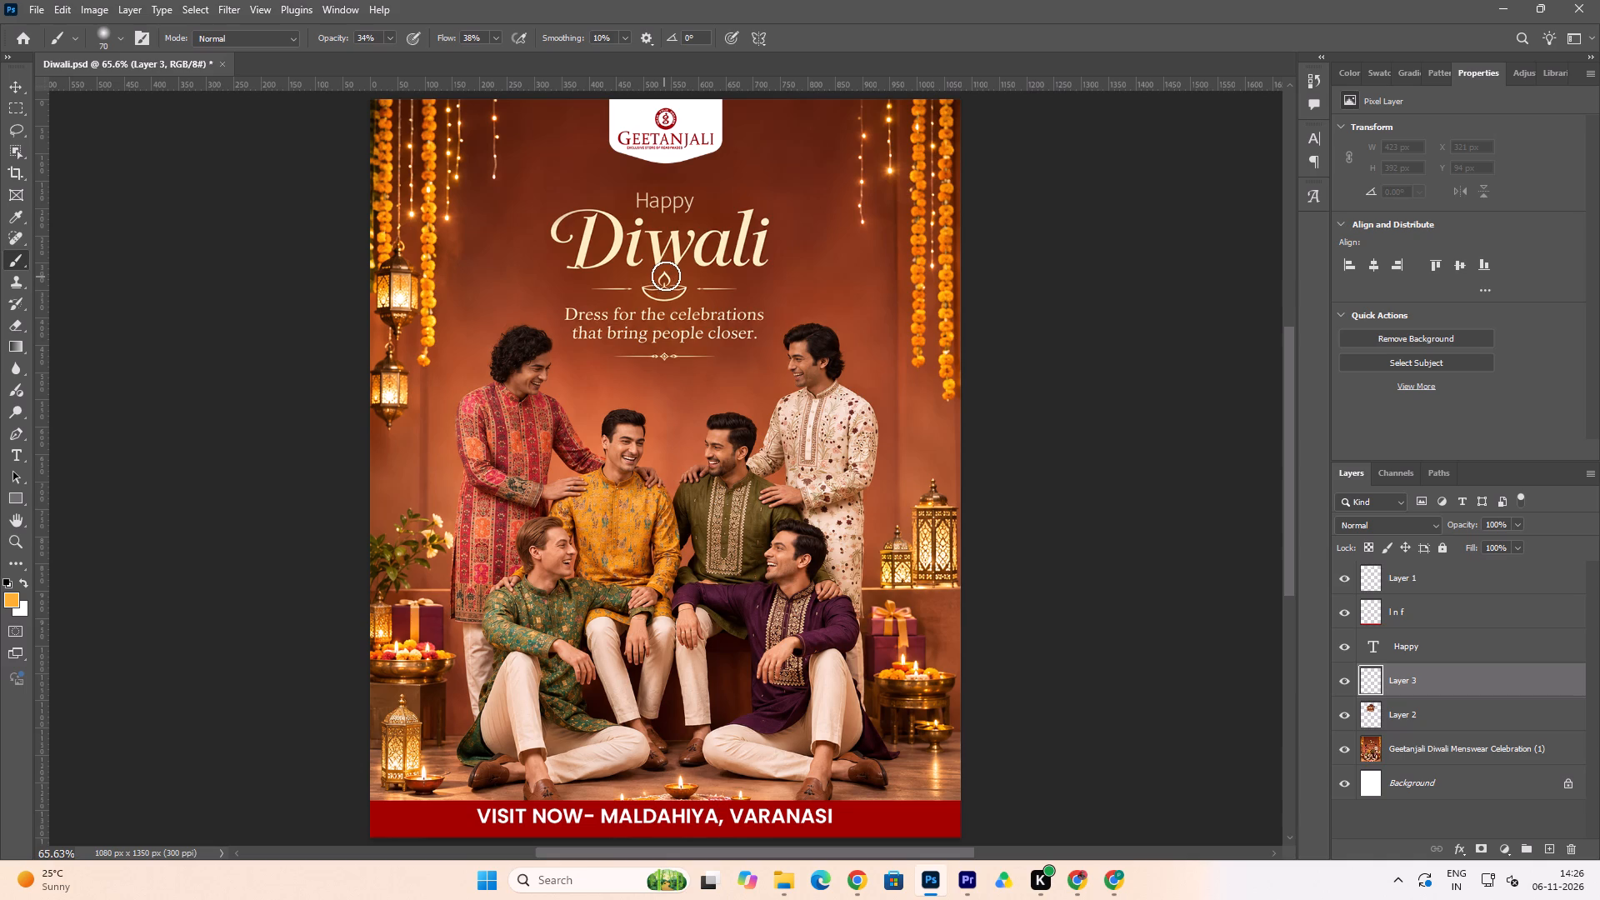
pyautogui.tripleClick(664, 277)
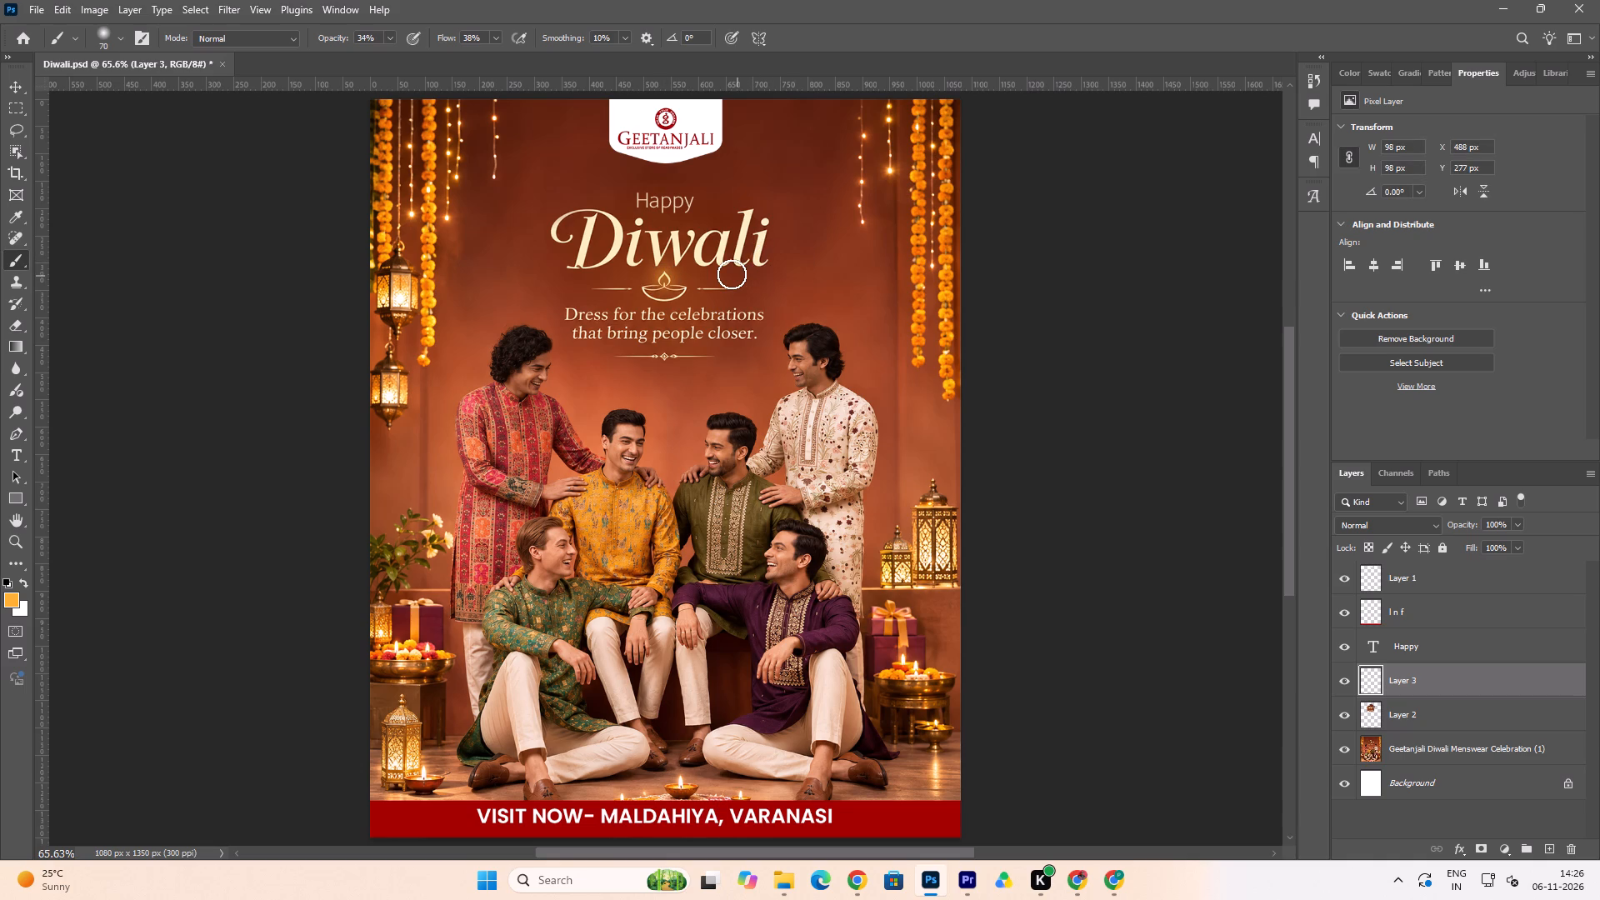
pyautogui.press(']')
pyautogui.press(']')
pyautogui.press(']')
pyautogui.click(663, 277)
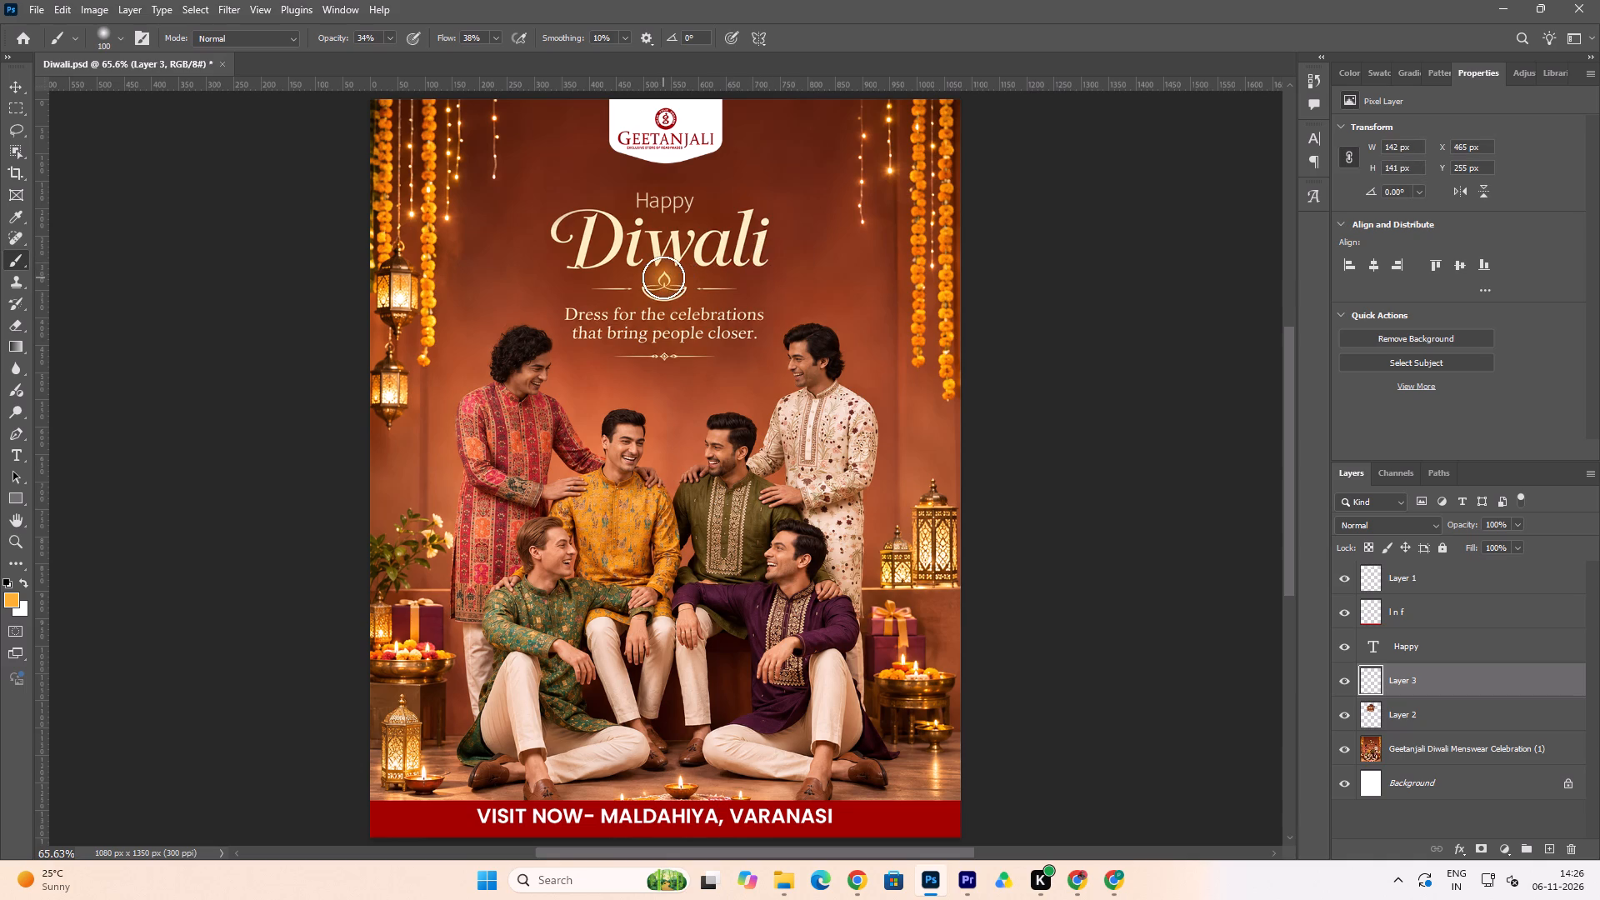
pyautogui.click(665, 281)
pyautogui.click(12, 82)
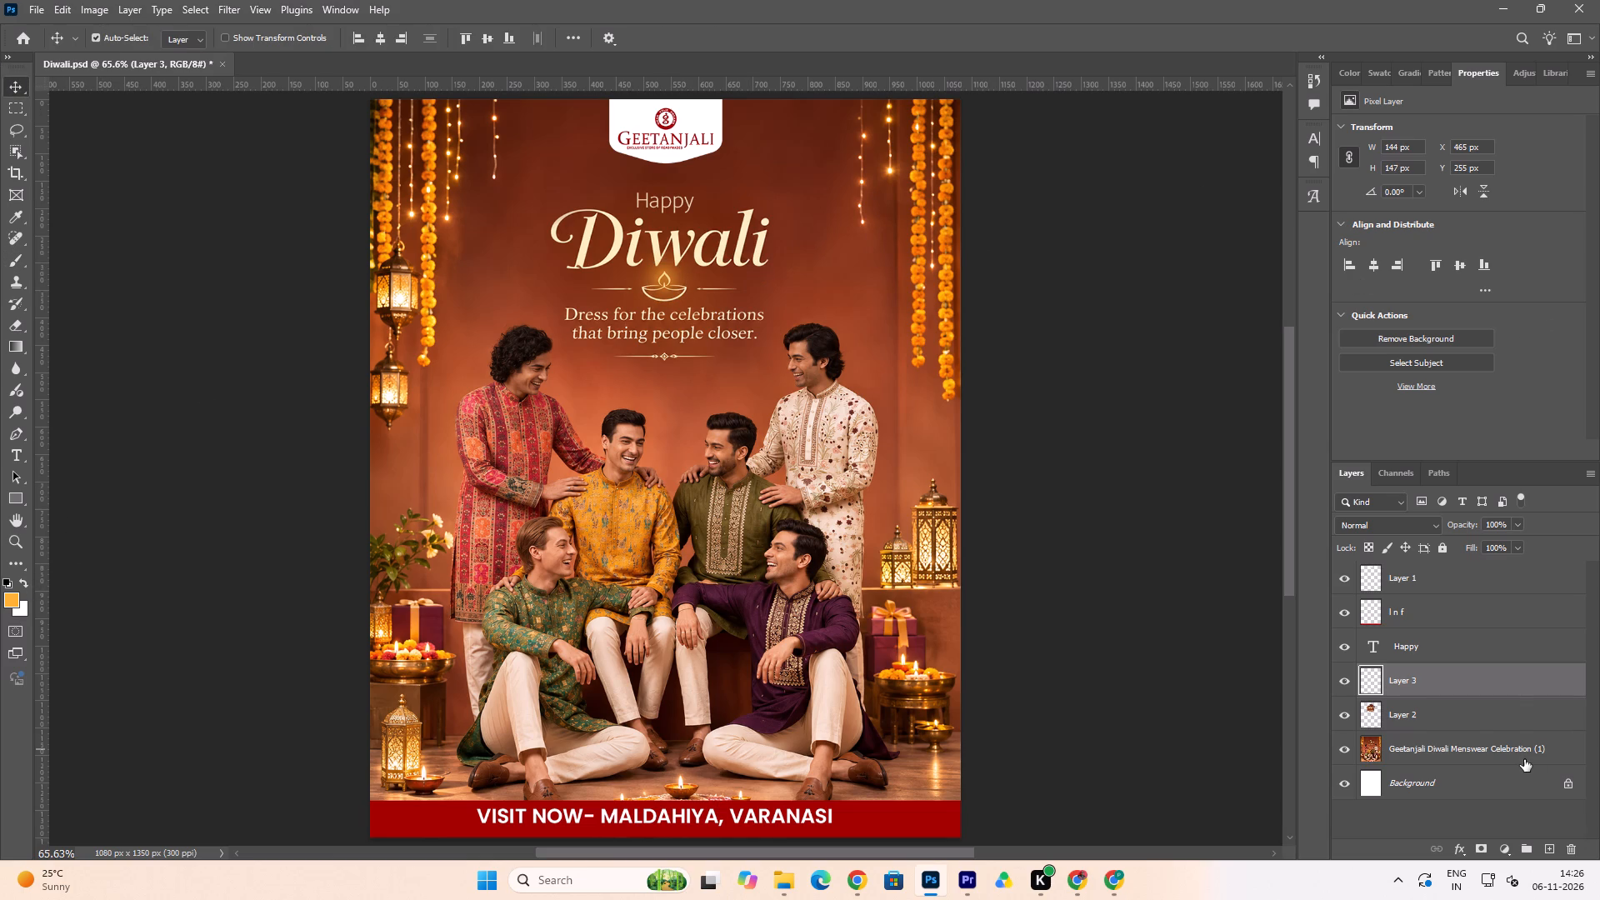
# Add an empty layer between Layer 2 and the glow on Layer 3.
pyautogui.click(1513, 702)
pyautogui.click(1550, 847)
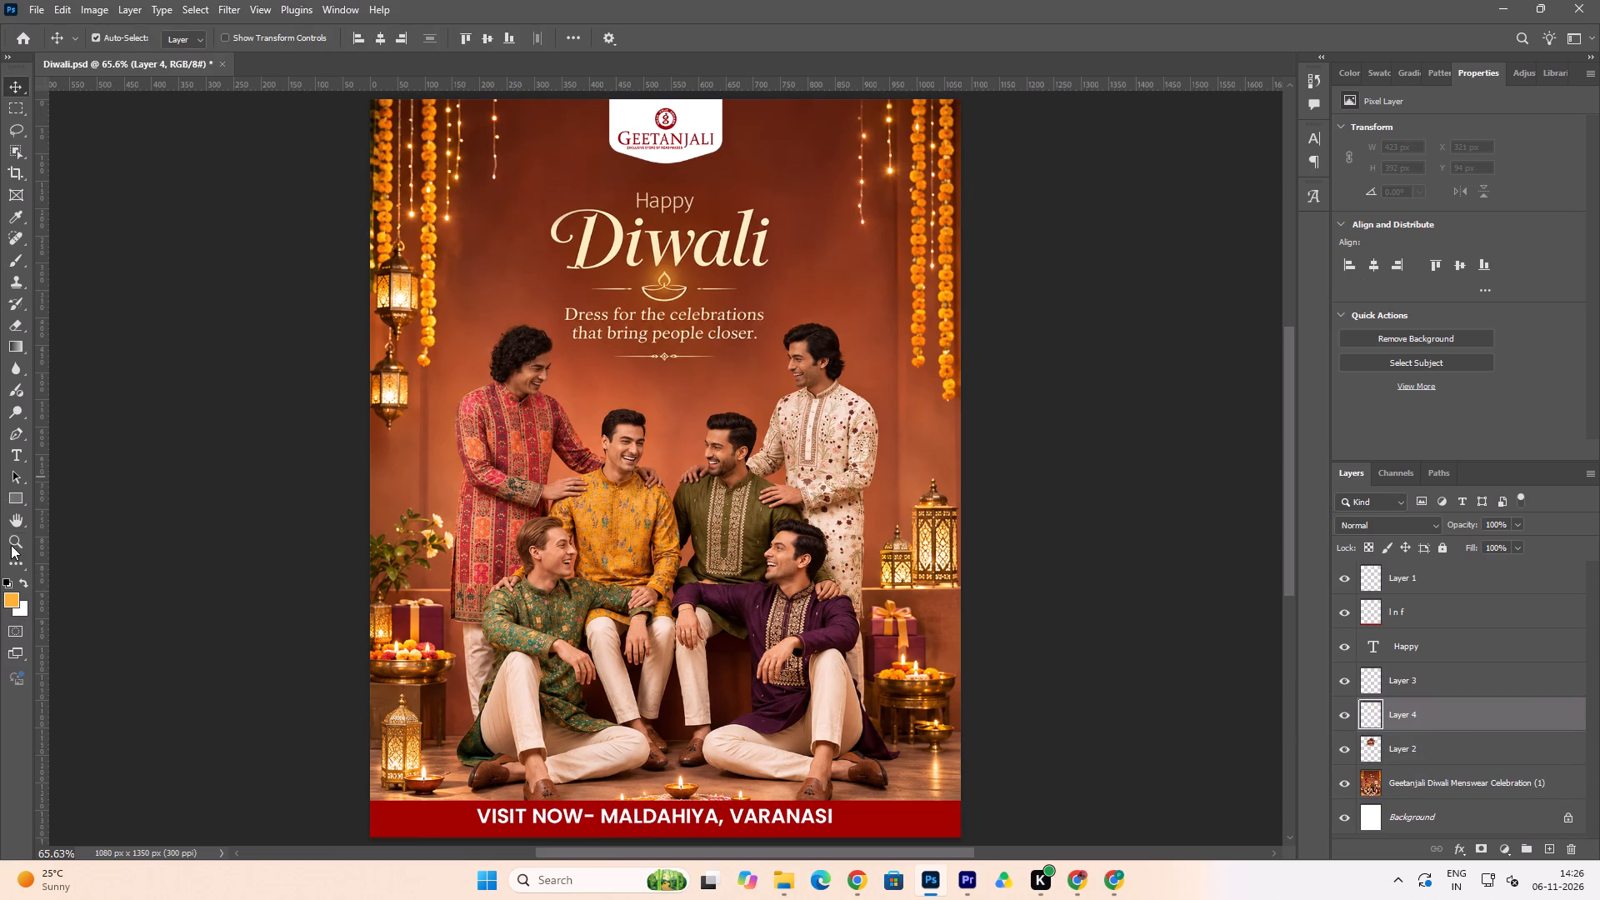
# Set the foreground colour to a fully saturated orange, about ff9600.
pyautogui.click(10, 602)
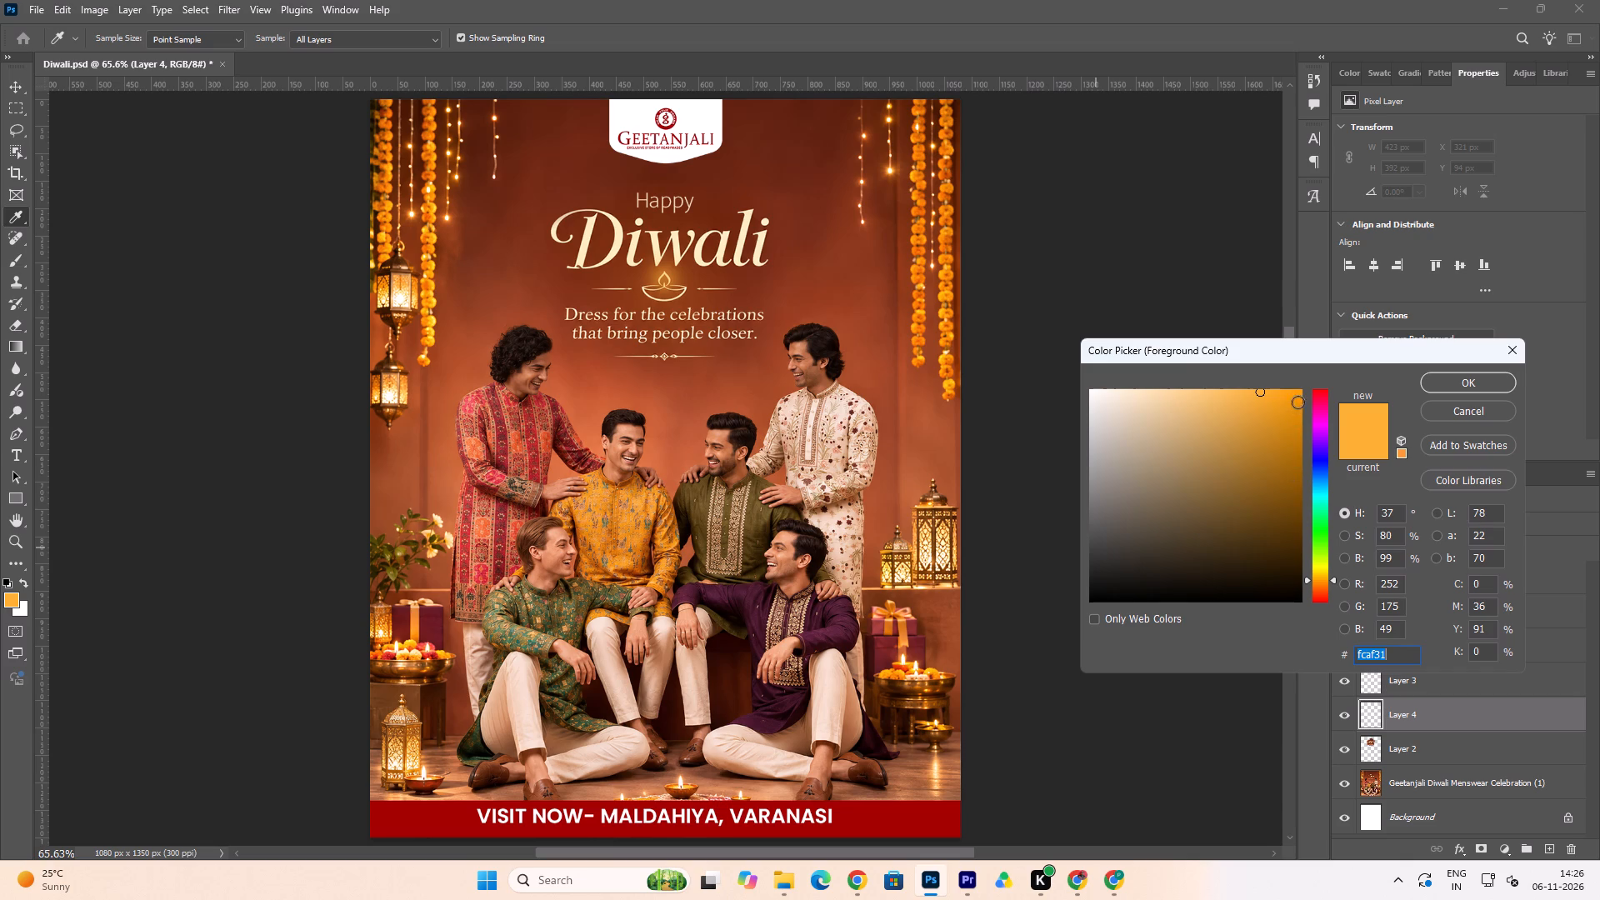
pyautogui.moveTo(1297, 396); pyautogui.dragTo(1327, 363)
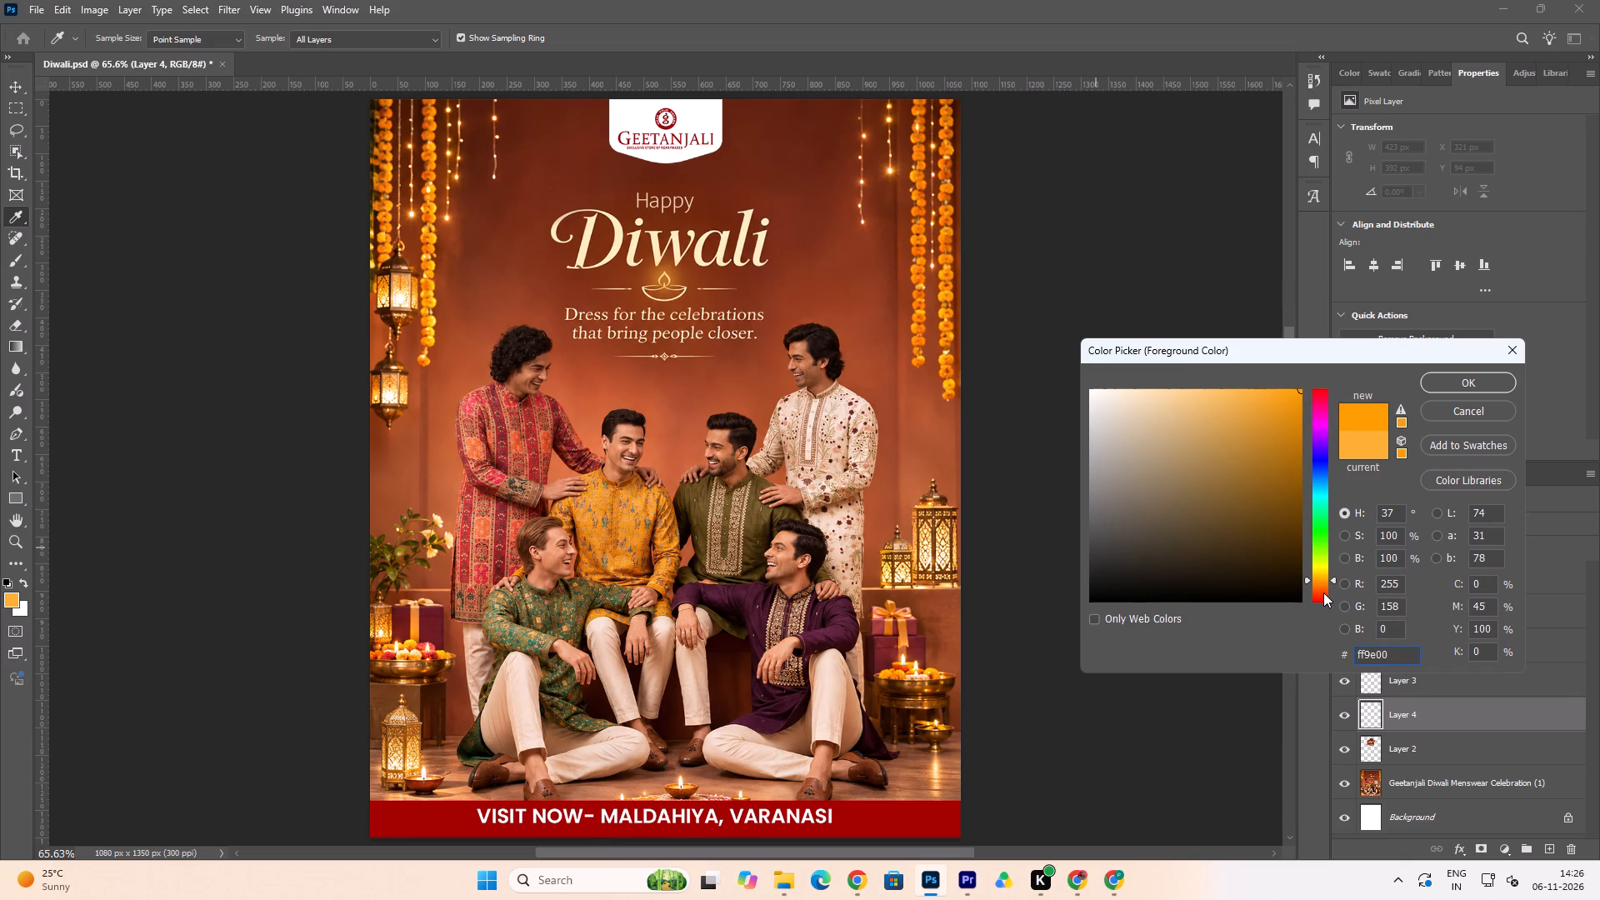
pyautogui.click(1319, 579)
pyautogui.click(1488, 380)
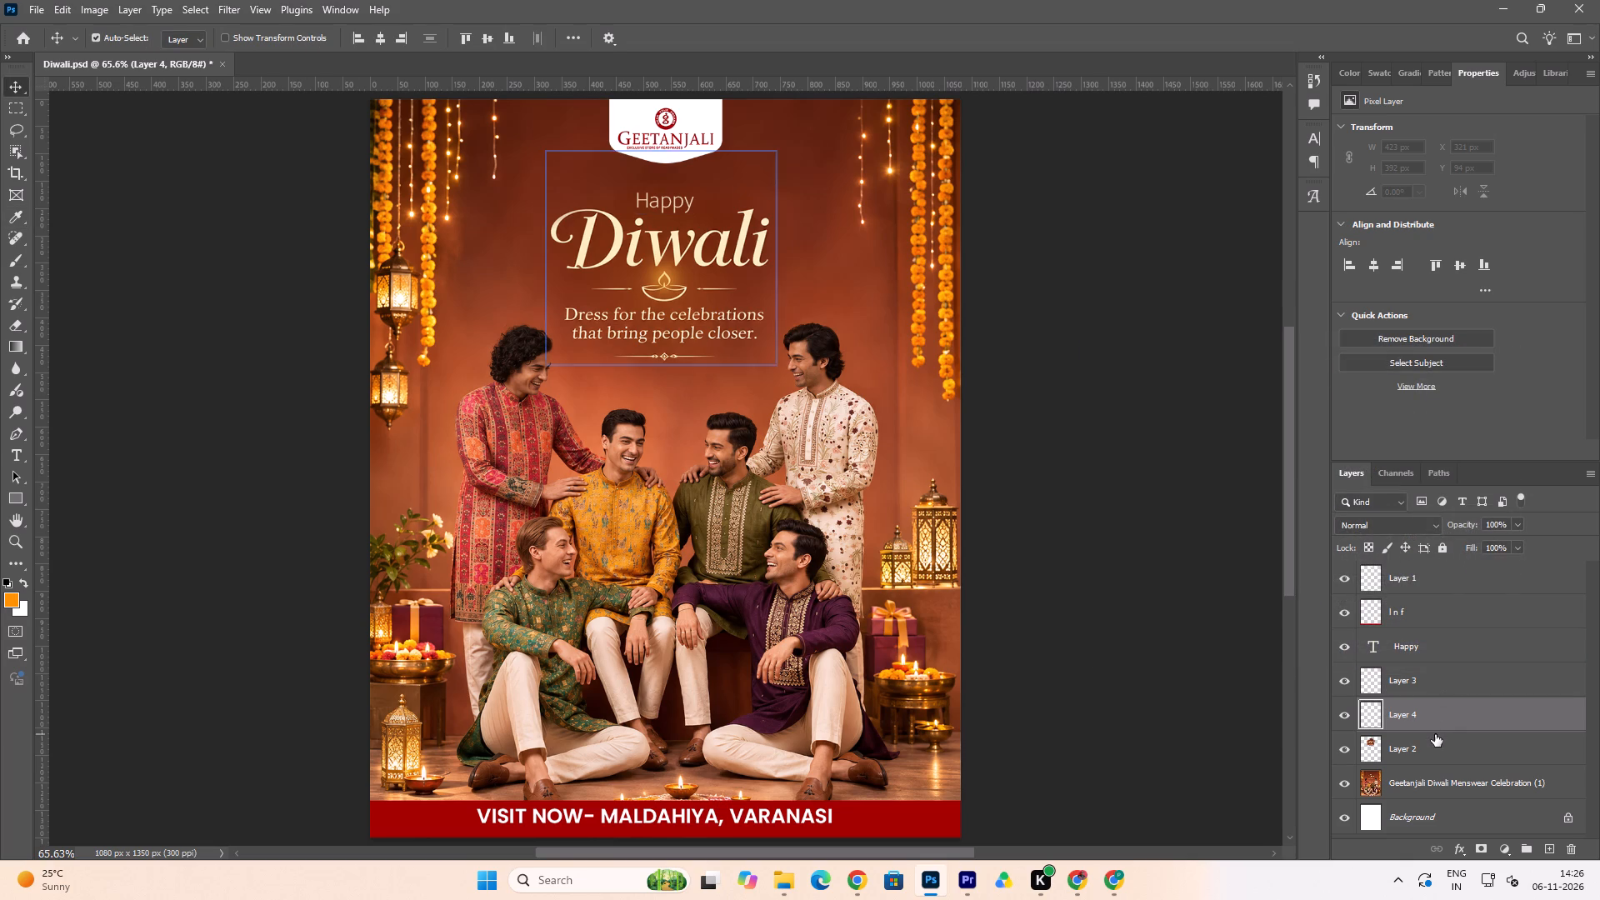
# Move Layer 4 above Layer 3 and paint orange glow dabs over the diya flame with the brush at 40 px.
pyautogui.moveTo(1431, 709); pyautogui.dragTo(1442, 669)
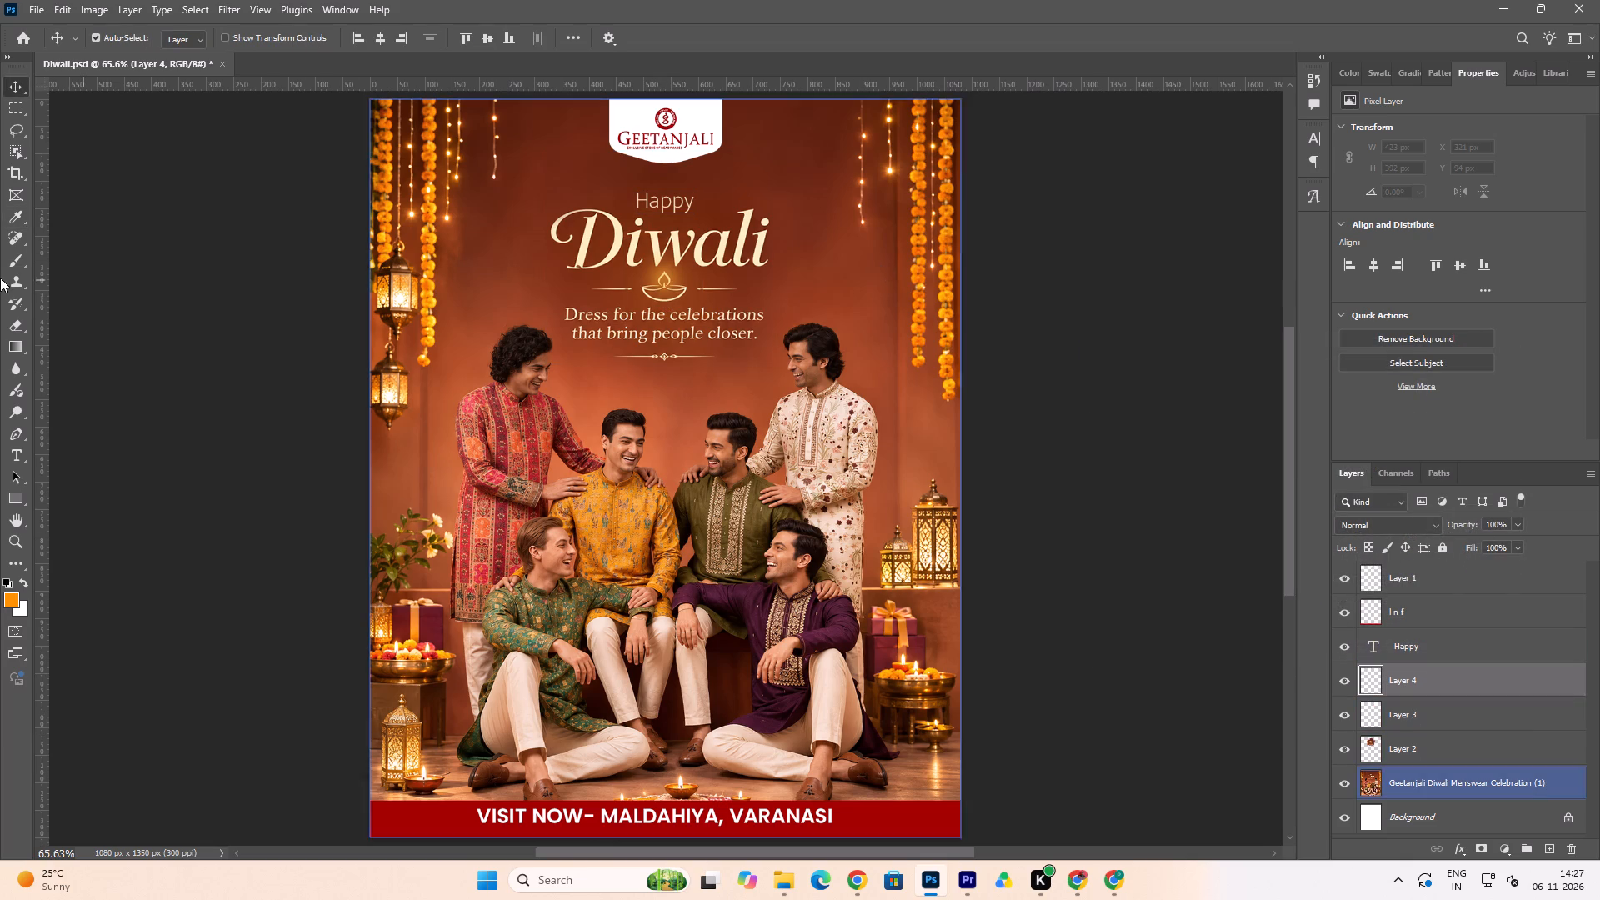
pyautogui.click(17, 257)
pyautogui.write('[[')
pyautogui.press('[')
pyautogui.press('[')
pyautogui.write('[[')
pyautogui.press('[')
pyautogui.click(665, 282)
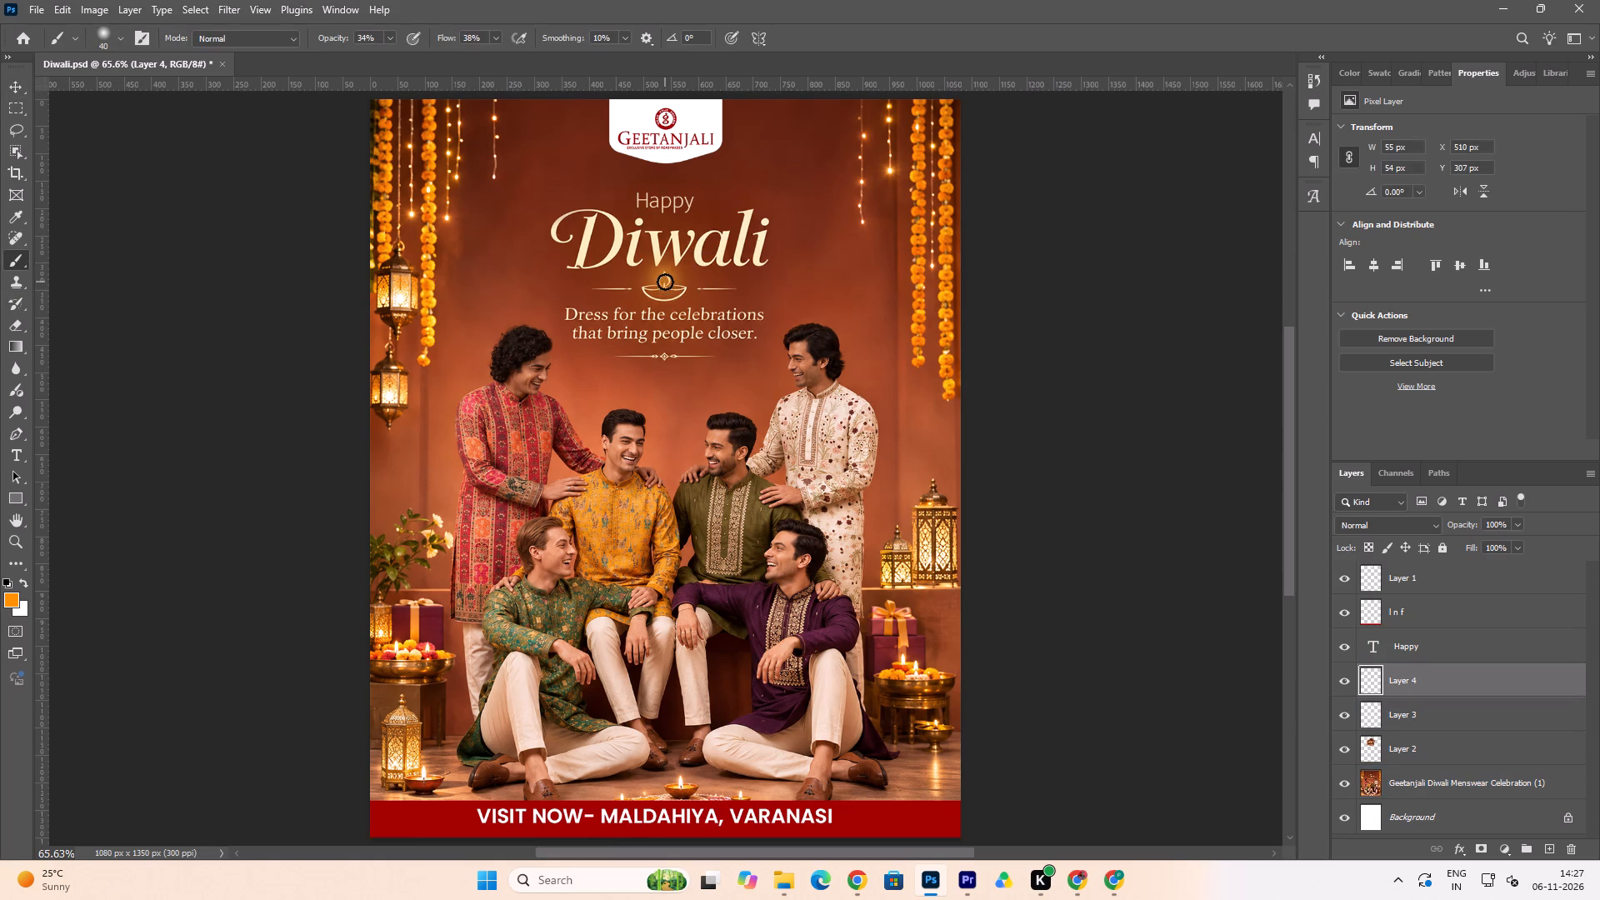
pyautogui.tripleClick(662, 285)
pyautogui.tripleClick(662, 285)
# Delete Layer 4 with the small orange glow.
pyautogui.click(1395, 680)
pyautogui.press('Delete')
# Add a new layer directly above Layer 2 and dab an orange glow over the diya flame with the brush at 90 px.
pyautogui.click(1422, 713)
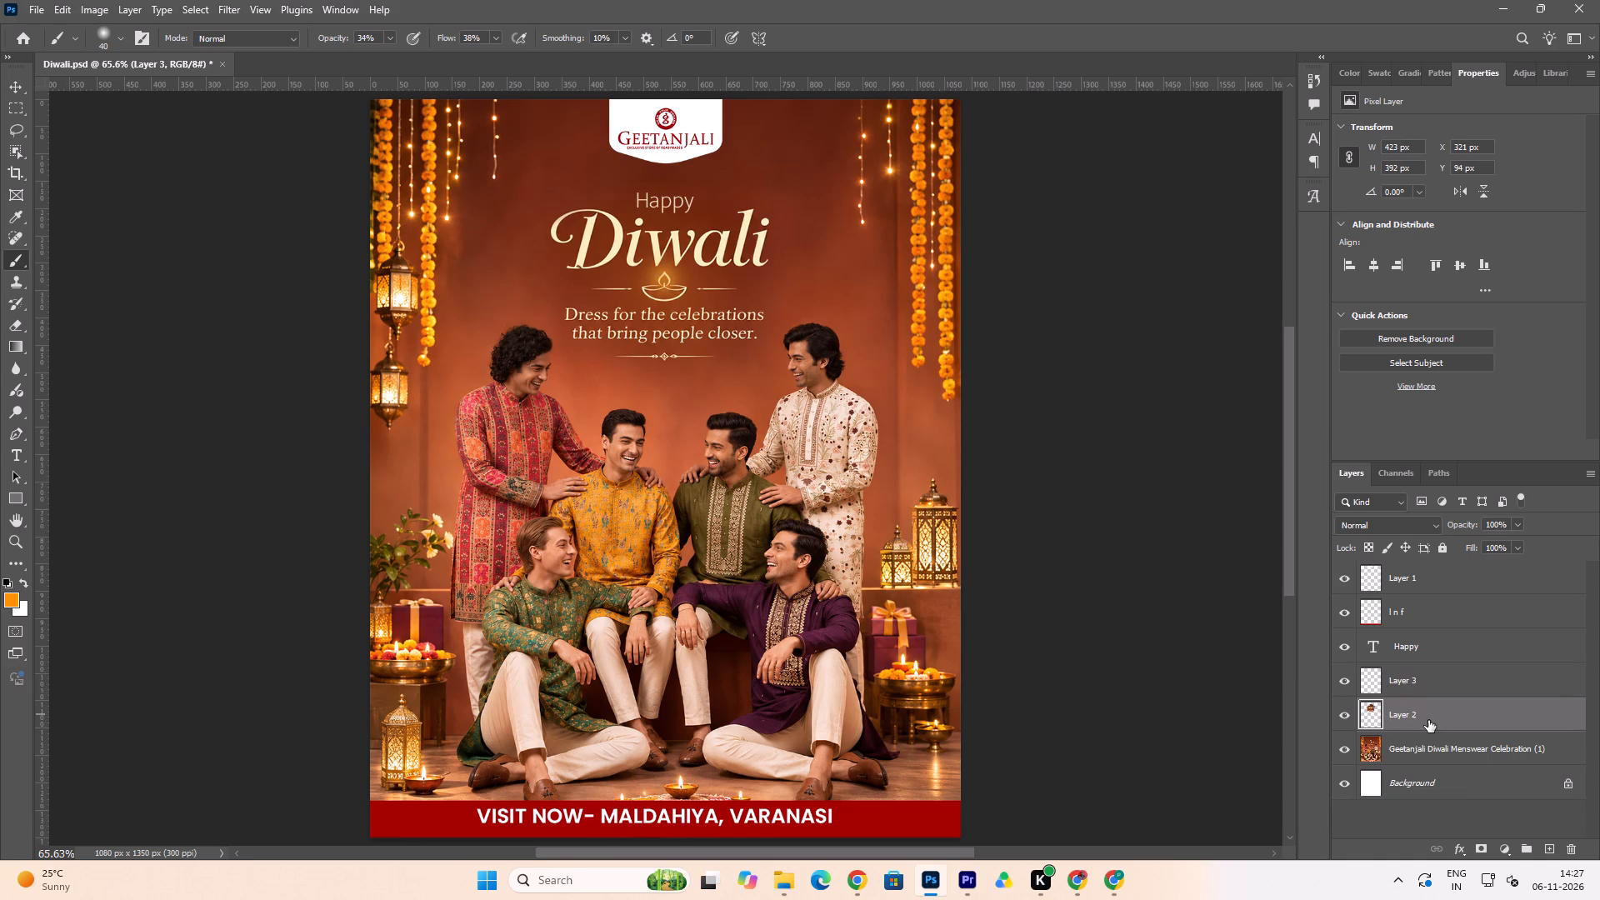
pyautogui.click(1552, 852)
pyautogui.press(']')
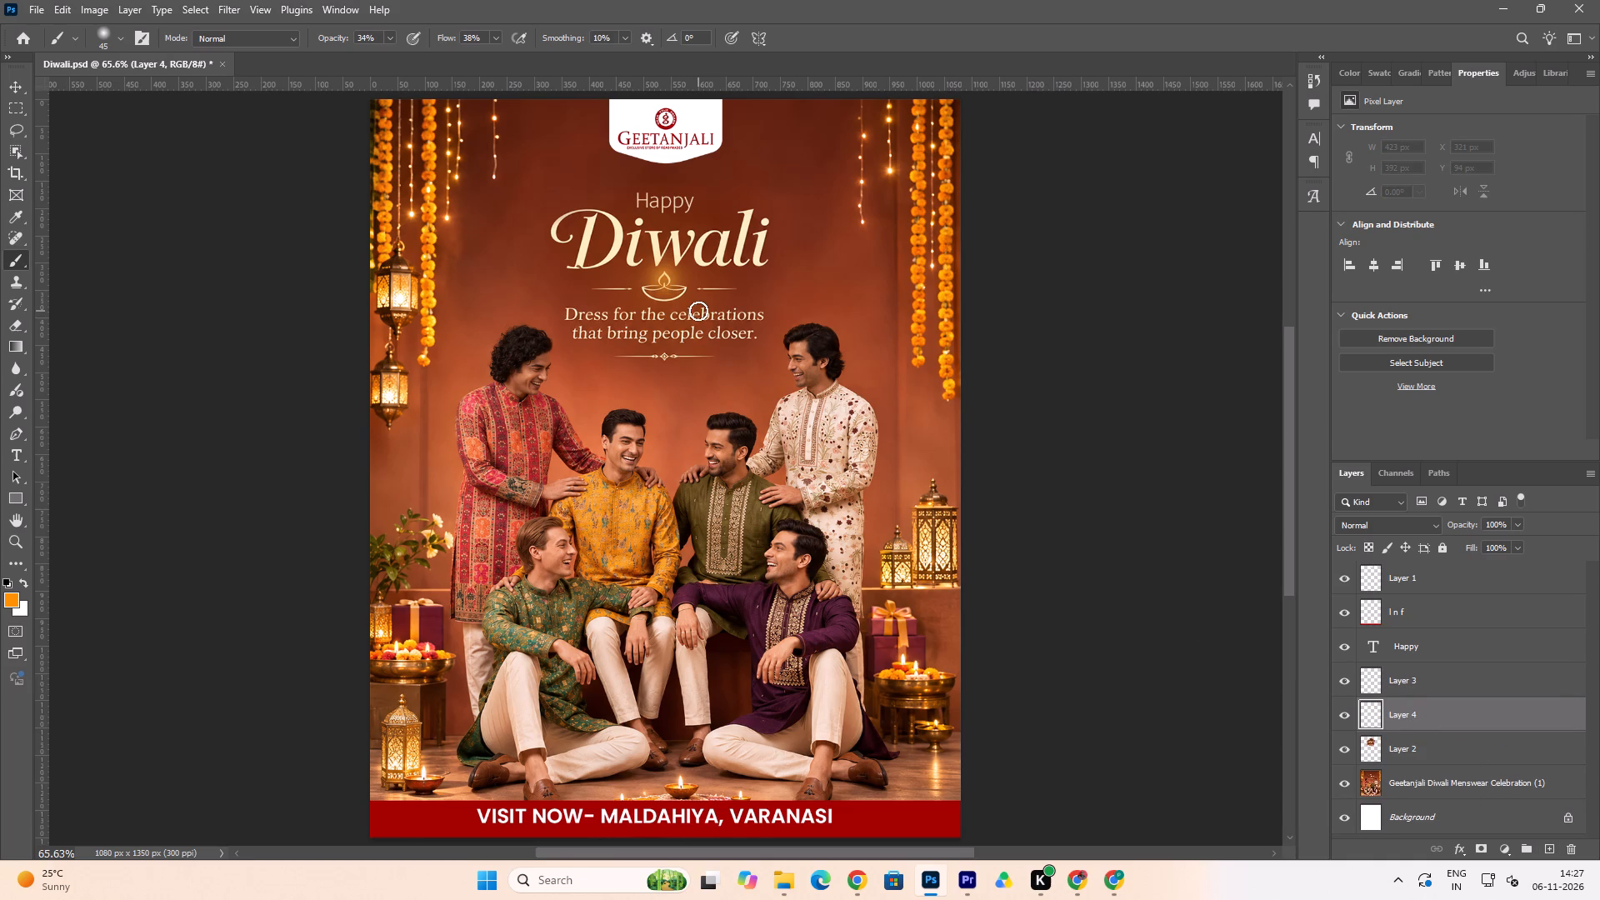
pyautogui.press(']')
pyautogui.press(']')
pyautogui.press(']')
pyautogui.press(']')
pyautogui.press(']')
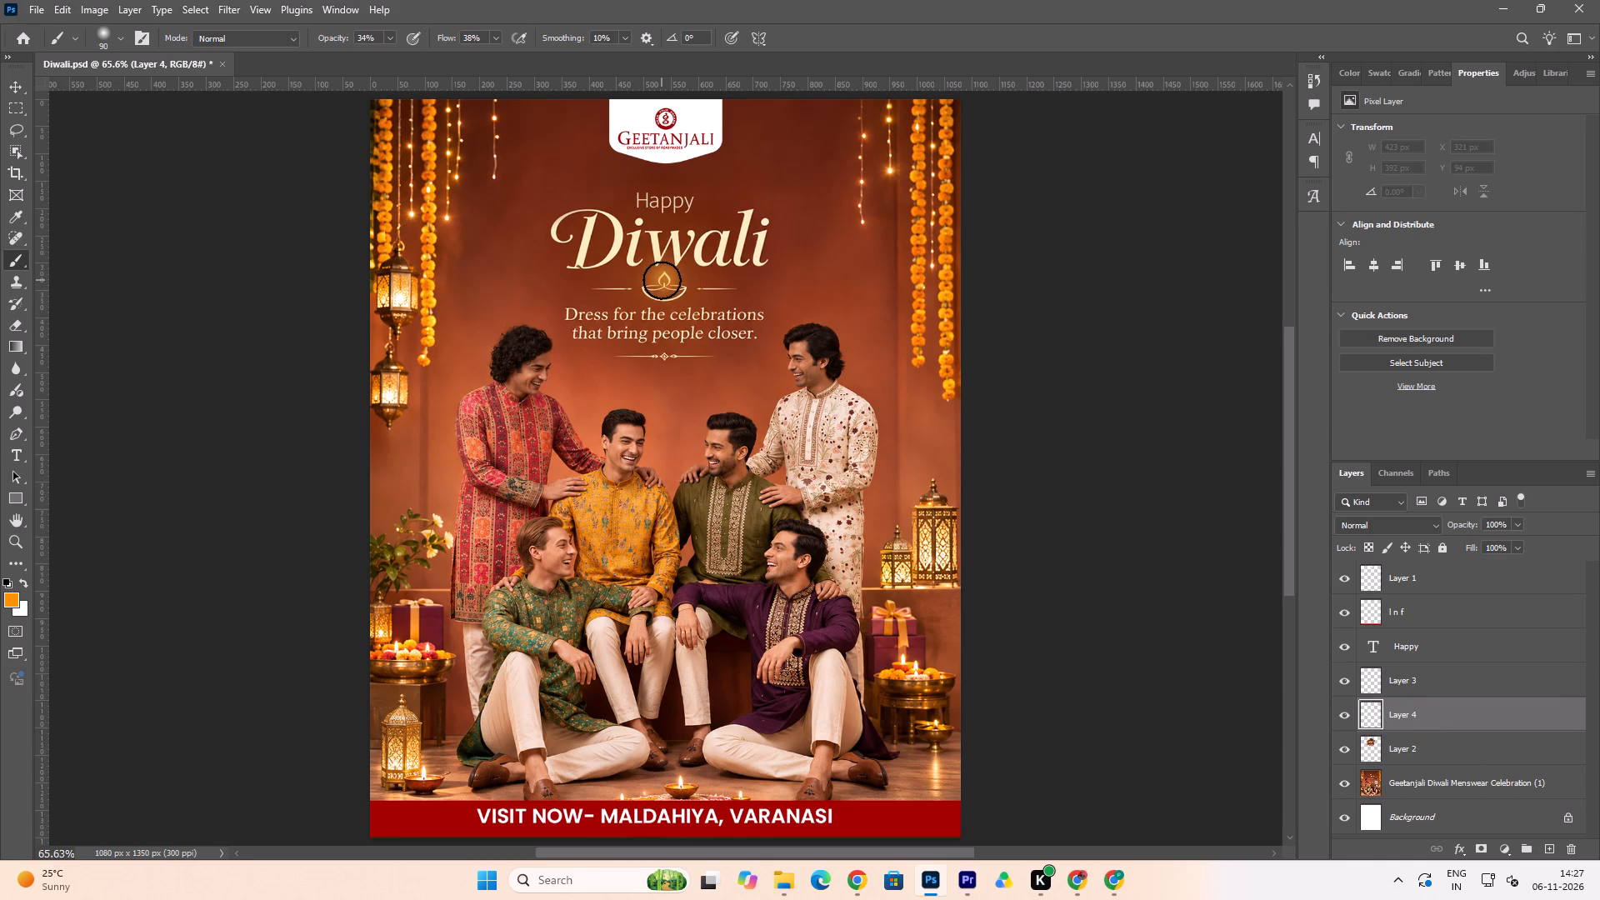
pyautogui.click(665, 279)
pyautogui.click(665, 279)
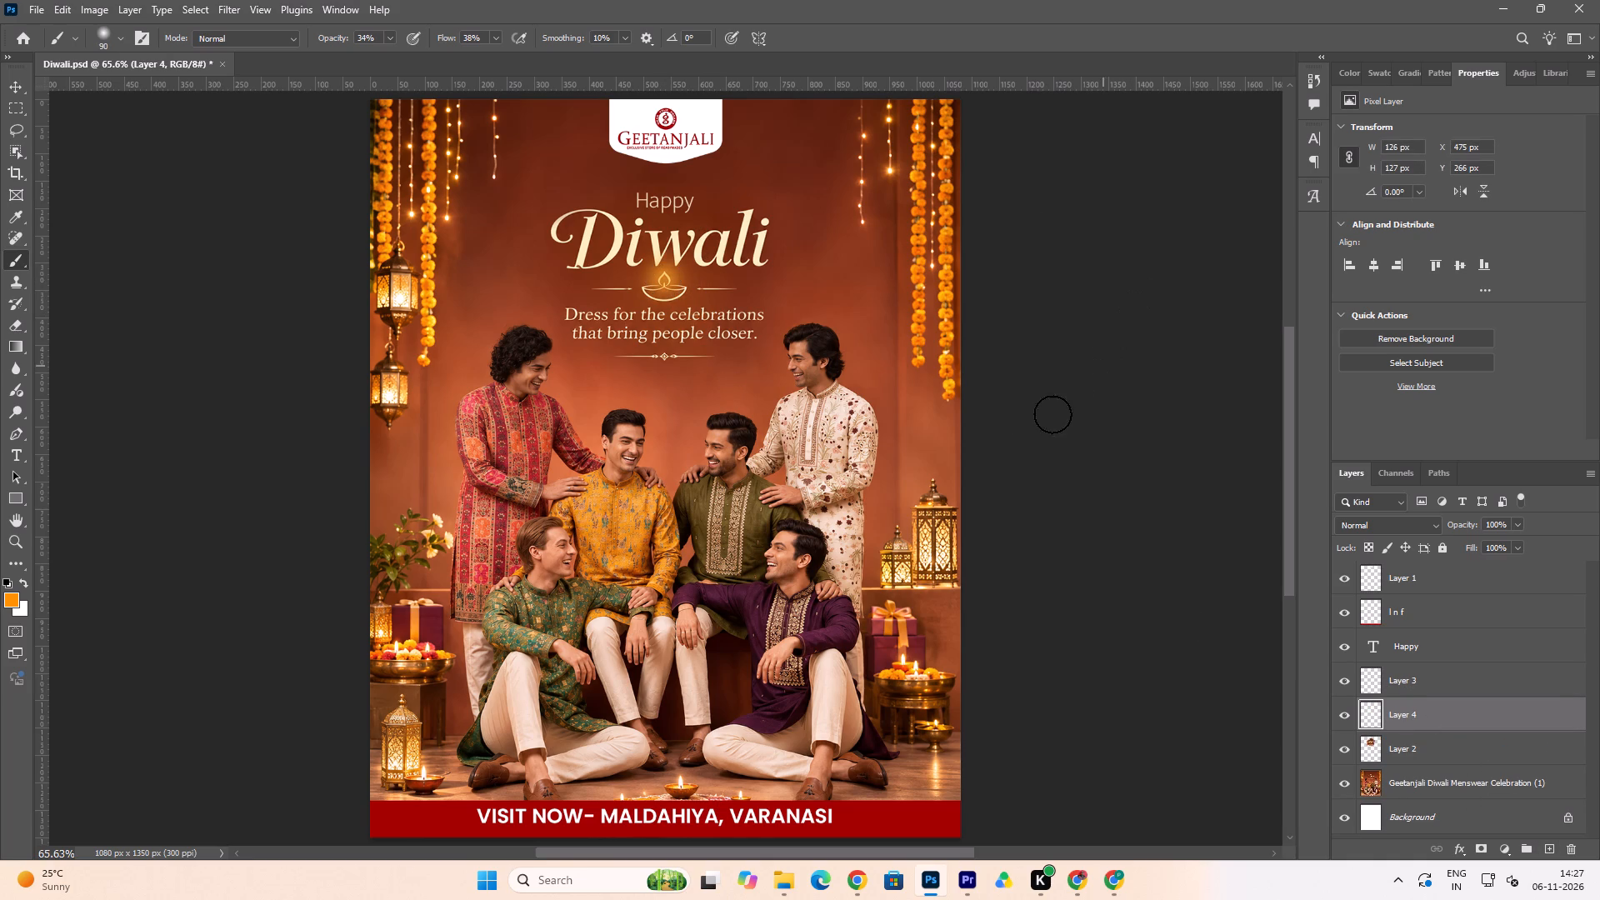
# Change the foreground colour to a pale peach-orange.
pyautogui.click(12, 602)
pyautogui.moveTo(1199, 393); pyautogui.dragTo(1185, 390)
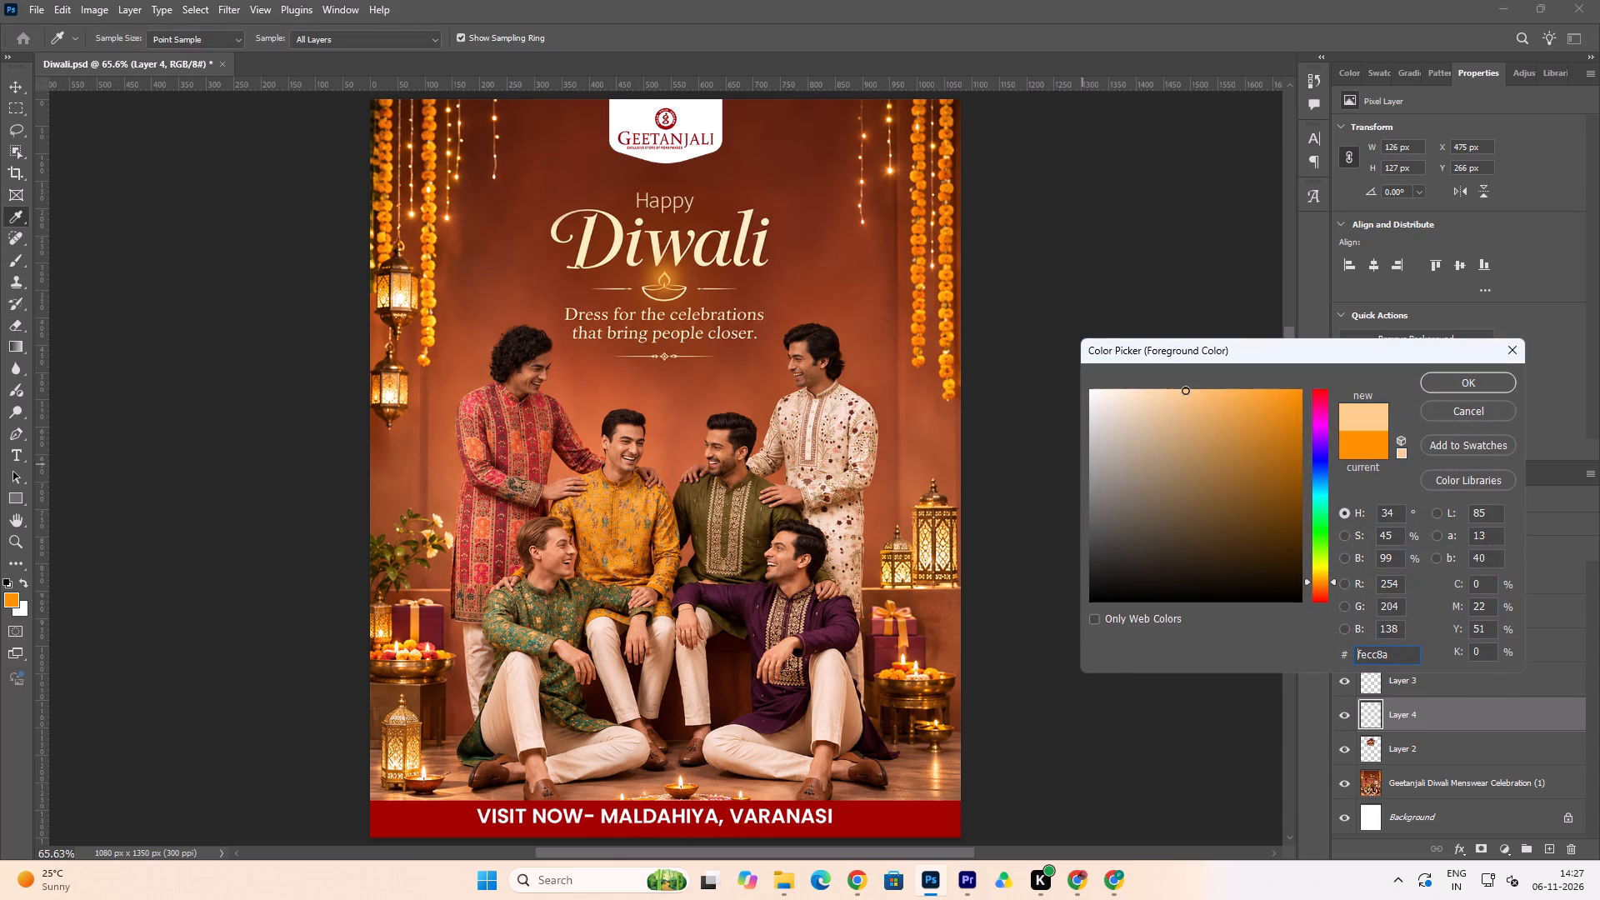
pyautogui.moveTo(1185, 390); pyautogui.dragTo(1180, 391)
pyautogui.click(1506, 382)
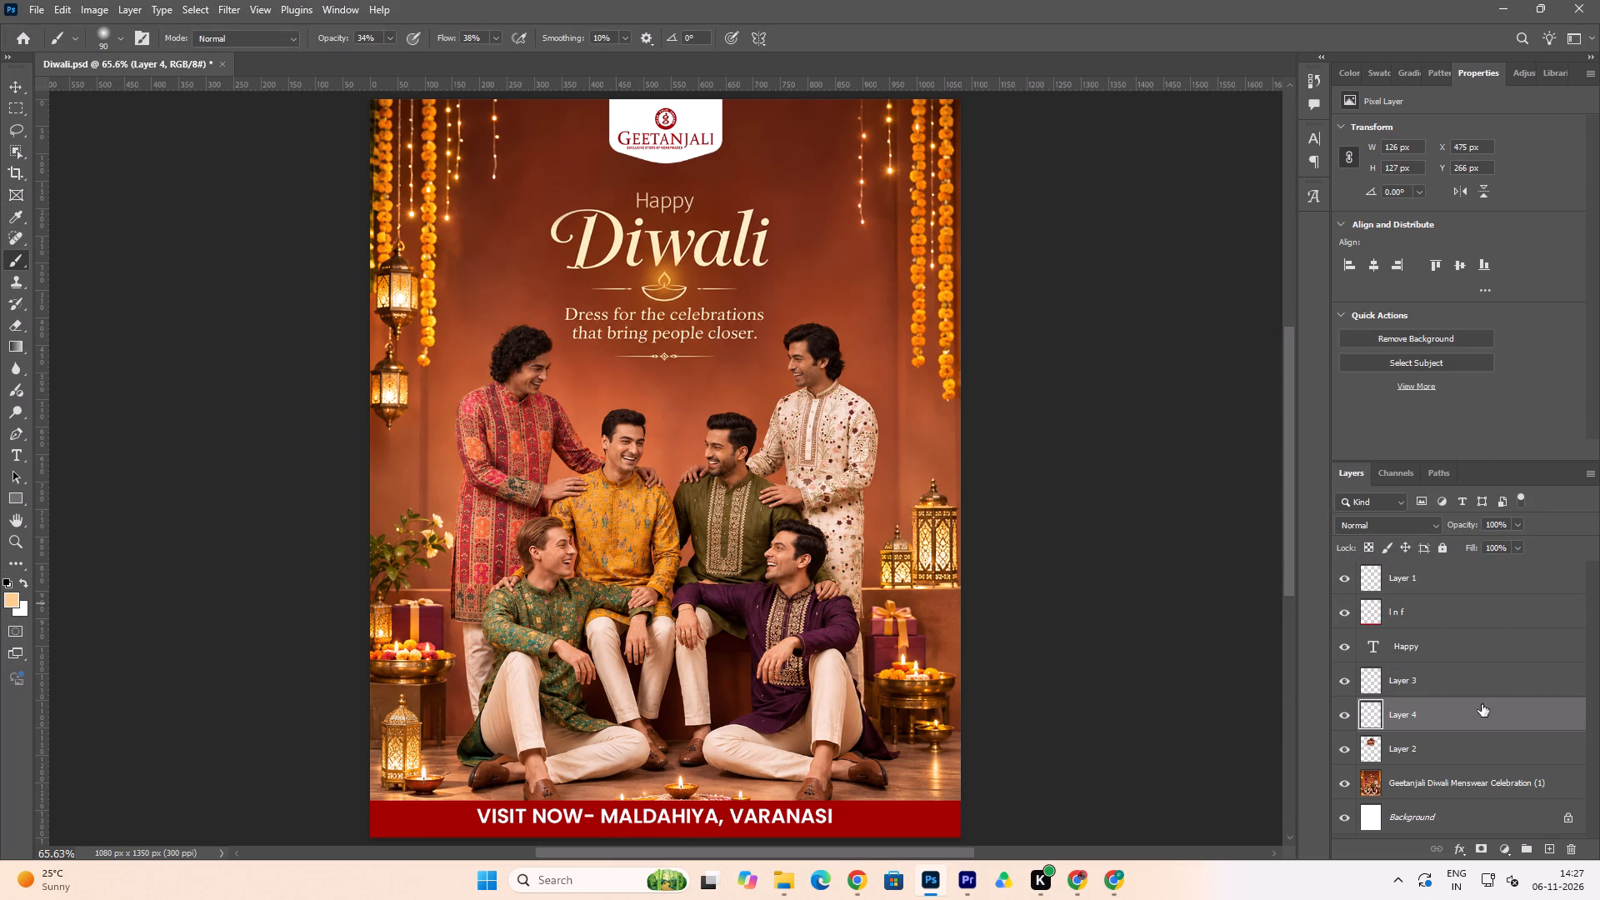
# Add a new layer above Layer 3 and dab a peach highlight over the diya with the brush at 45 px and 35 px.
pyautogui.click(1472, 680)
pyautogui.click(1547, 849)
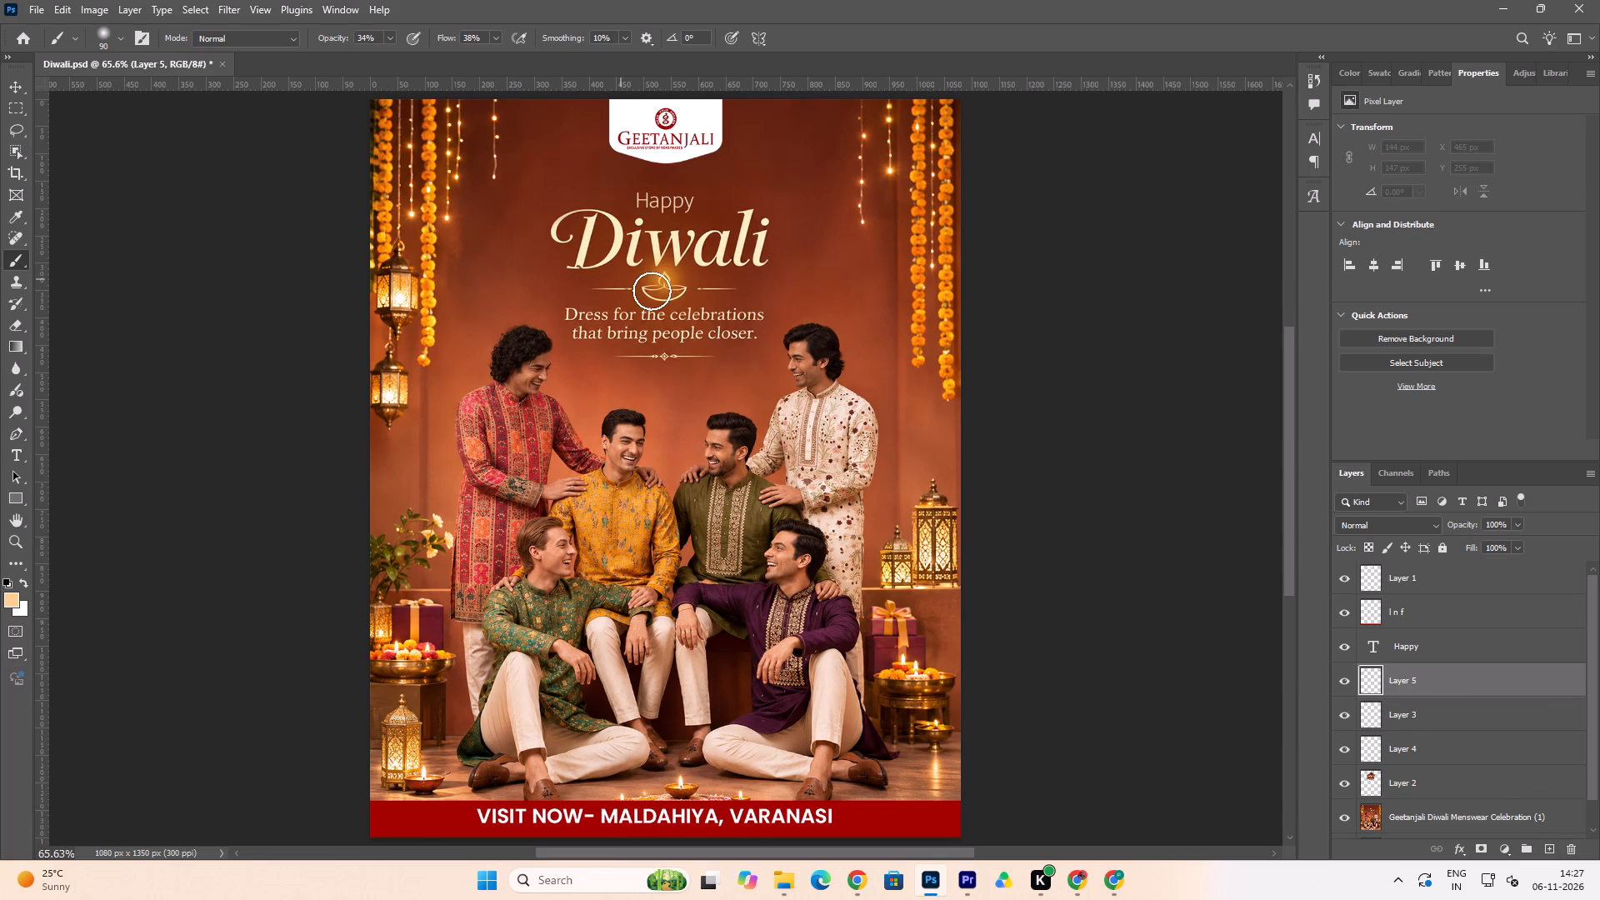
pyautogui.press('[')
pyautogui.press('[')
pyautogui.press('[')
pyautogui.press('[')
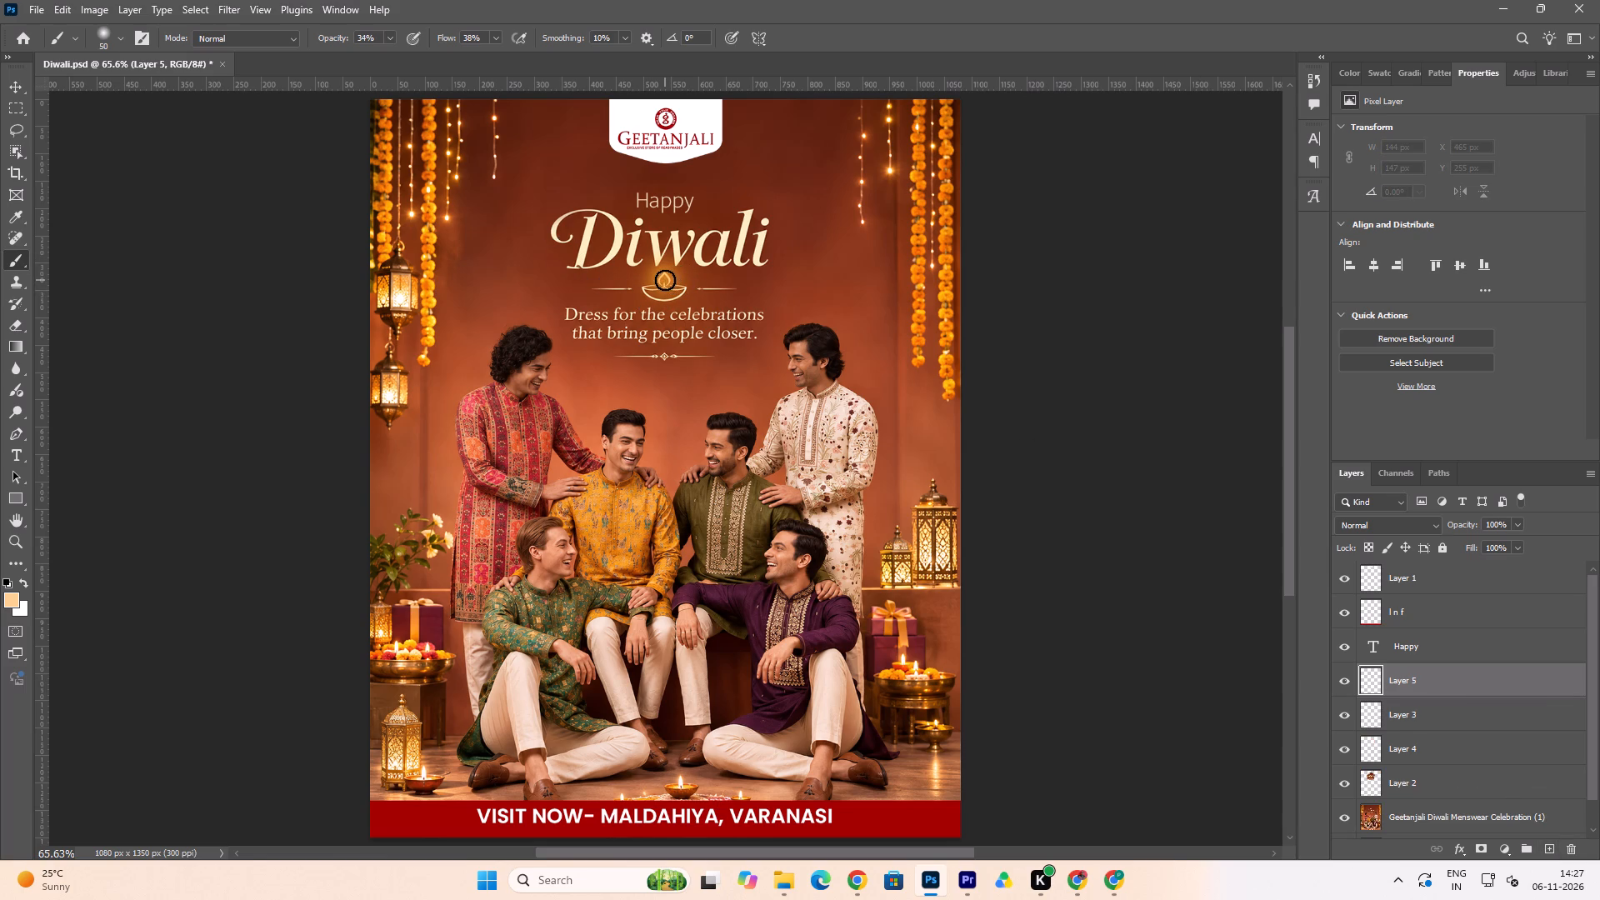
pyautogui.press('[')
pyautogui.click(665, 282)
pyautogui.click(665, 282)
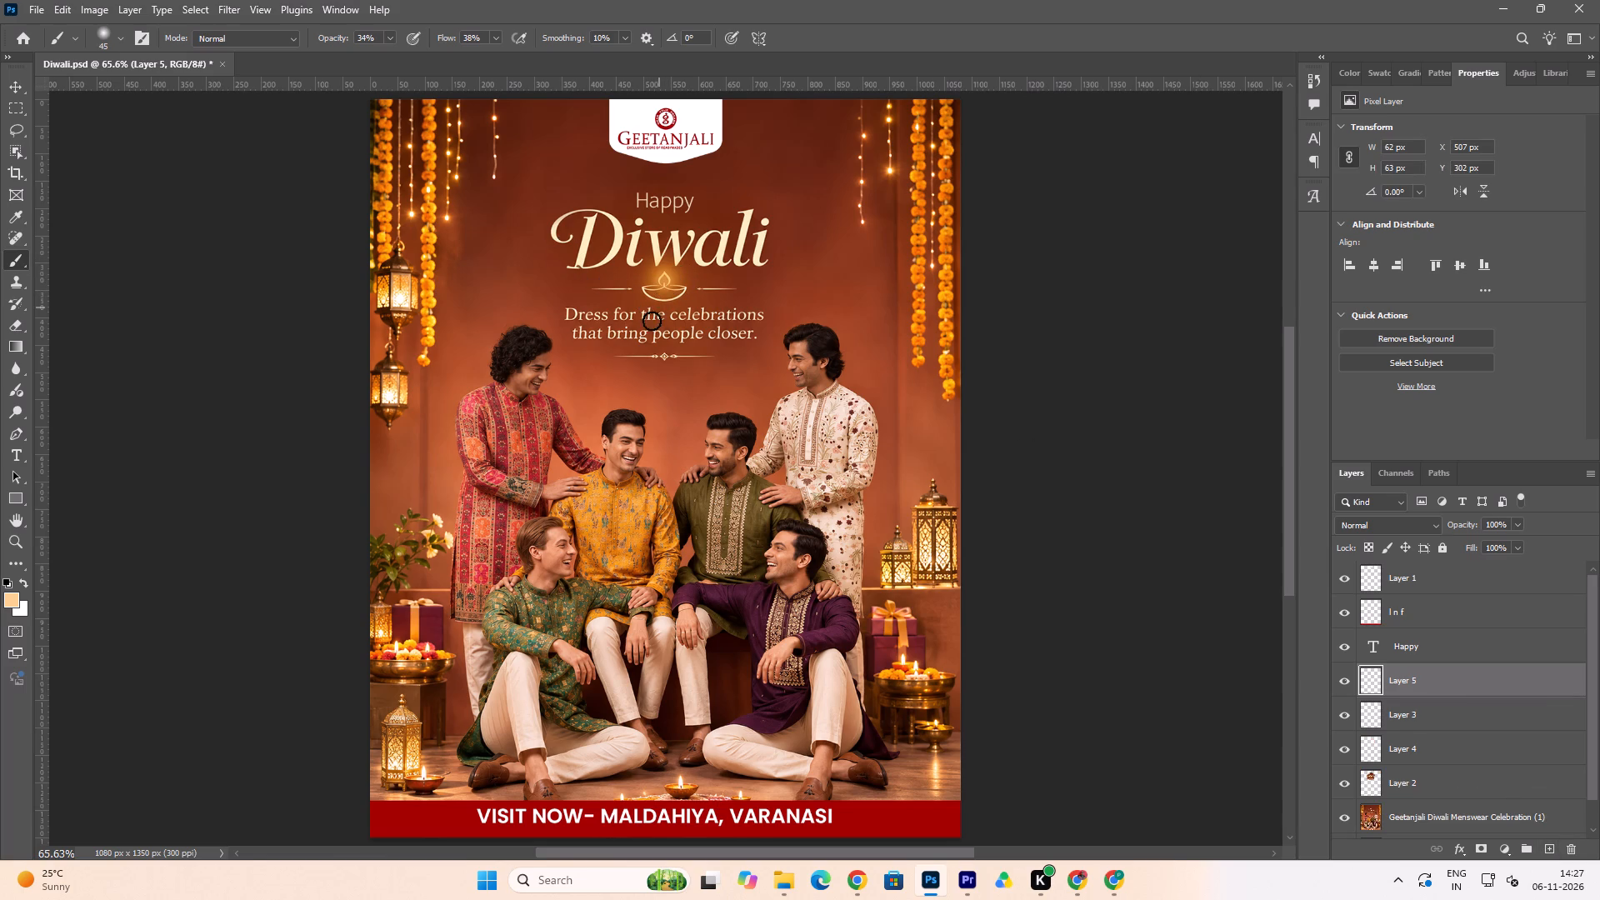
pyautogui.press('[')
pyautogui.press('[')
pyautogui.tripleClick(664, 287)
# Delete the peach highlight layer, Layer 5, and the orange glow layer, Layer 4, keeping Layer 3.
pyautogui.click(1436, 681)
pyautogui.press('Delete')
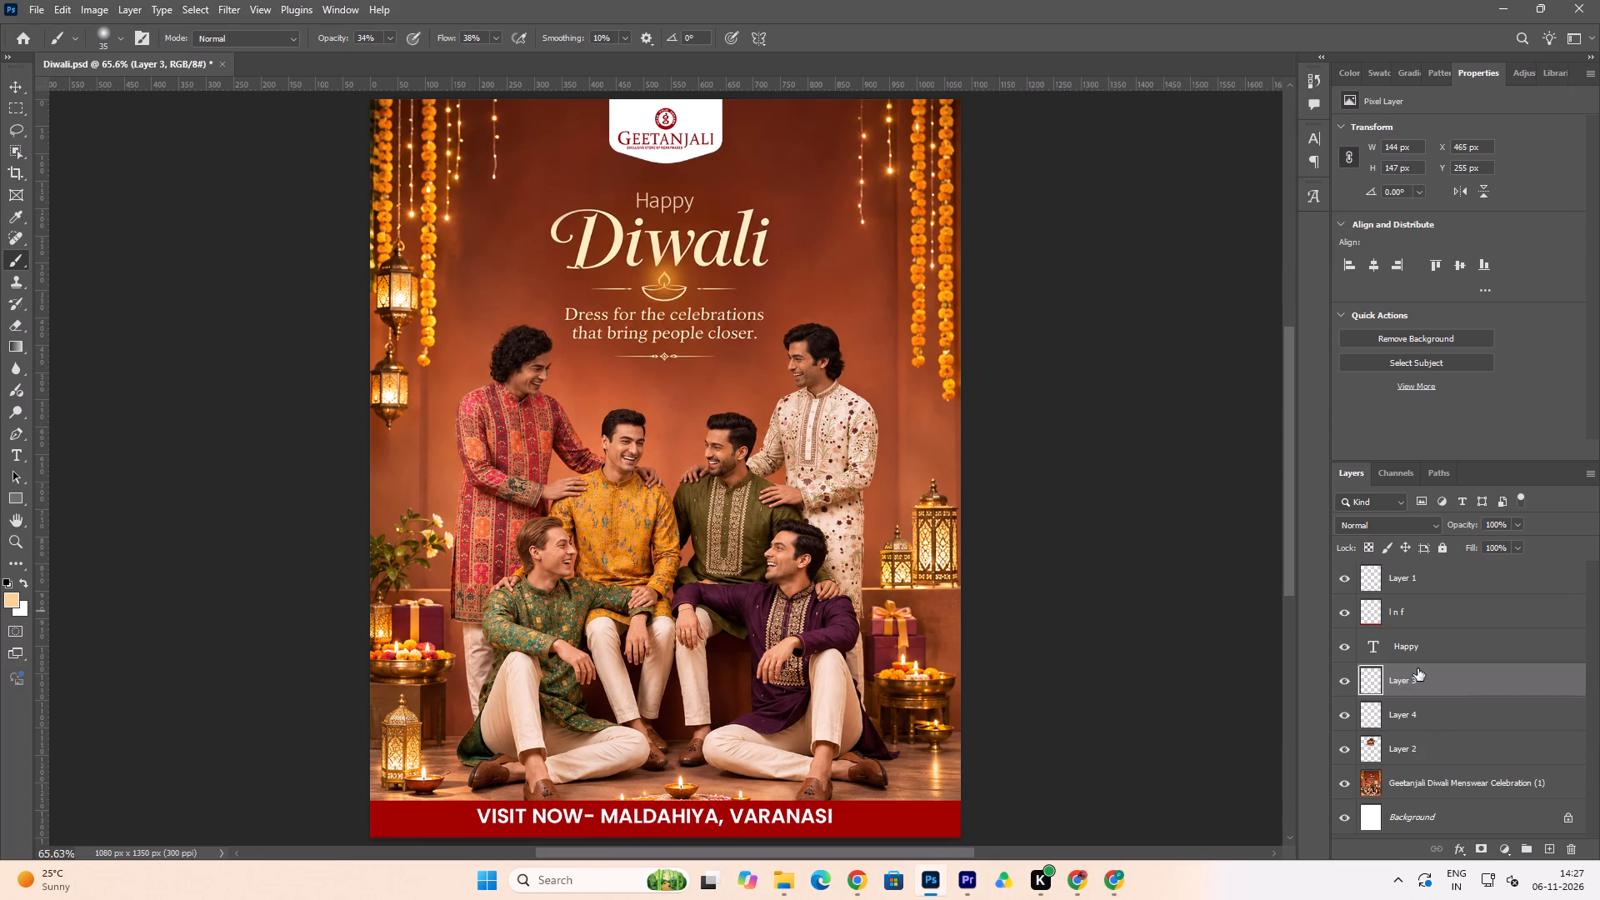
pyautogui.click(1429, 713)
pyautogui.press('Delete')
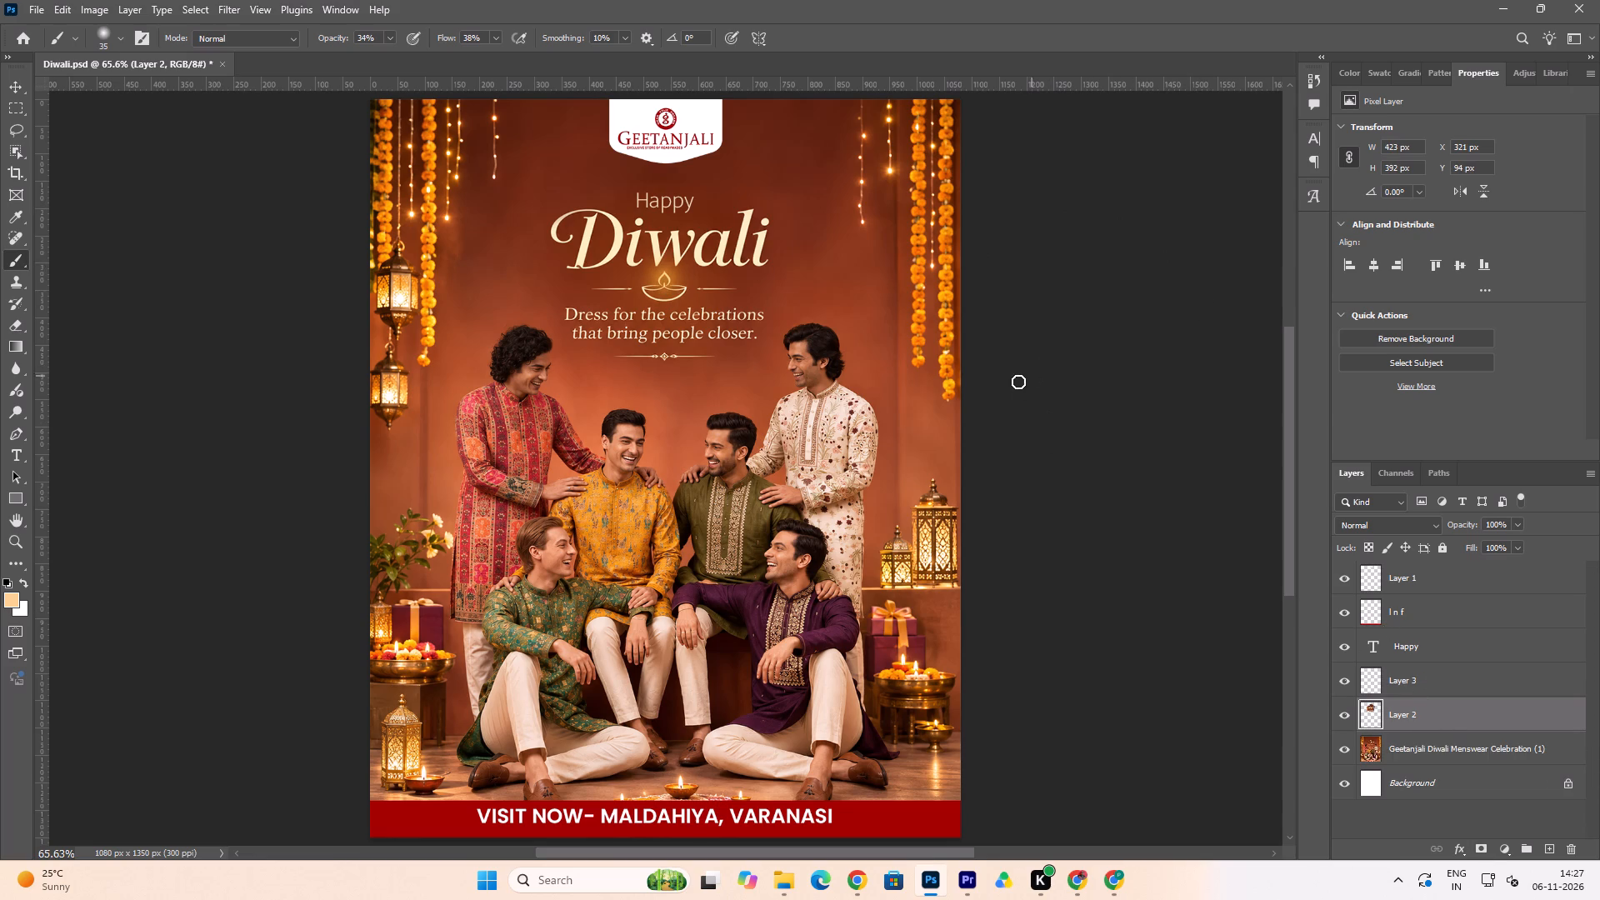
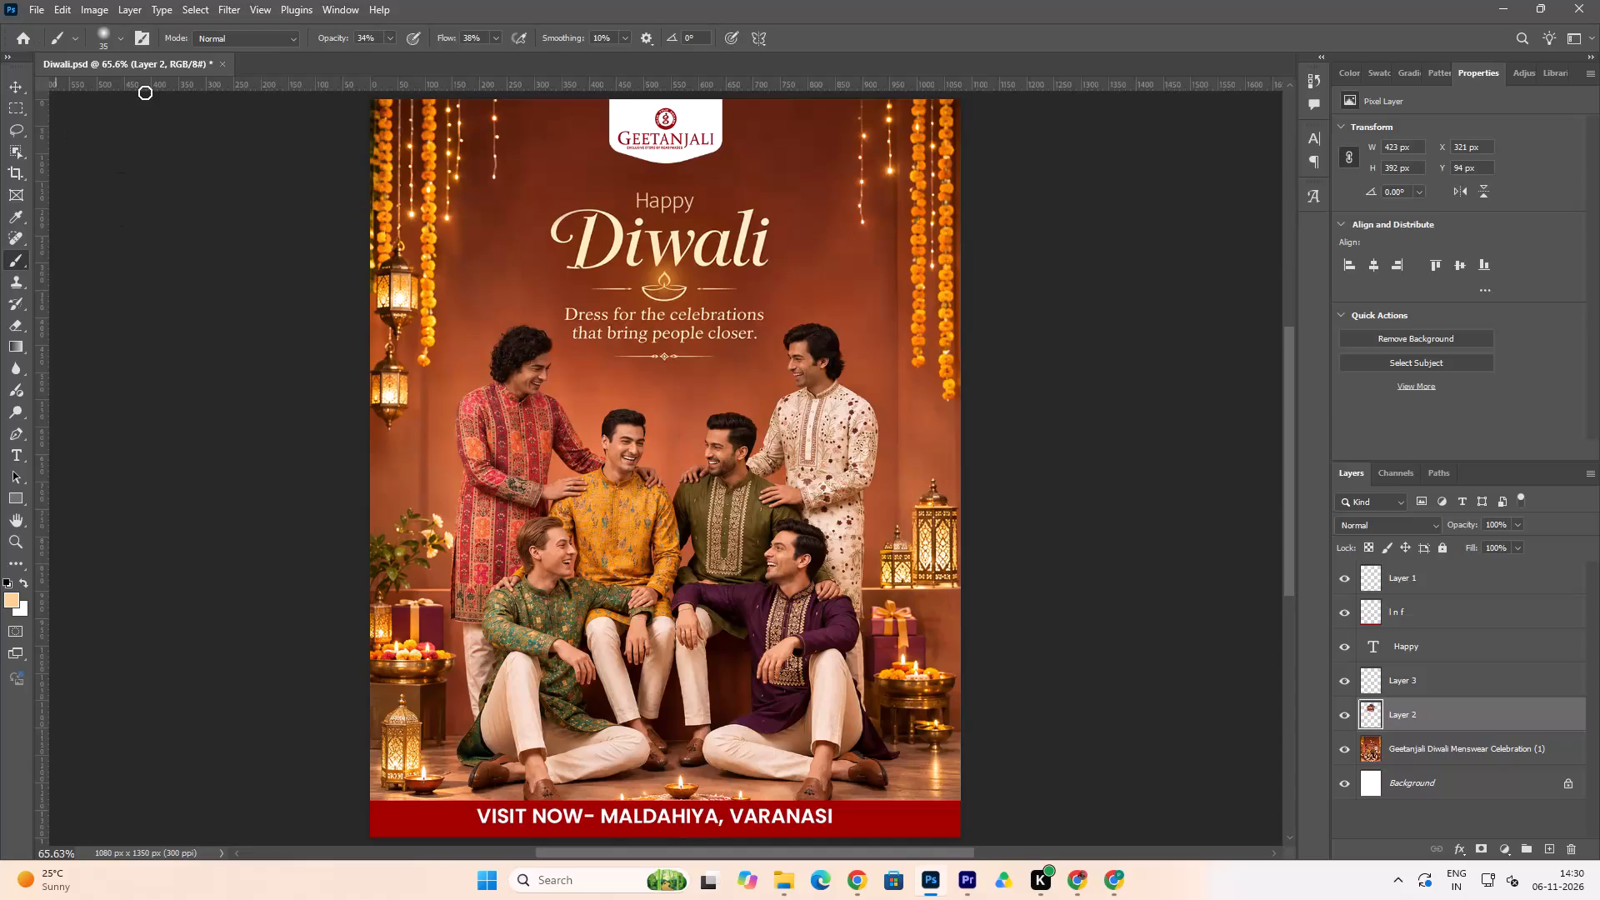
# Add a new layer directly above Layer 2 and dab a pale peach #fcd29c glow over the diya flame with a 100 px brush.
pyautogui.click(1461, 714)
pyautogui.click(1549, 854)
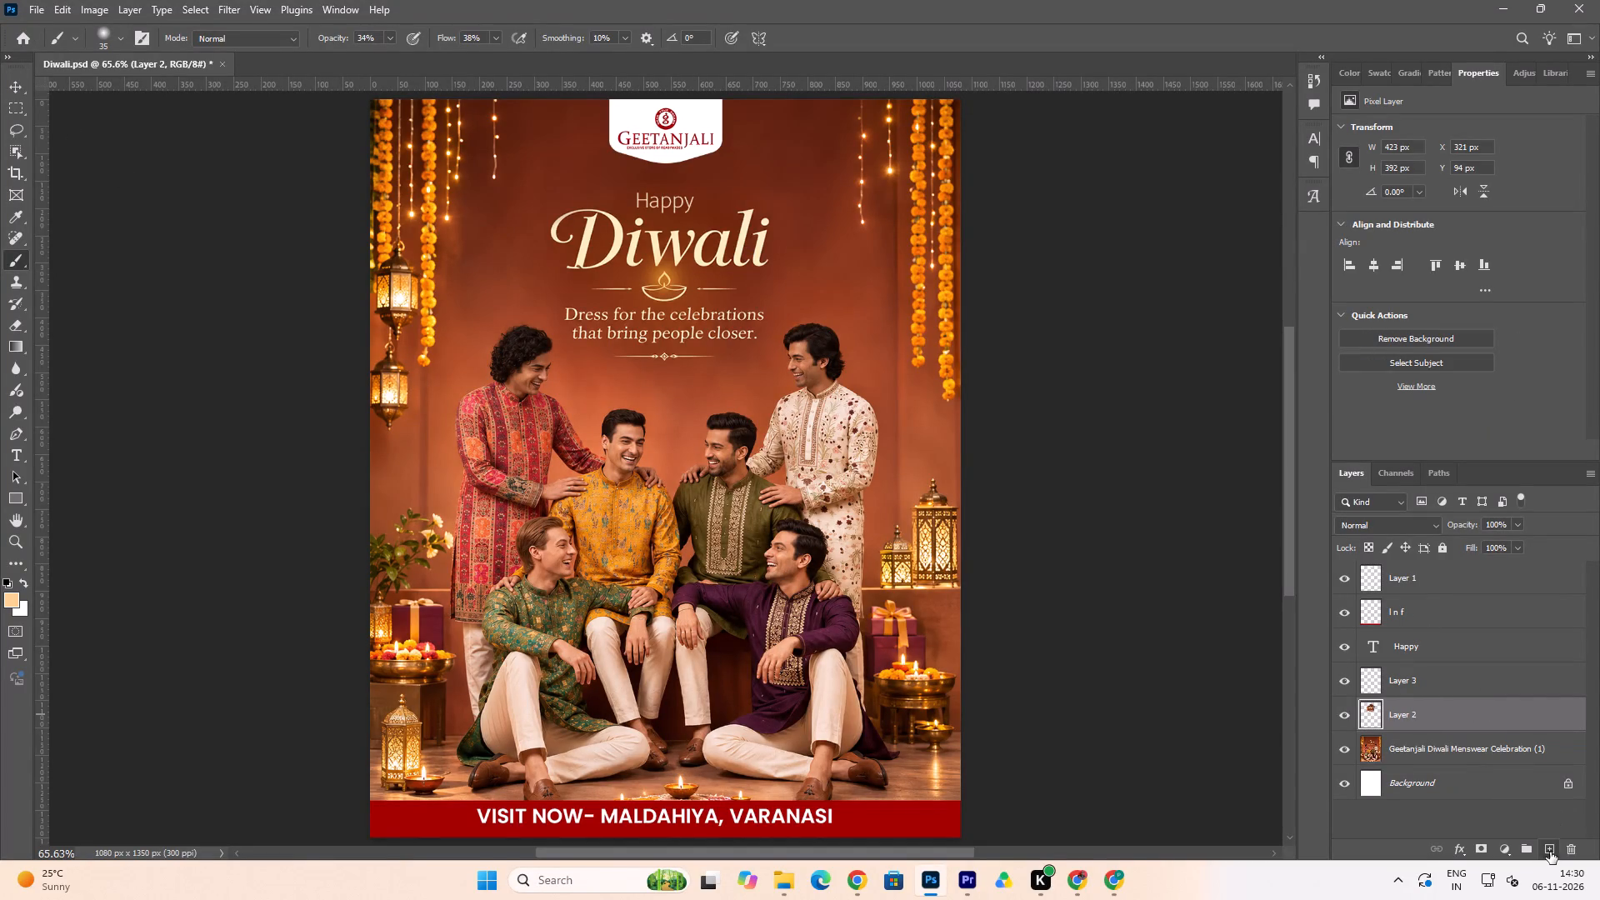
pyautogui.click(12, 261)
pyautogui.click(11, 602)
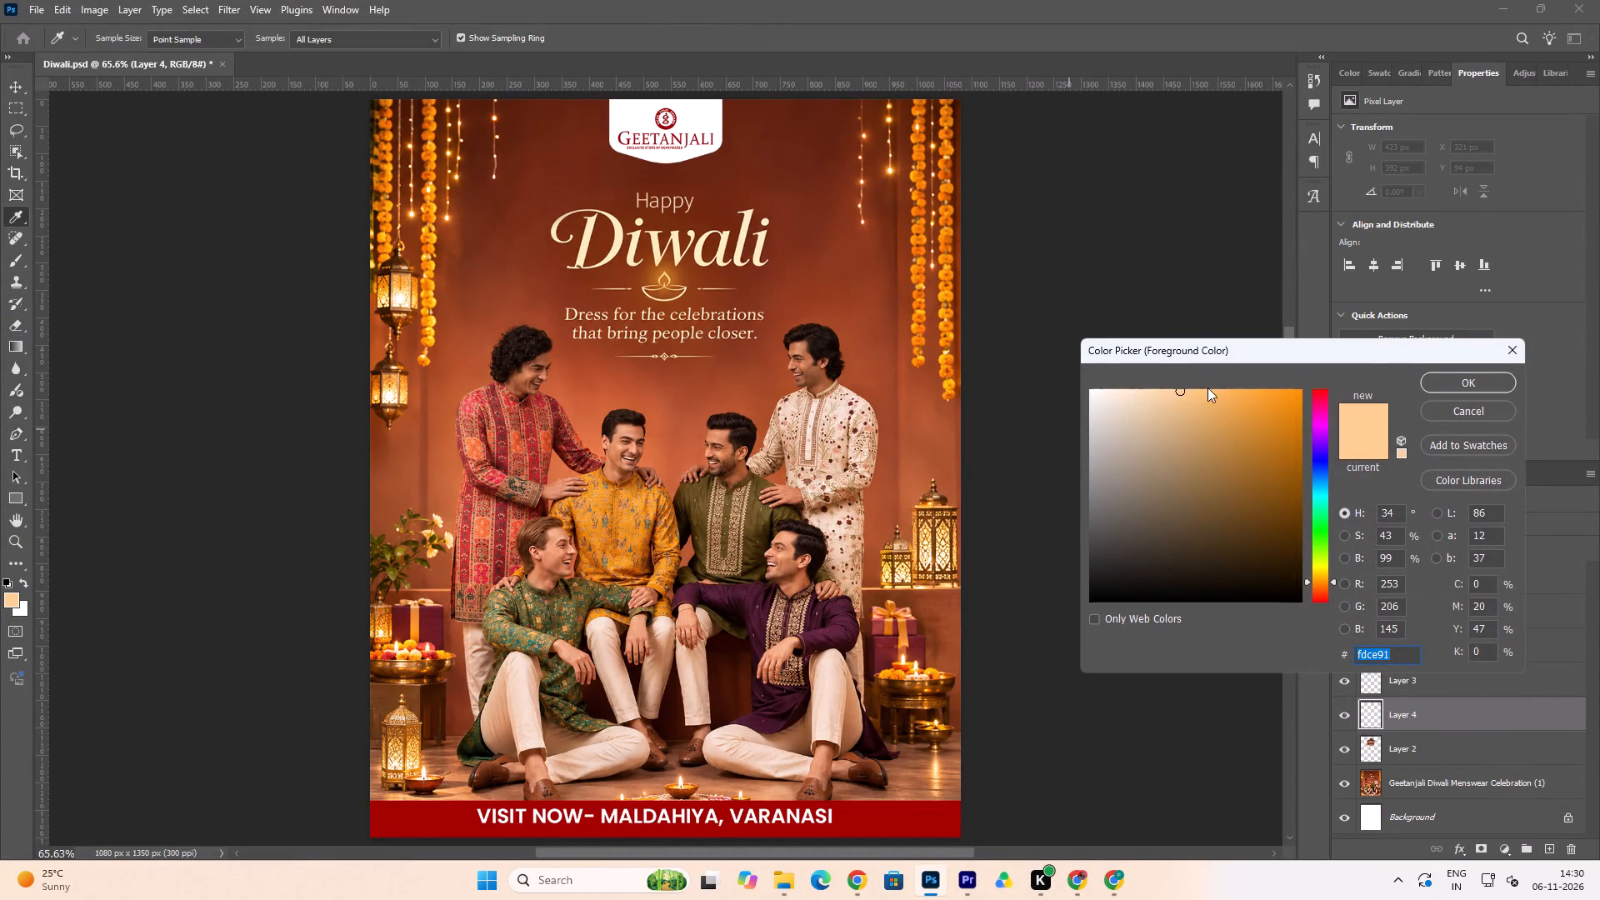
pyautogui.click(1170, 392)
pyautogui.click(1455, 381)
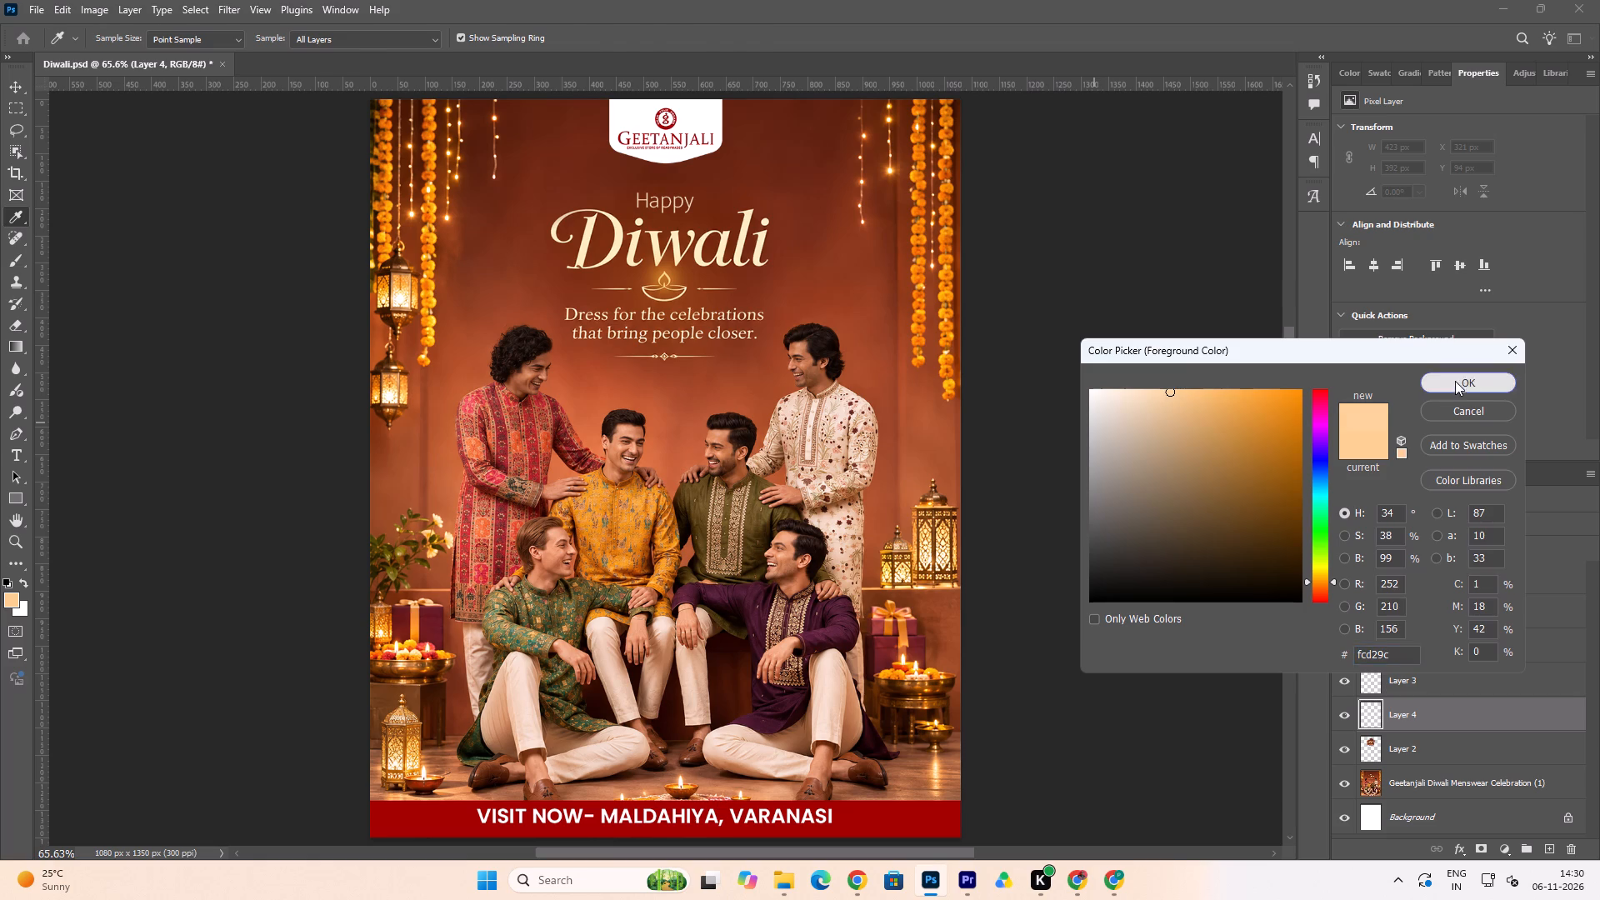
pyautogui.write(']]]]]]]]')
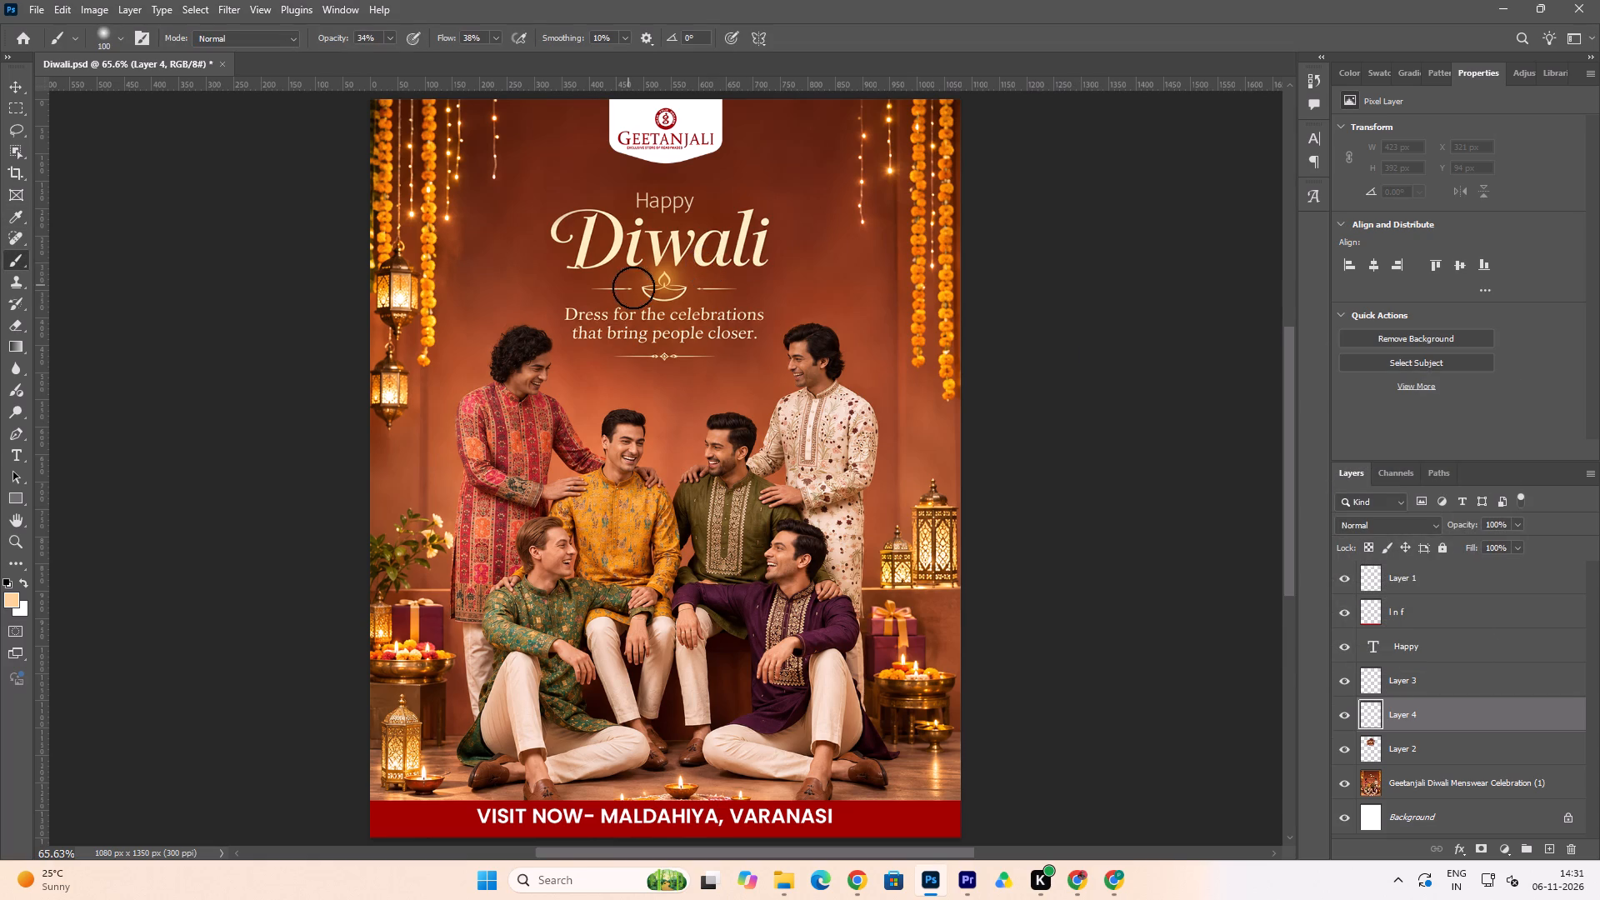
pyautogui.click(663, 277)
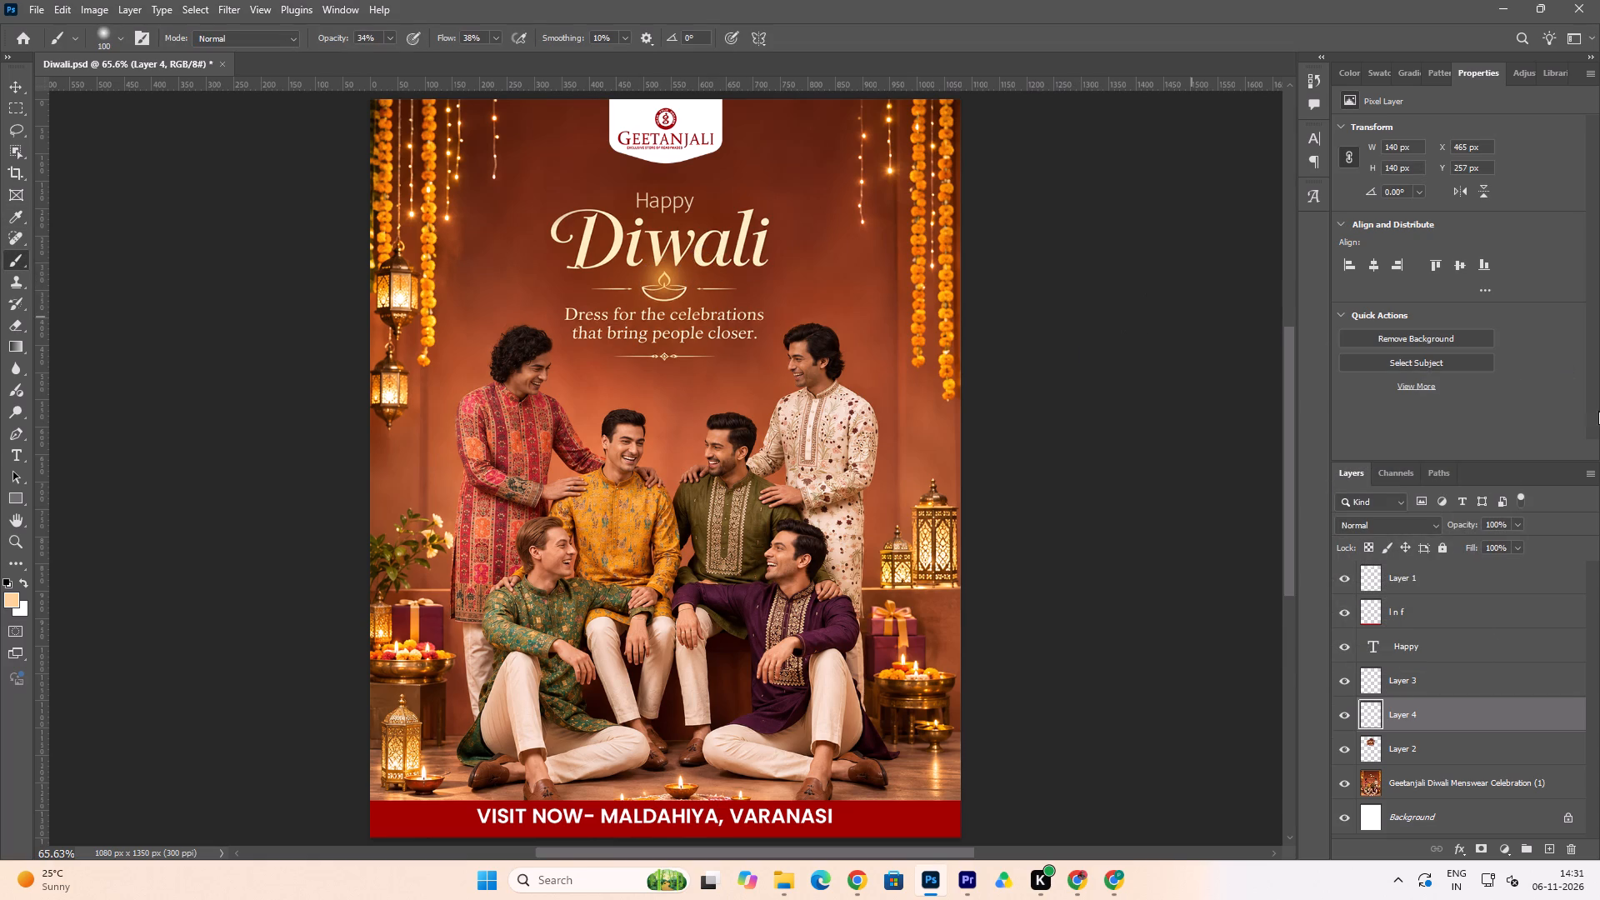
# Leave the brush and save the Diwali document.
pyautogui.click(21, 89)
pyautogui.hotkey('ctrl', 's')
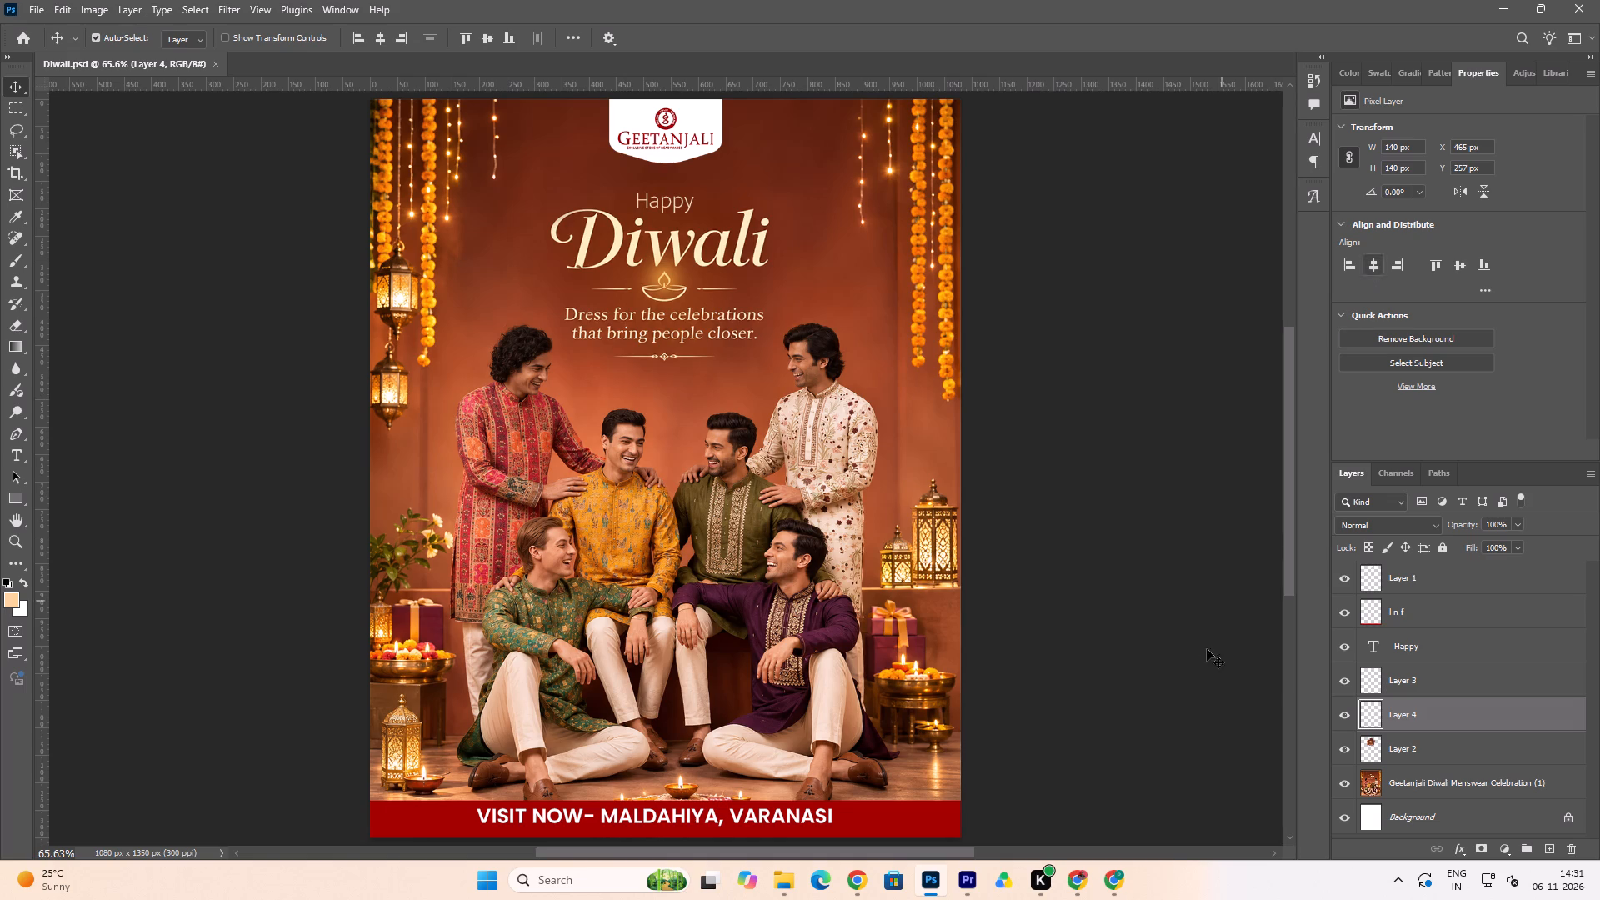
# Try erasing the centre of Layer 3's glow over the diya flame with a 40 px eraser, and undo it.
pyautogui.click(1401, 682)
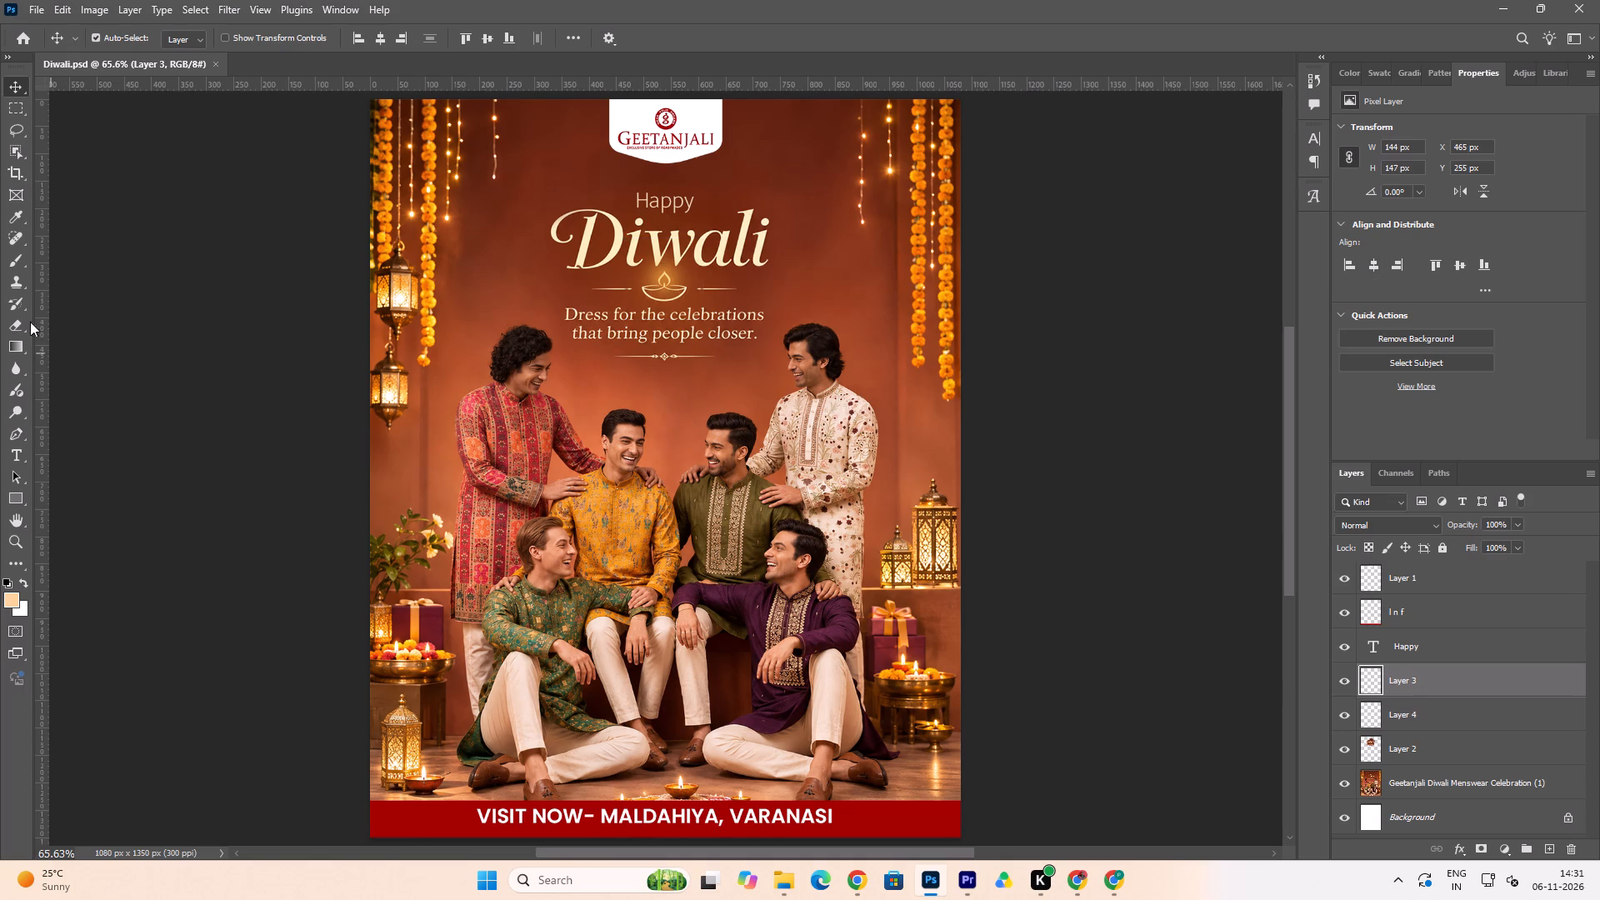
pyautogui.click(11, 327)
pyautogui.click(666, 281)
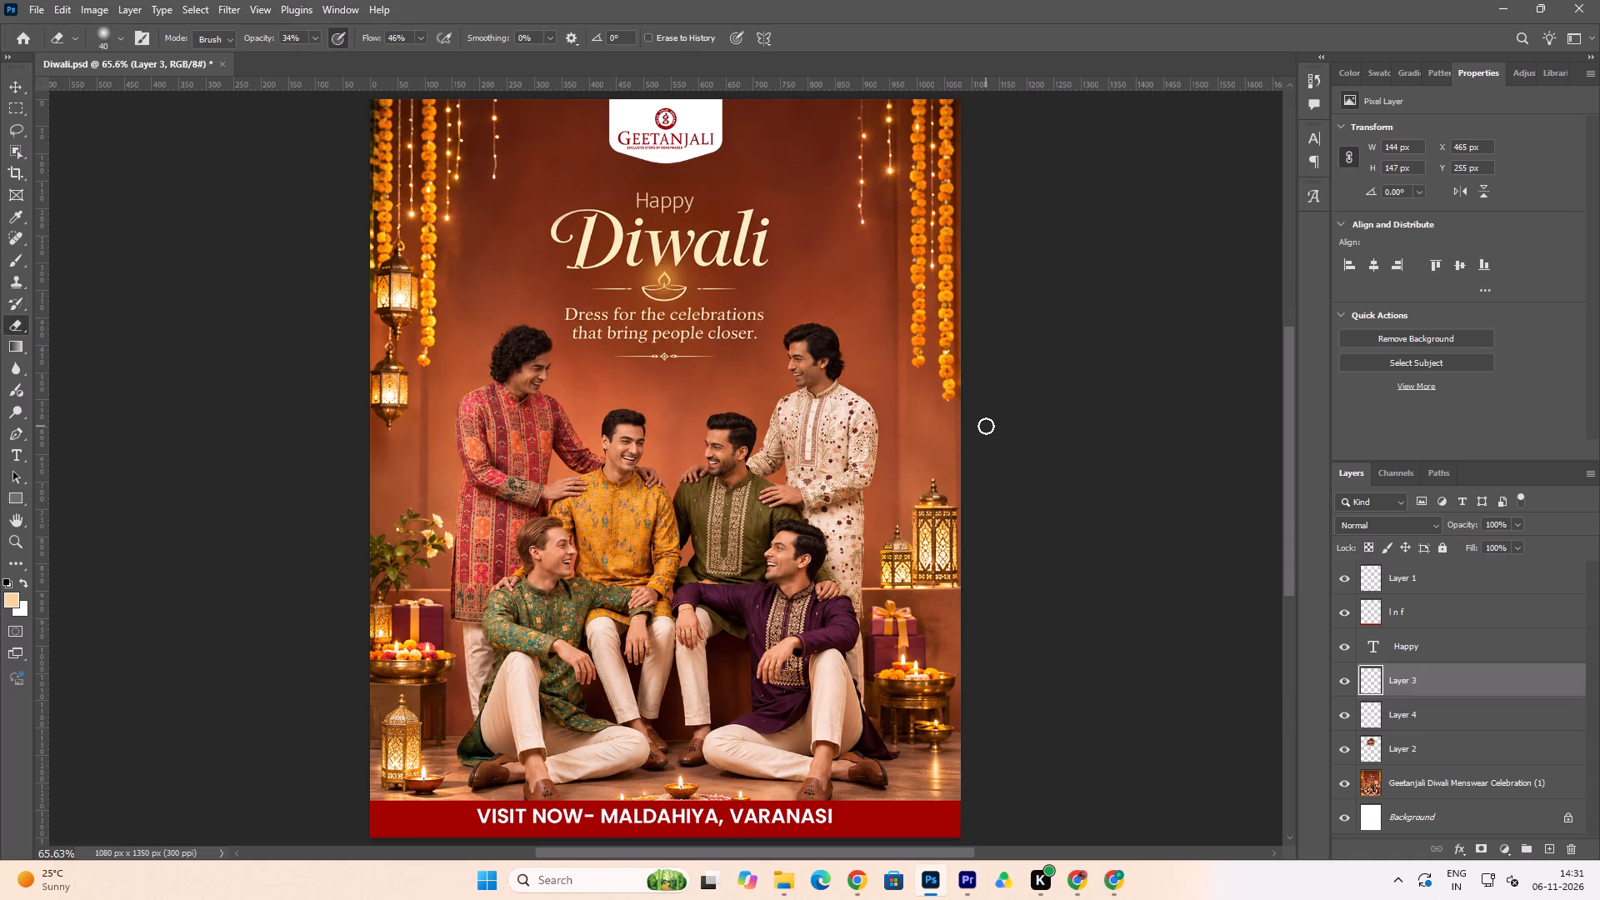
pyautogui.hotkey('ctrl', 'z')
# Switch to the Move tool, deselect all layers and save the Diwali document again.
pyautogui.click(18, 84)
pyautogui.click(1122, 291)
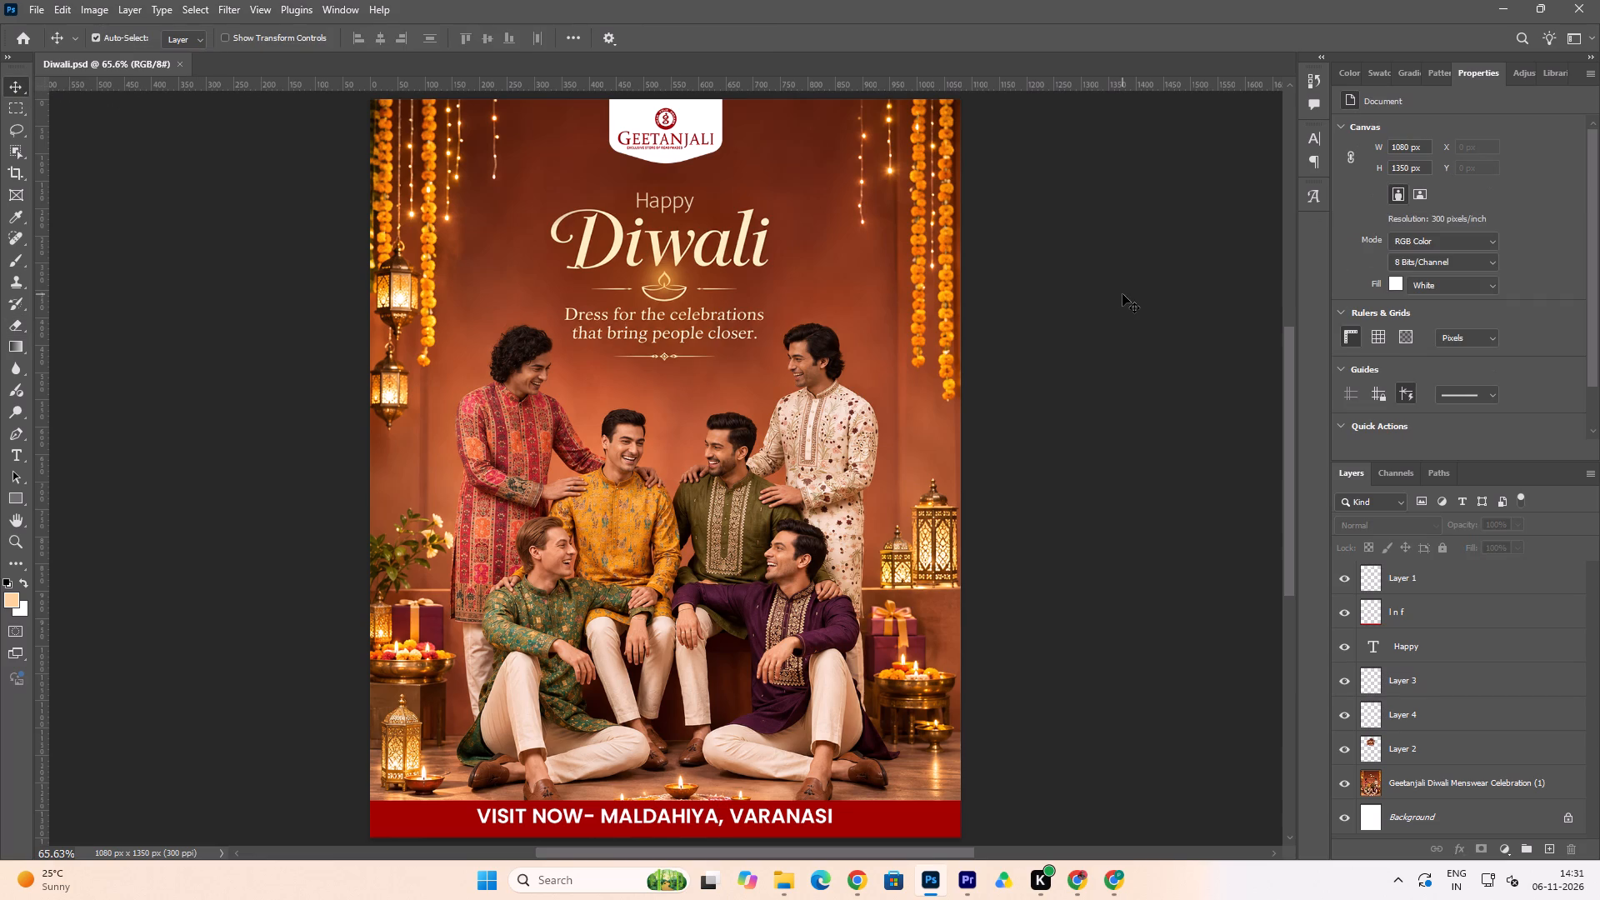
pyautogui.hotkey('ctrl', 's')
# Start exporting the finished Diwali post as an image.
pyautogui.click(33, 6)
pyautogui.click(35, 9)
pyautogui.click(116, 269)
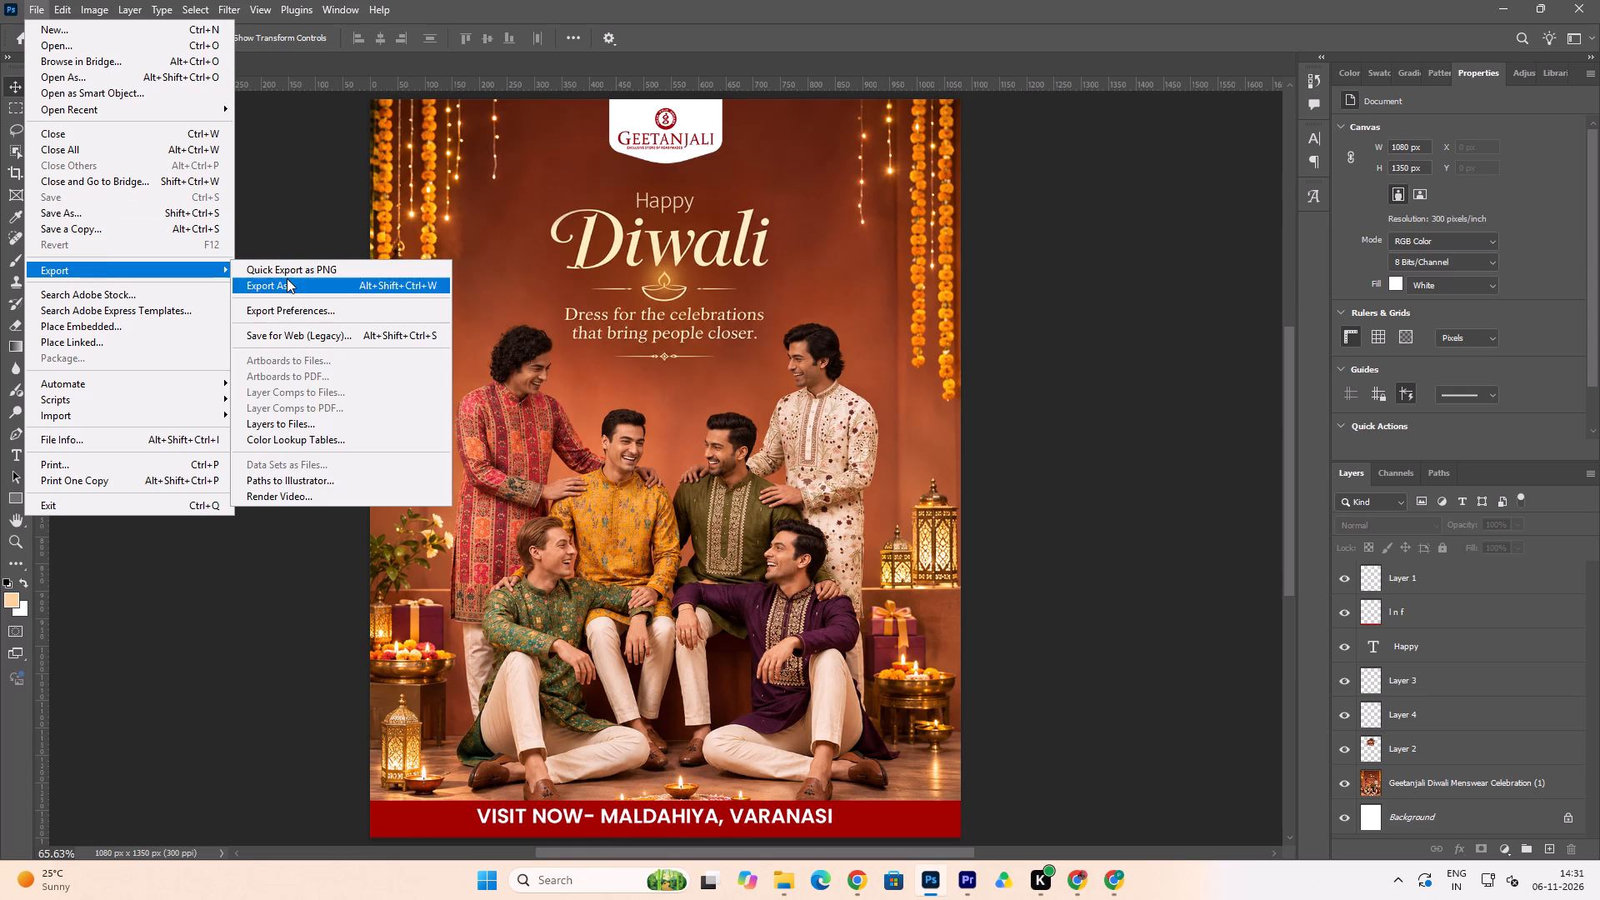
# Export the Diwali post as a 1080 x 1350 px JPG named Diwali into the FESTIVE POST folder inside Geetanjali on the My_Work drive.
pyautogui.click(287, 278)
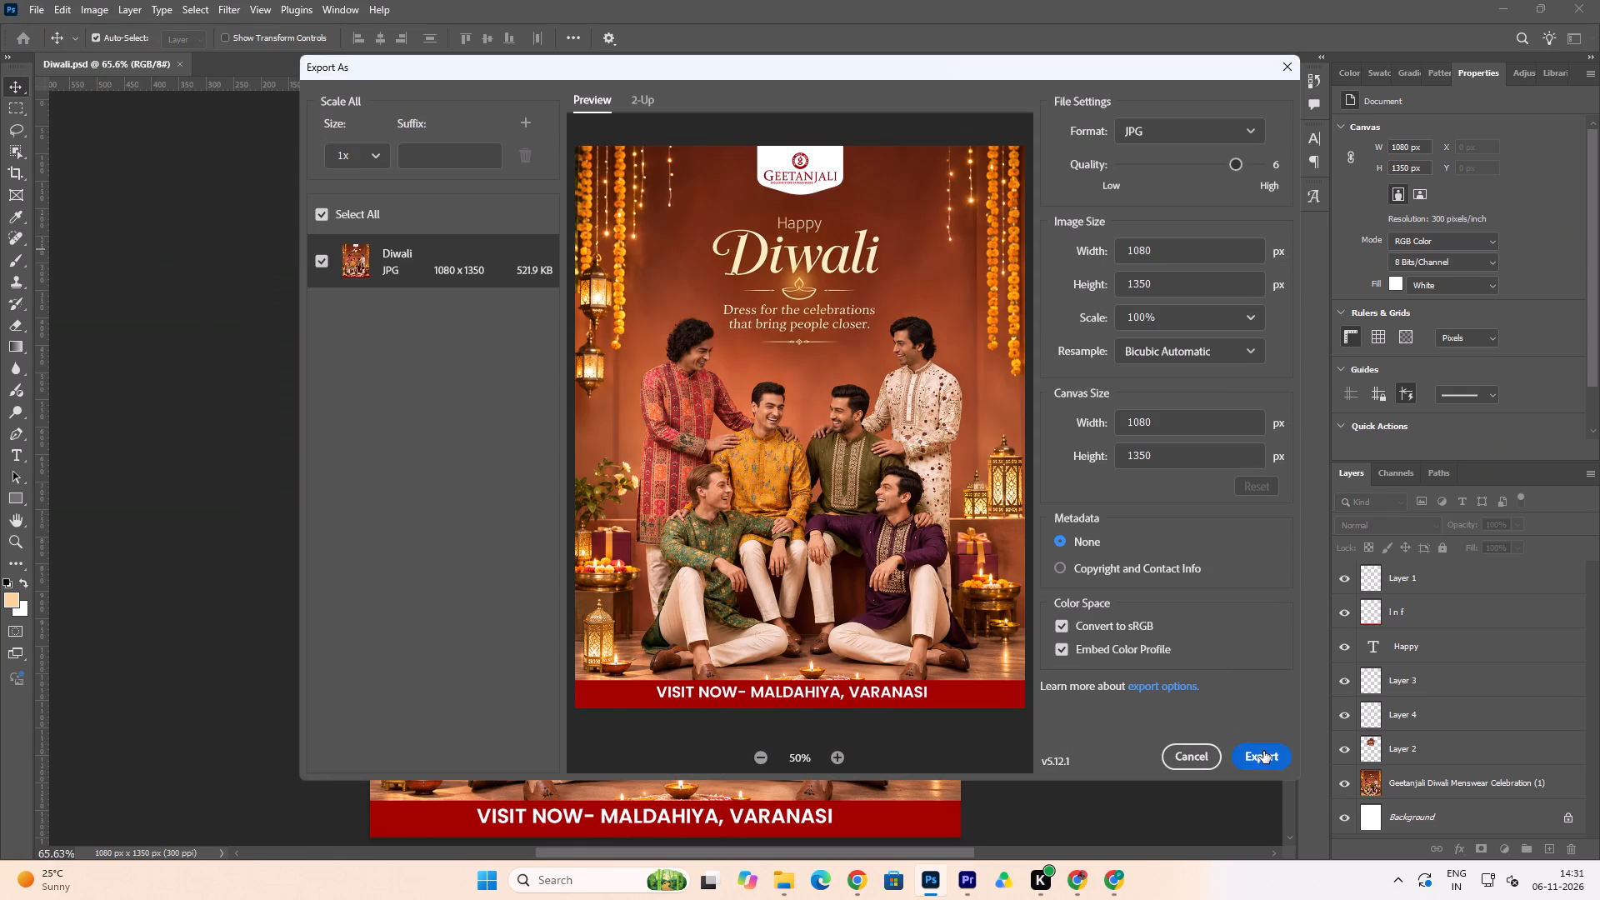
pyautogui.click(1263, 751)
pyautogui.click(375, 325)
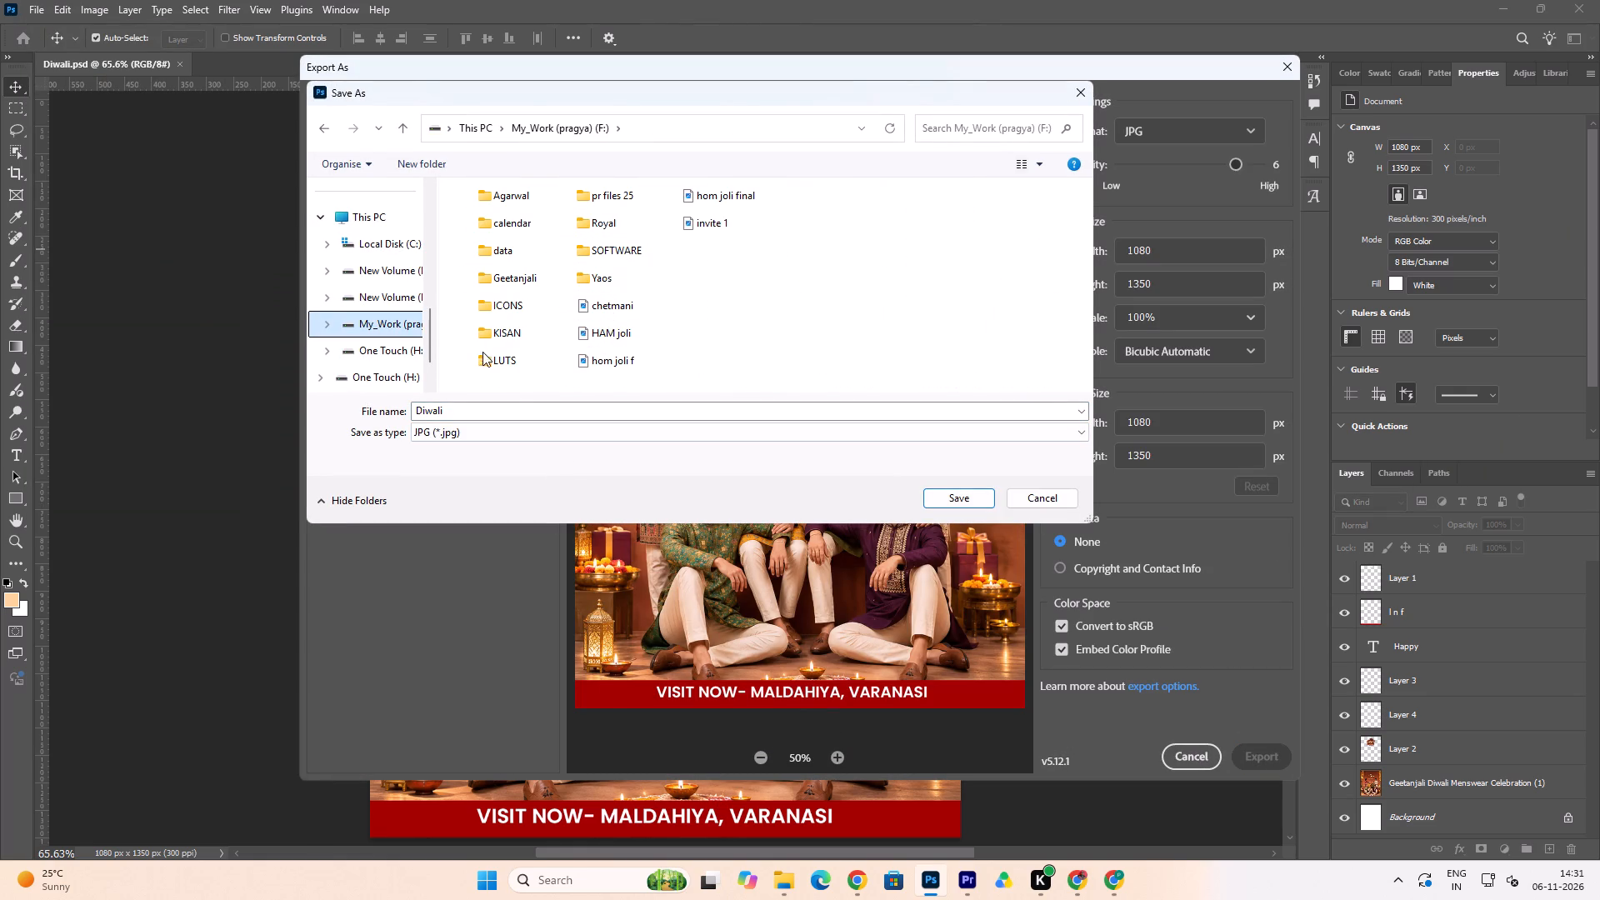
pyautogui.doubleClick(521, 285)
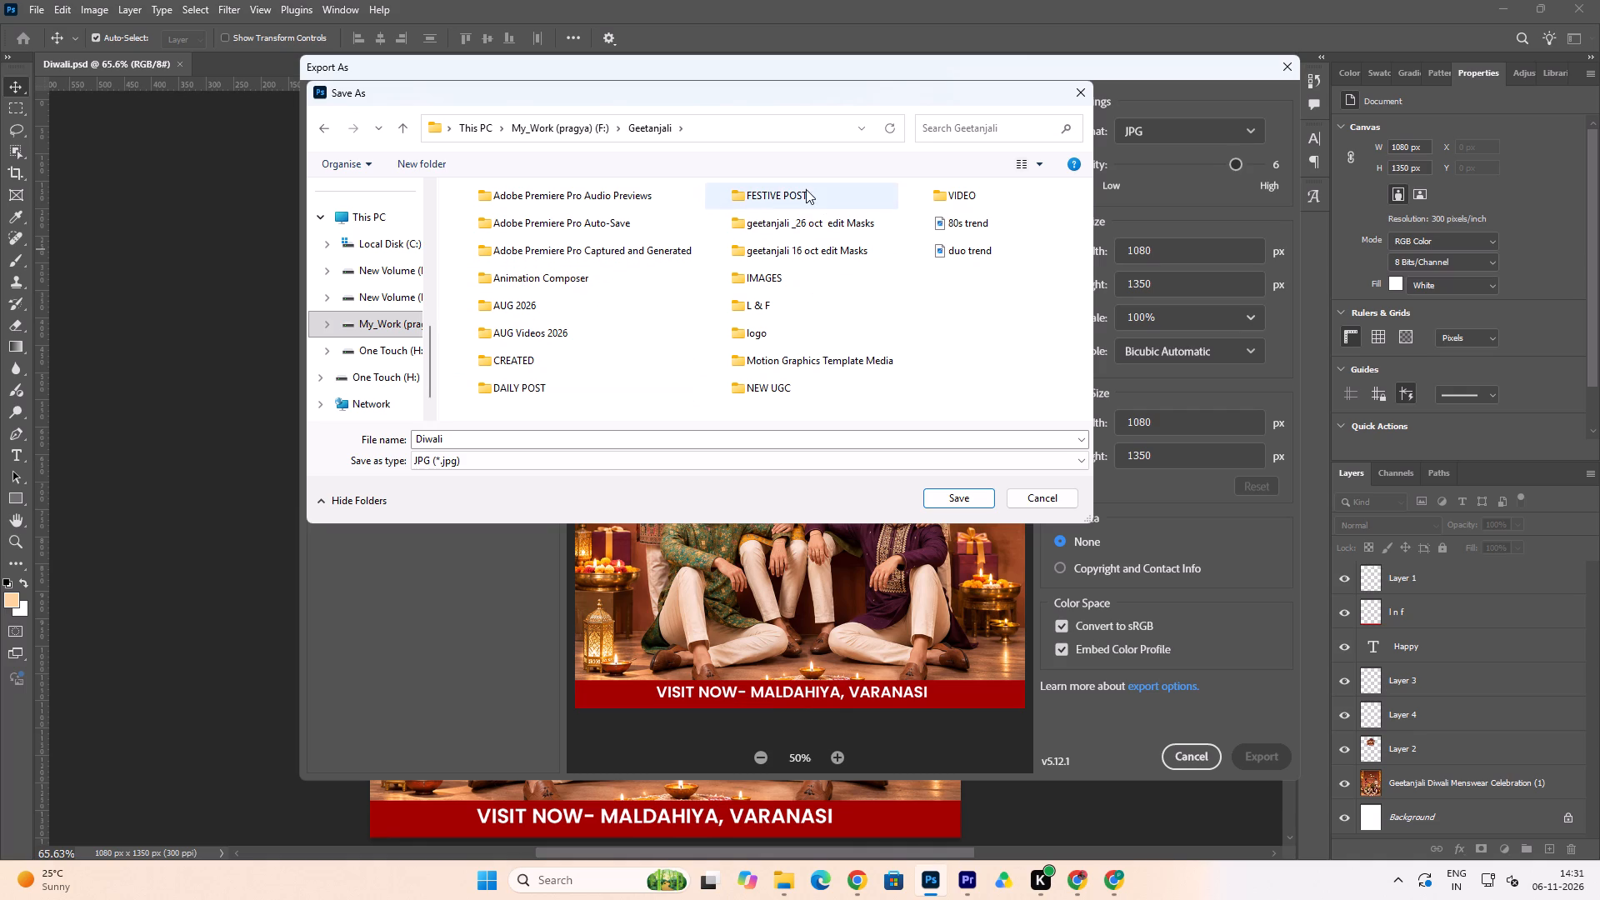
pyautogui.doubleClick(806, 189)
pyautogui.click(965, 492)
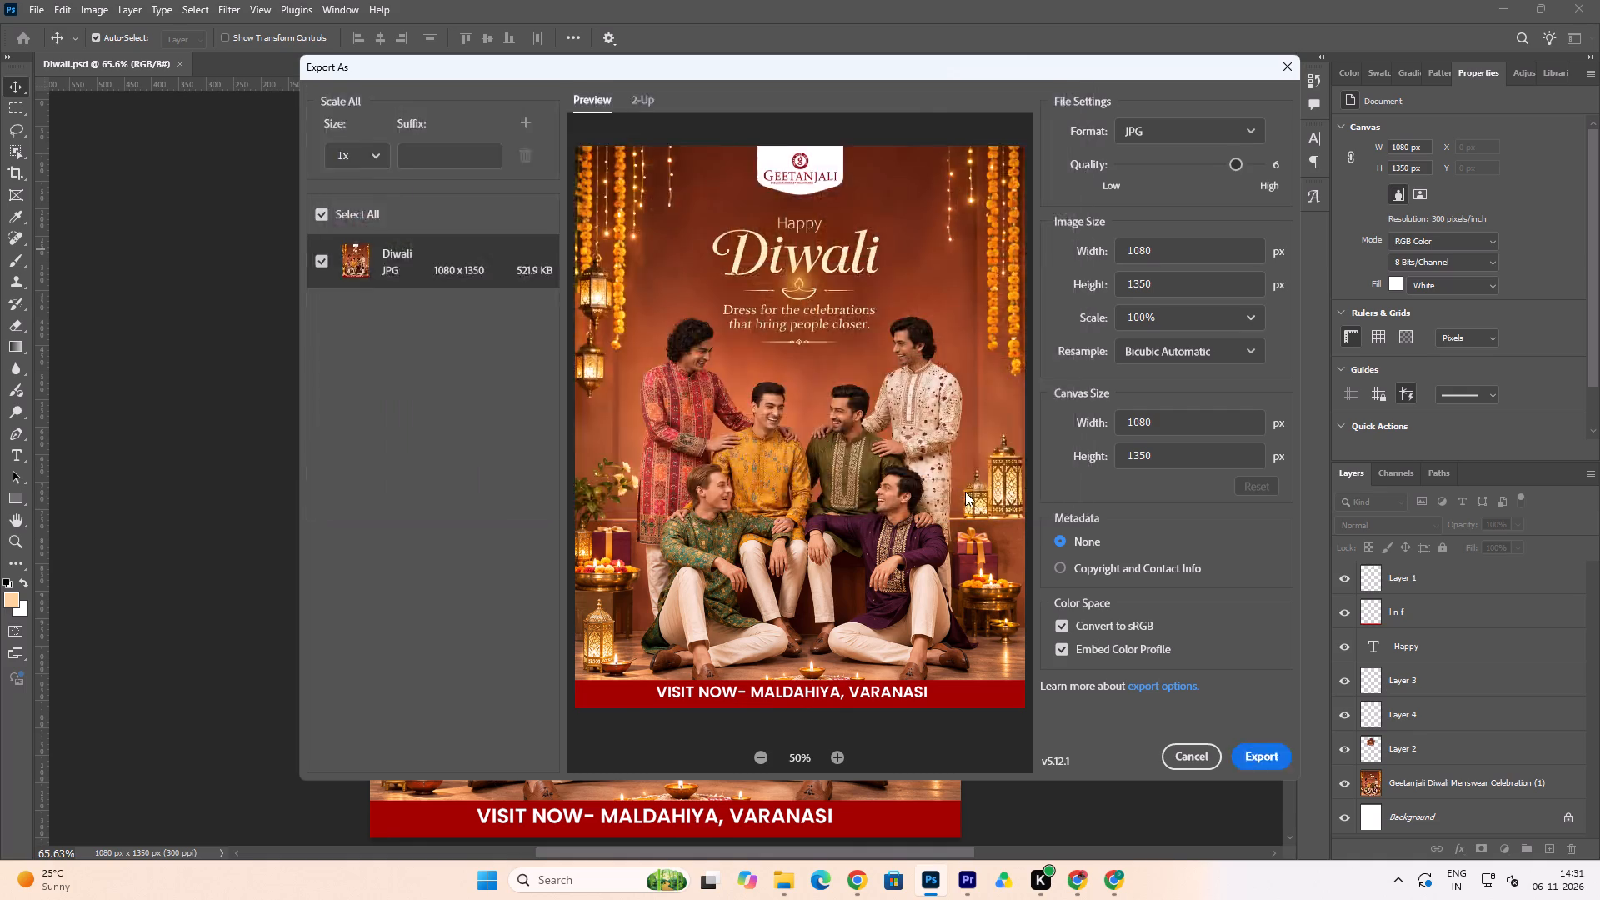
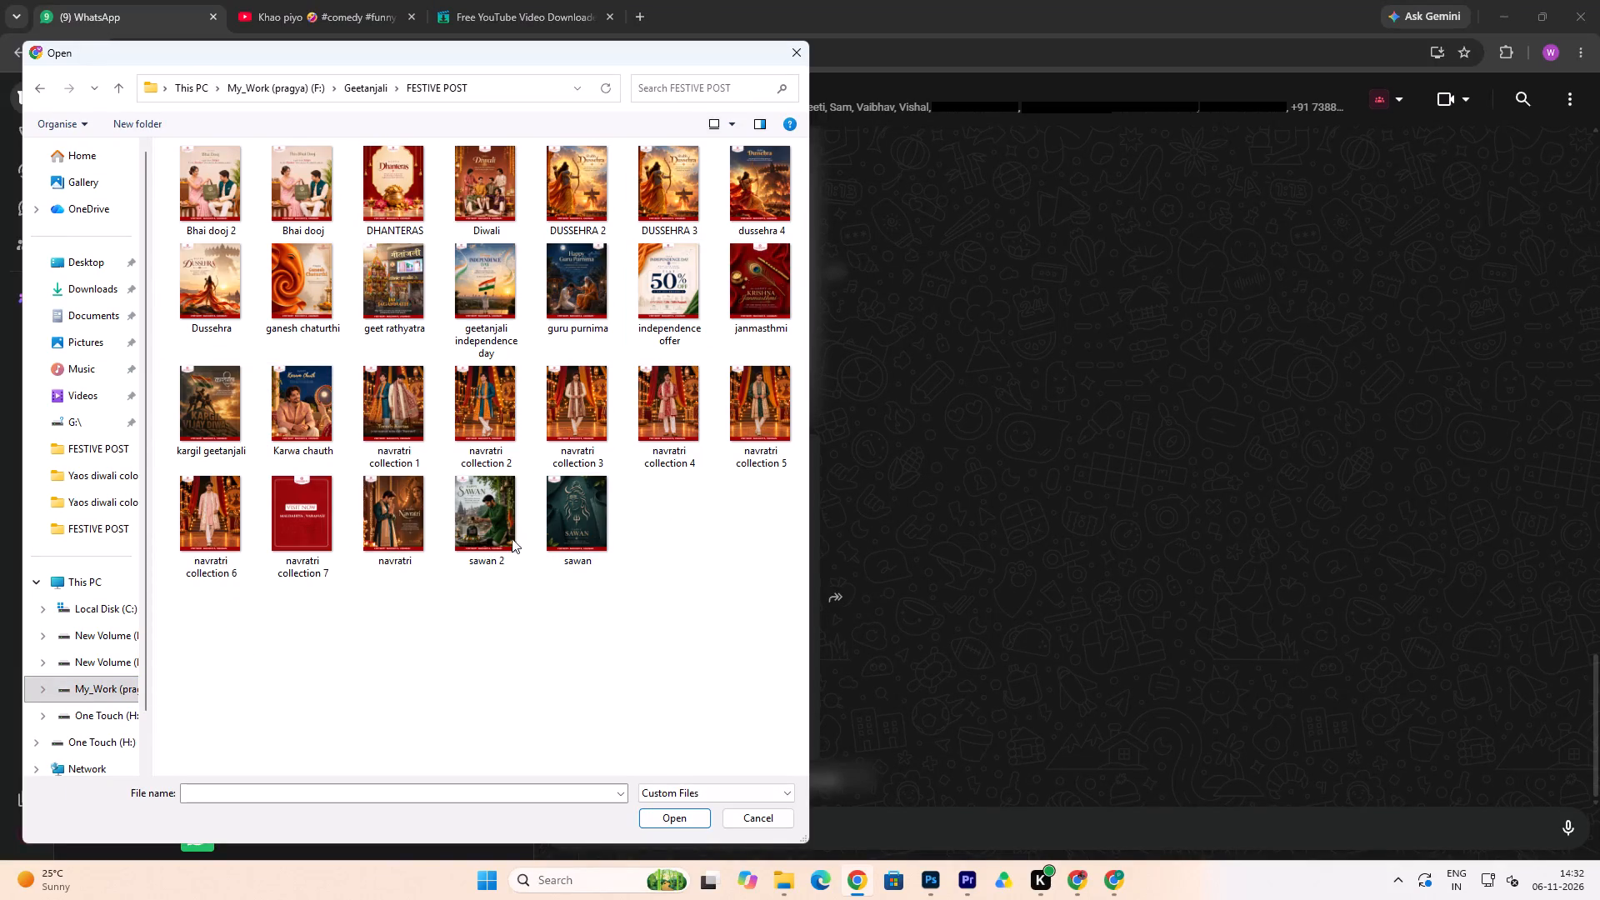
# In the WhatsApp file chooser, reopen the FESTIVE POST folder inside Geetanjali on the My_Work (pragya) (F:) drive.
pyautogui.click(74, 688)
pyautogui.doubleClick(248, 240)
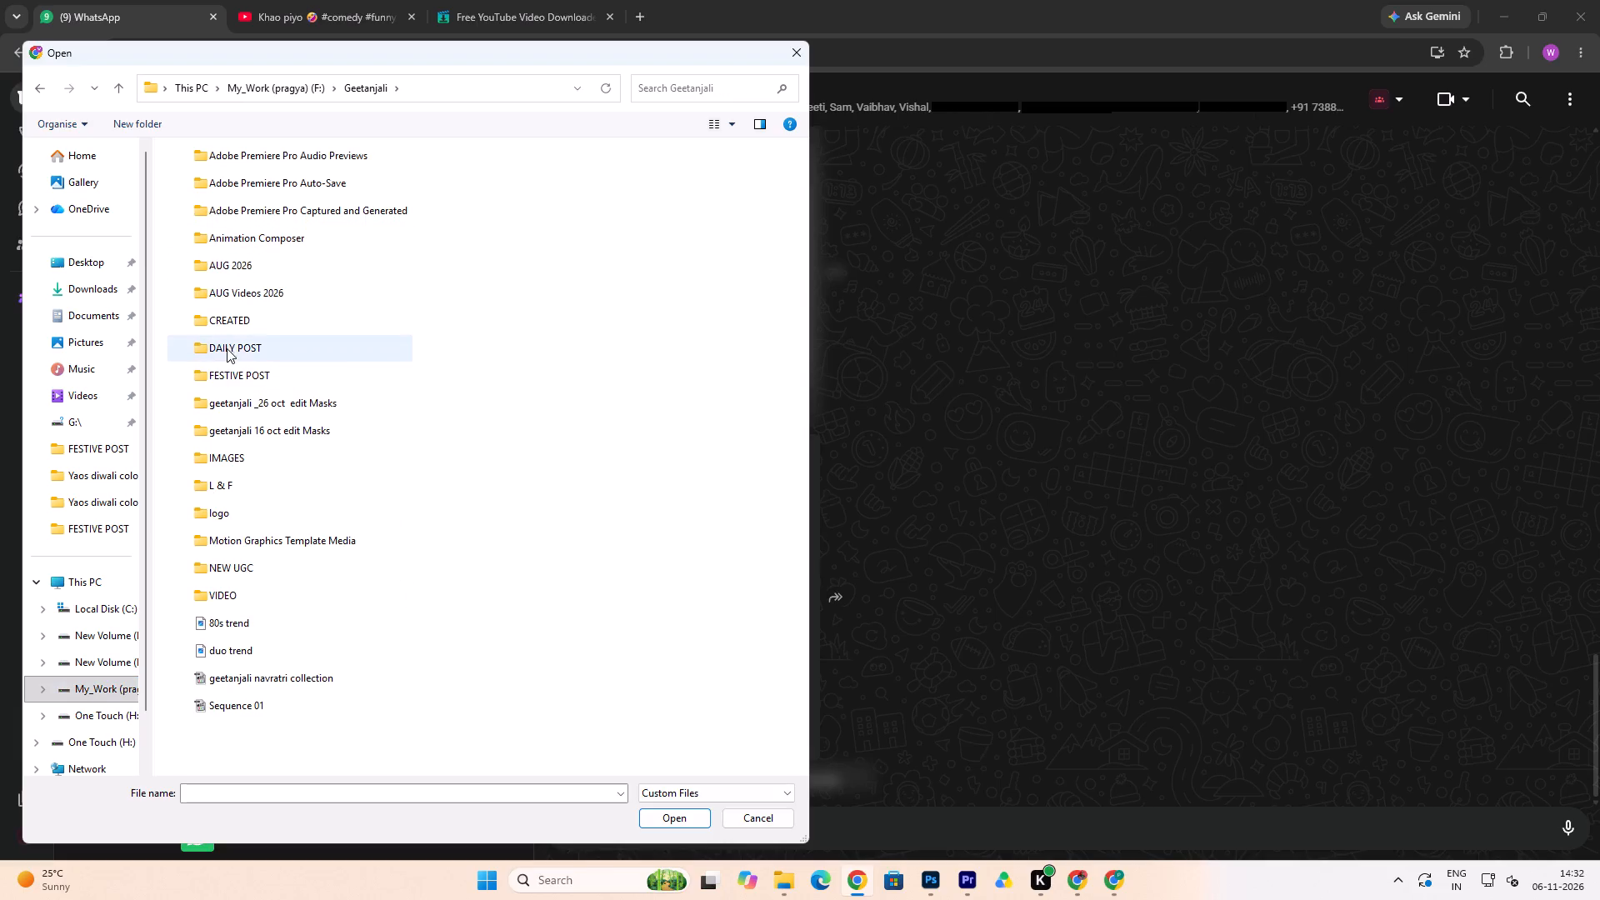
pyautogui.doubleClick(232, 375)
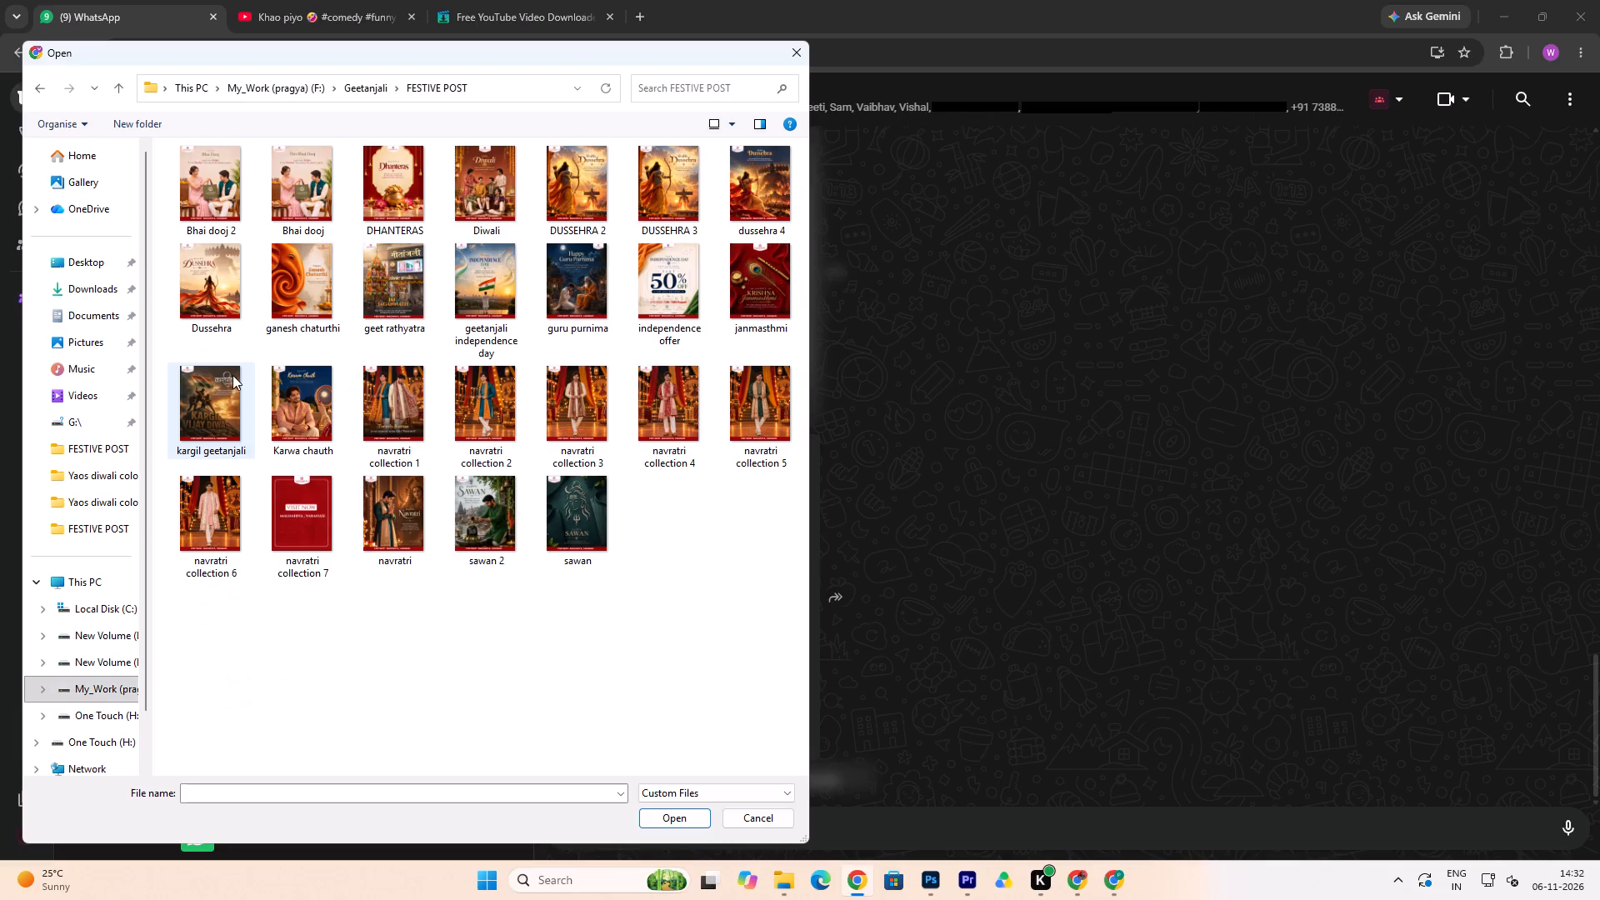
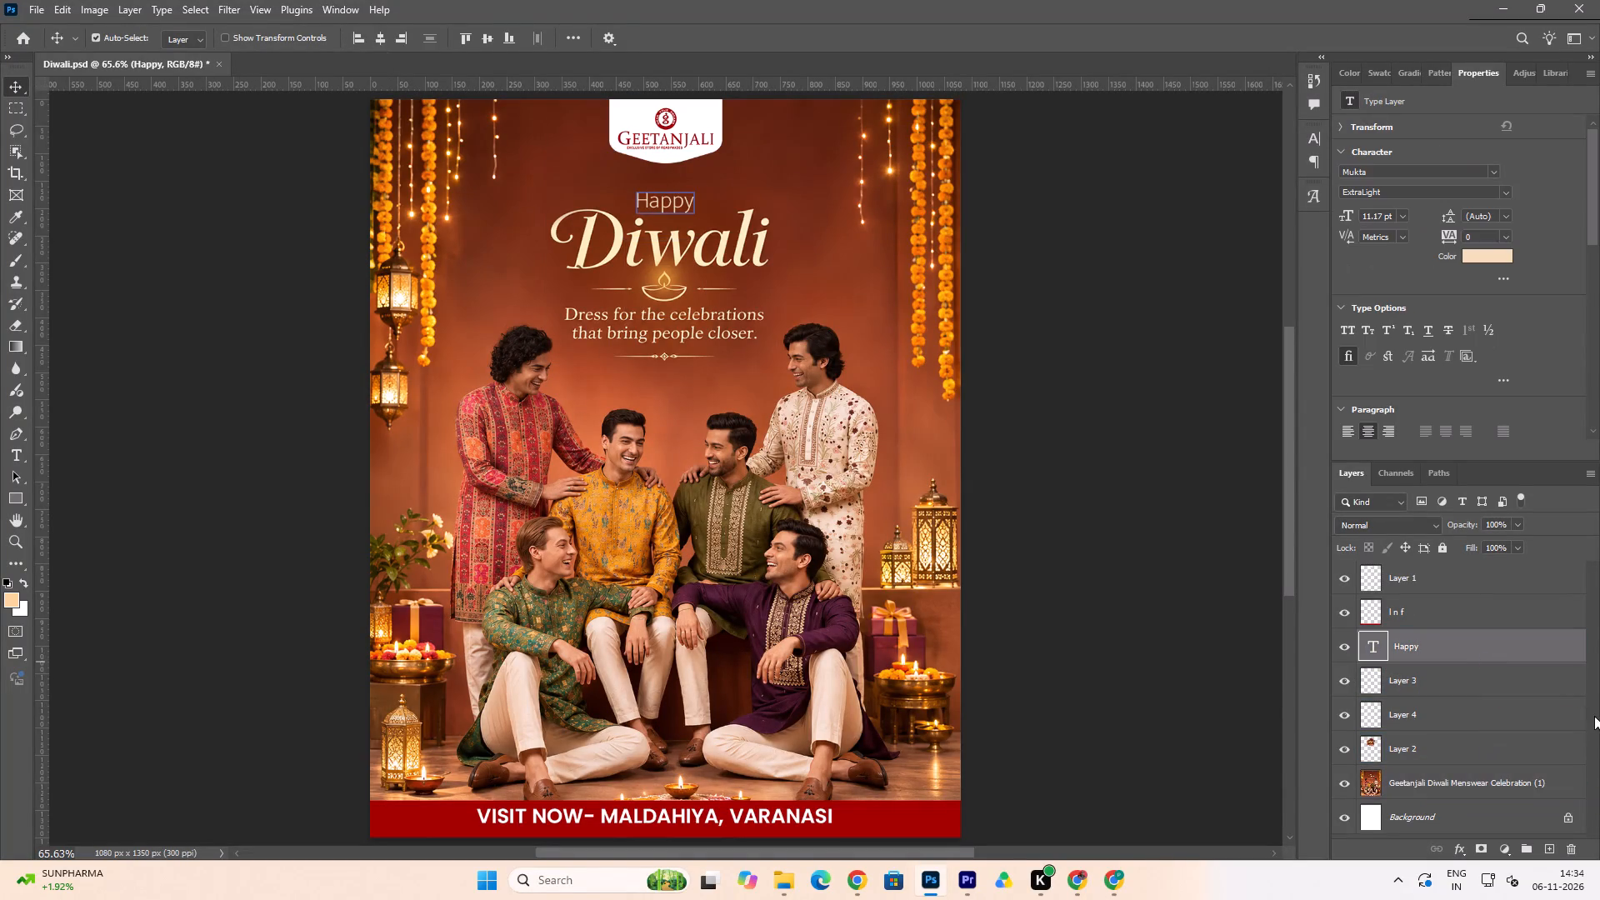
# Select the layers from "Happy" down to the Geetanjali Diwali photo and nudge them up until the rangoli diyas show above the footer.
pyautogui.keyDown('shift'); pyautogui.click(1492, 786); pyautogui.keyUp('shift')
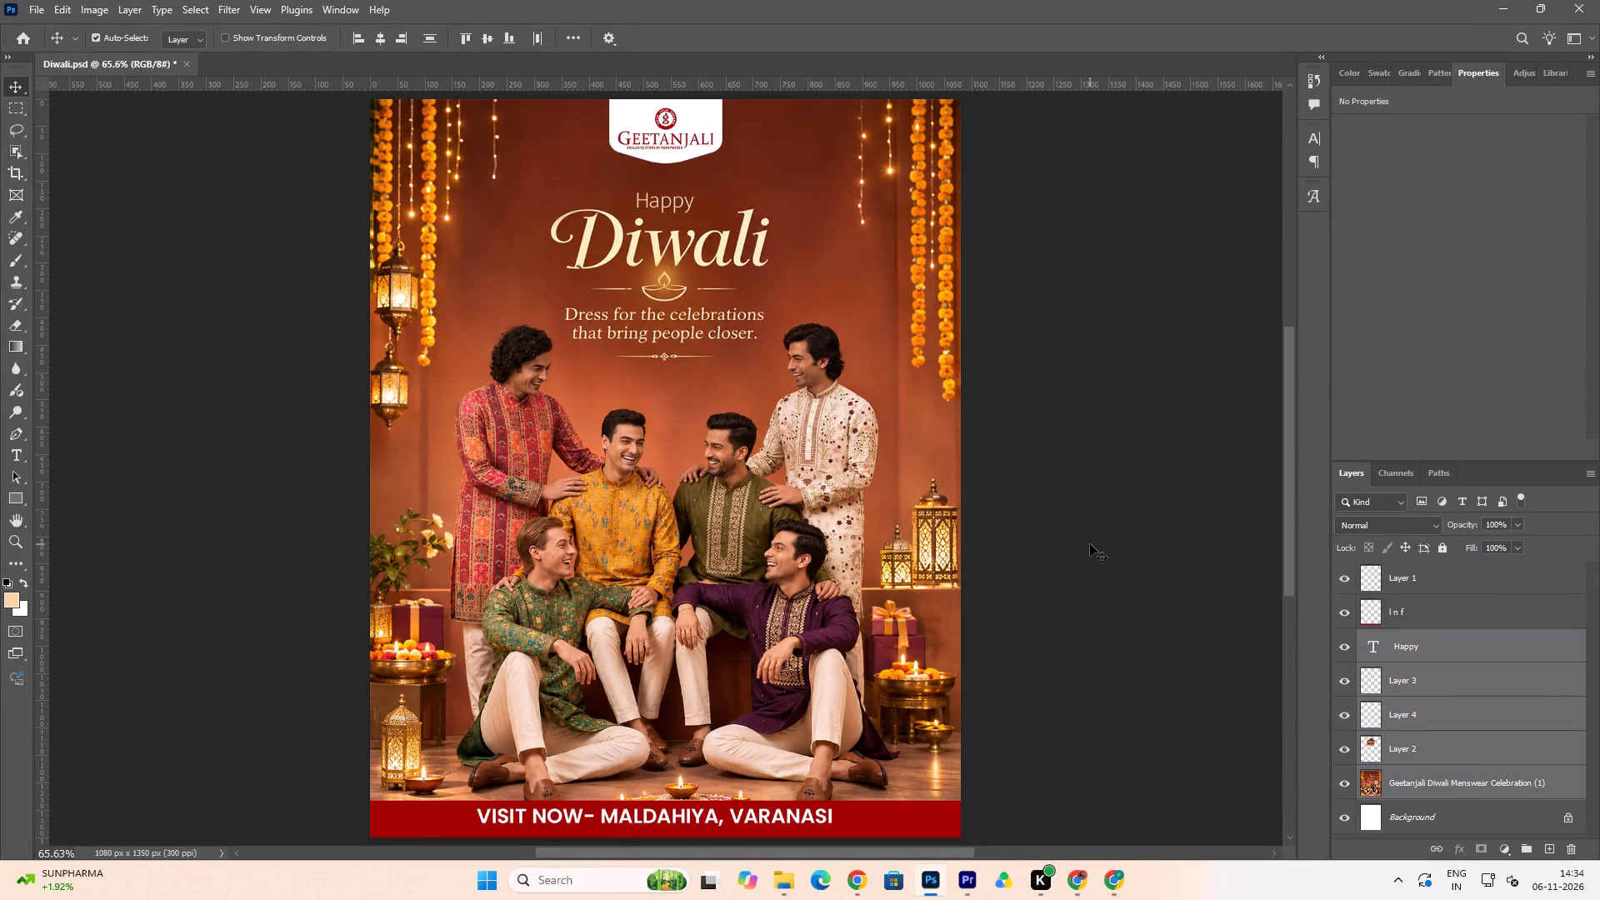
pyautogui.press('Up')
pyautogui.press('Up')
pyautogui.press('Up')
pyautogui.press('Up')
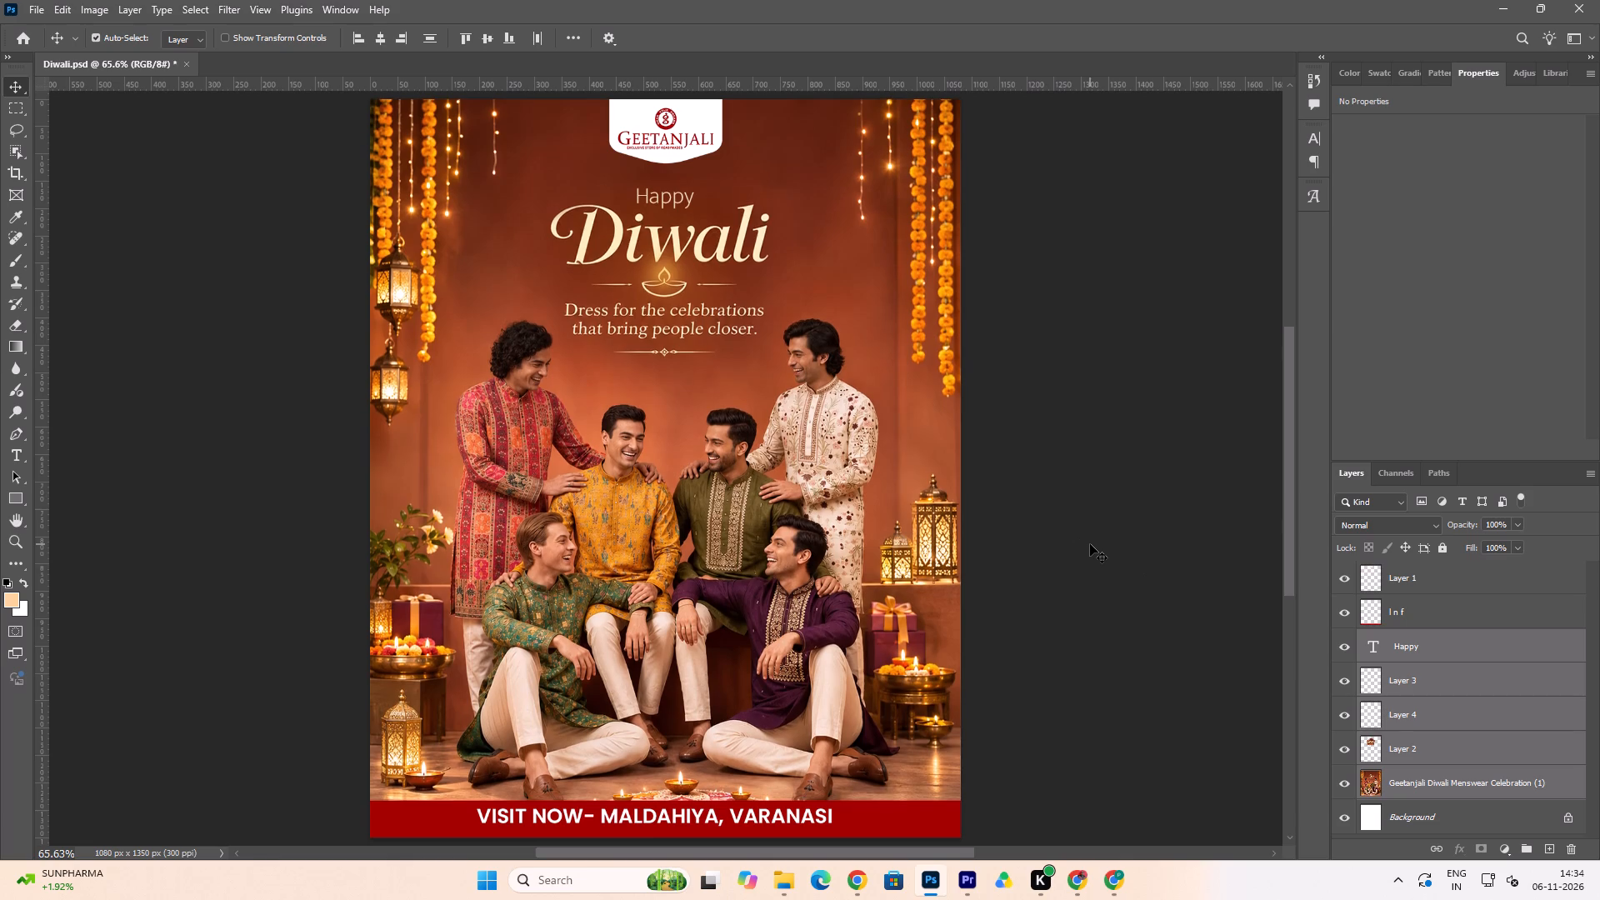
pyautogui.press('Up')
pyautogui.press('Up')
pyautogui.press('Up')
pyautogui.press('Up')
pyautogui.press('Up')
pyautogui.press('Up')
pyautogui.press('Up')
pyautogui.press('Up')
pyautogui.press('Up')
pyautogui.press('Up')
pyautogui.press('Up')
pyautogui.press('Up')
pyautogui.press('Up')
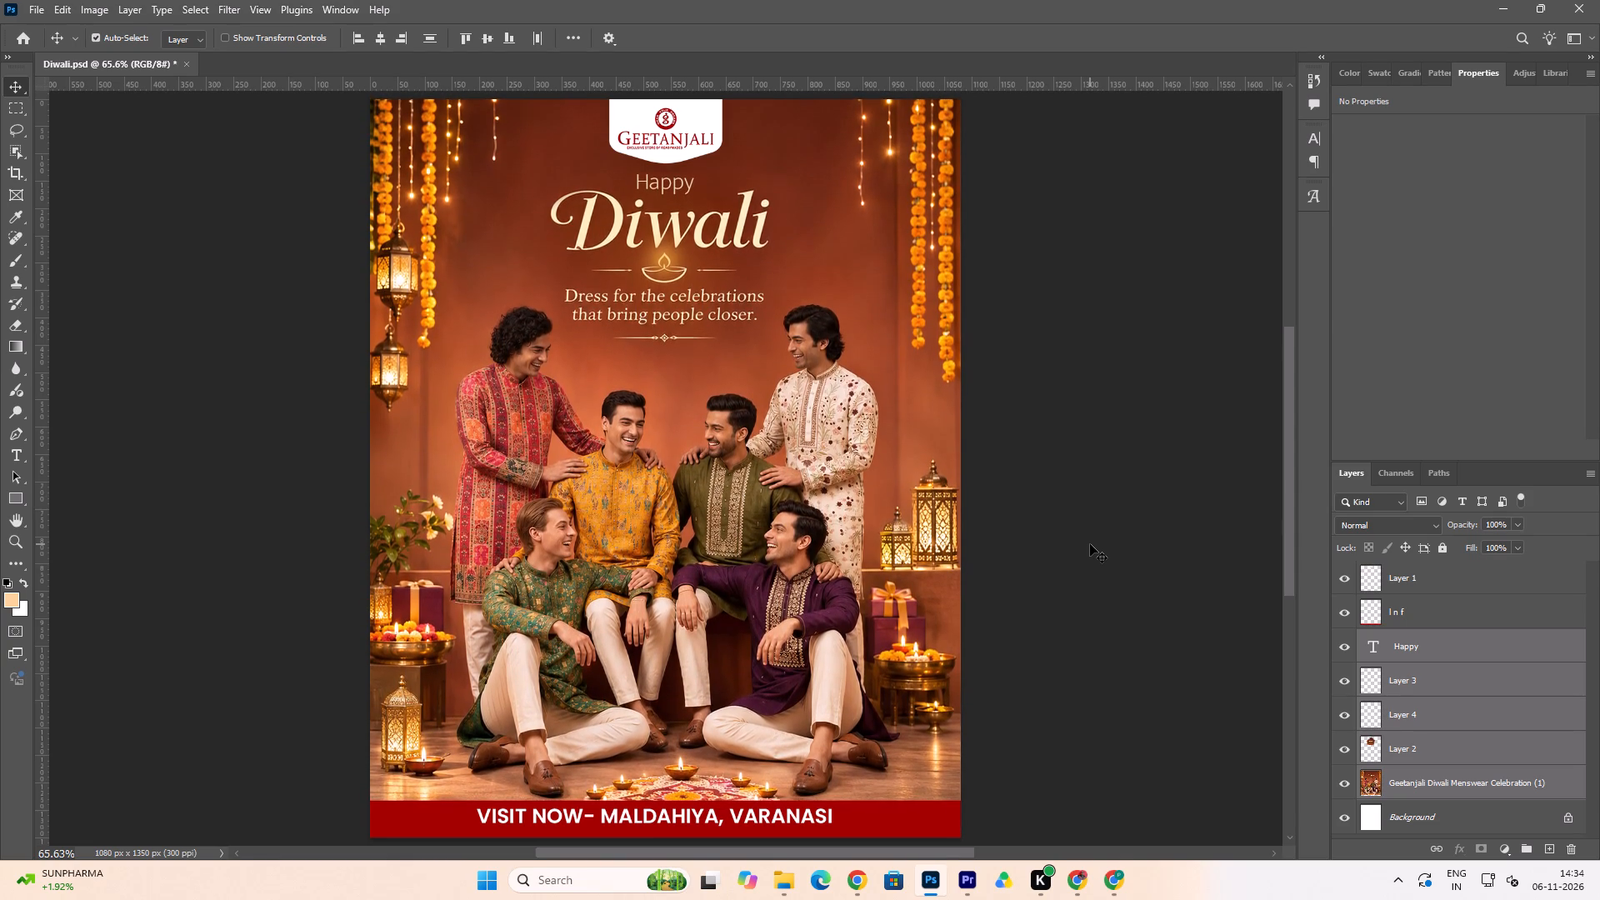
pyautogui.press('Up')
pyautogui.press('Up')
pyautogui.press('Up')
pyautogui.press('Up')
pyautogui.press('Up')
pyautogui.press('Up')
pyautogui.press('Up')
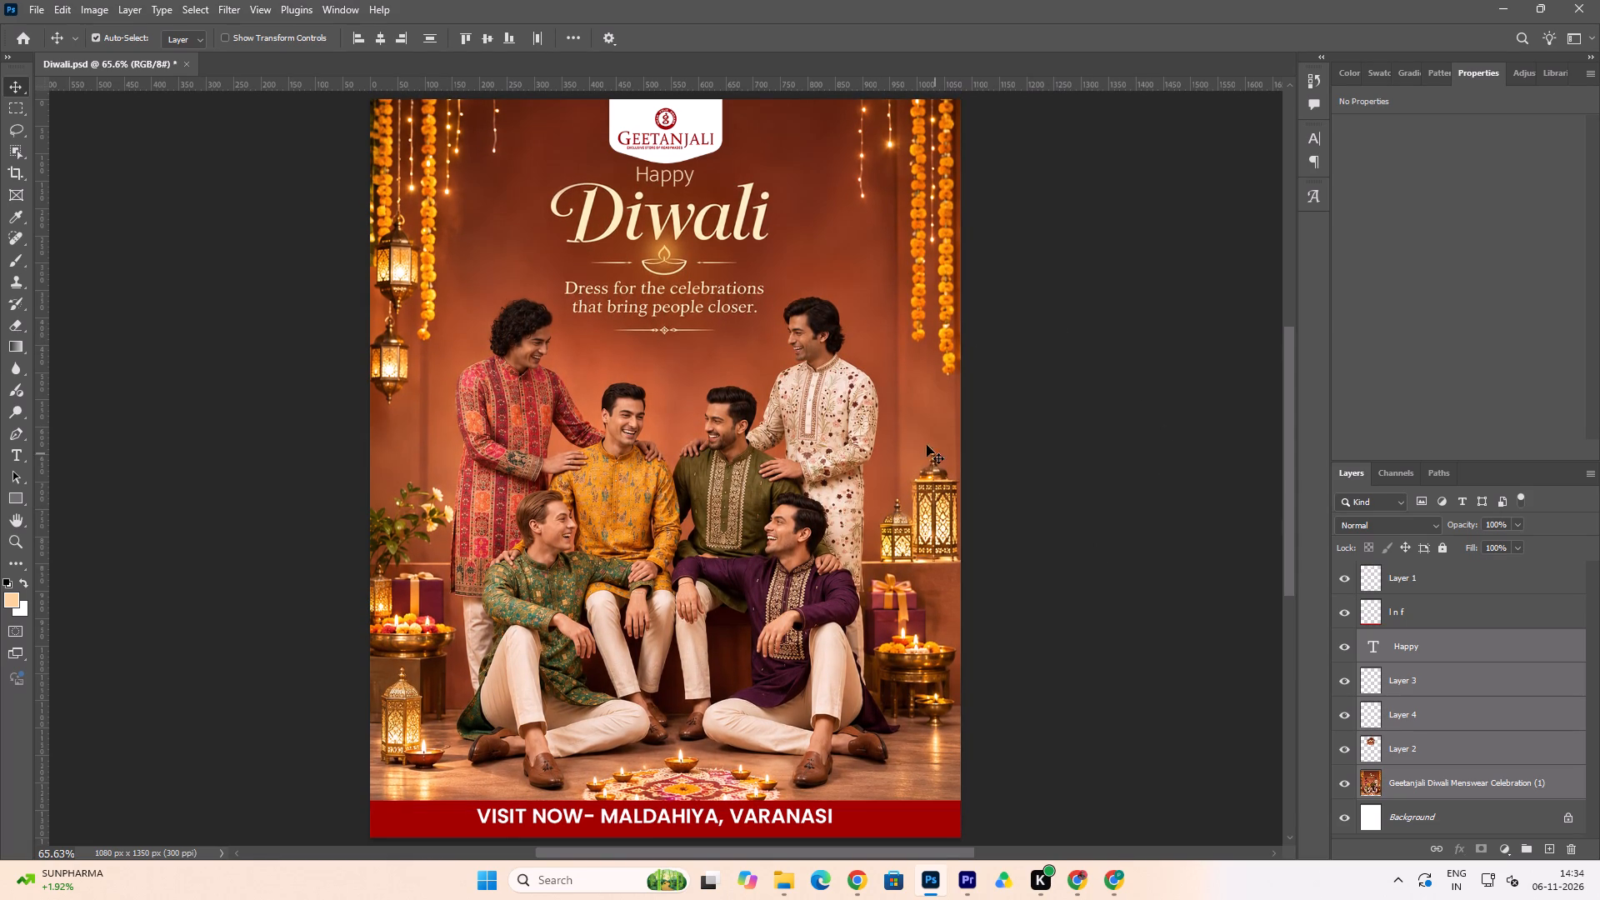
# Hide the centred logo on Layer 1 and the existing "l n f" footer layer.
pyautogui.click(658, 138)
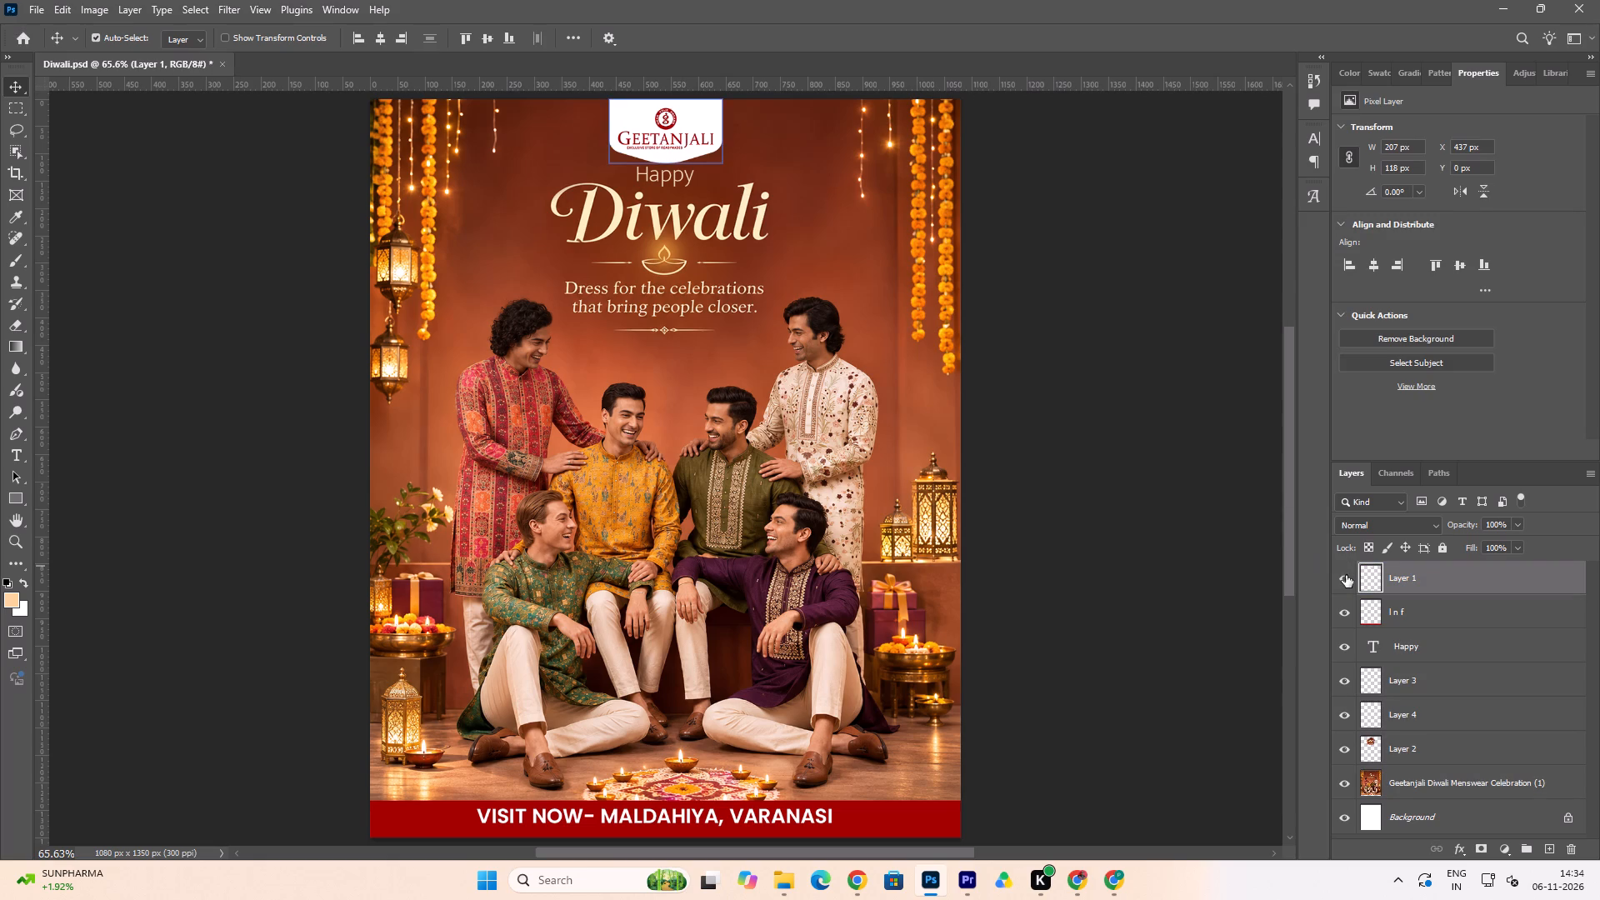
pyautogui.click(1346, 575)
pyautogui.click(1342, 612)
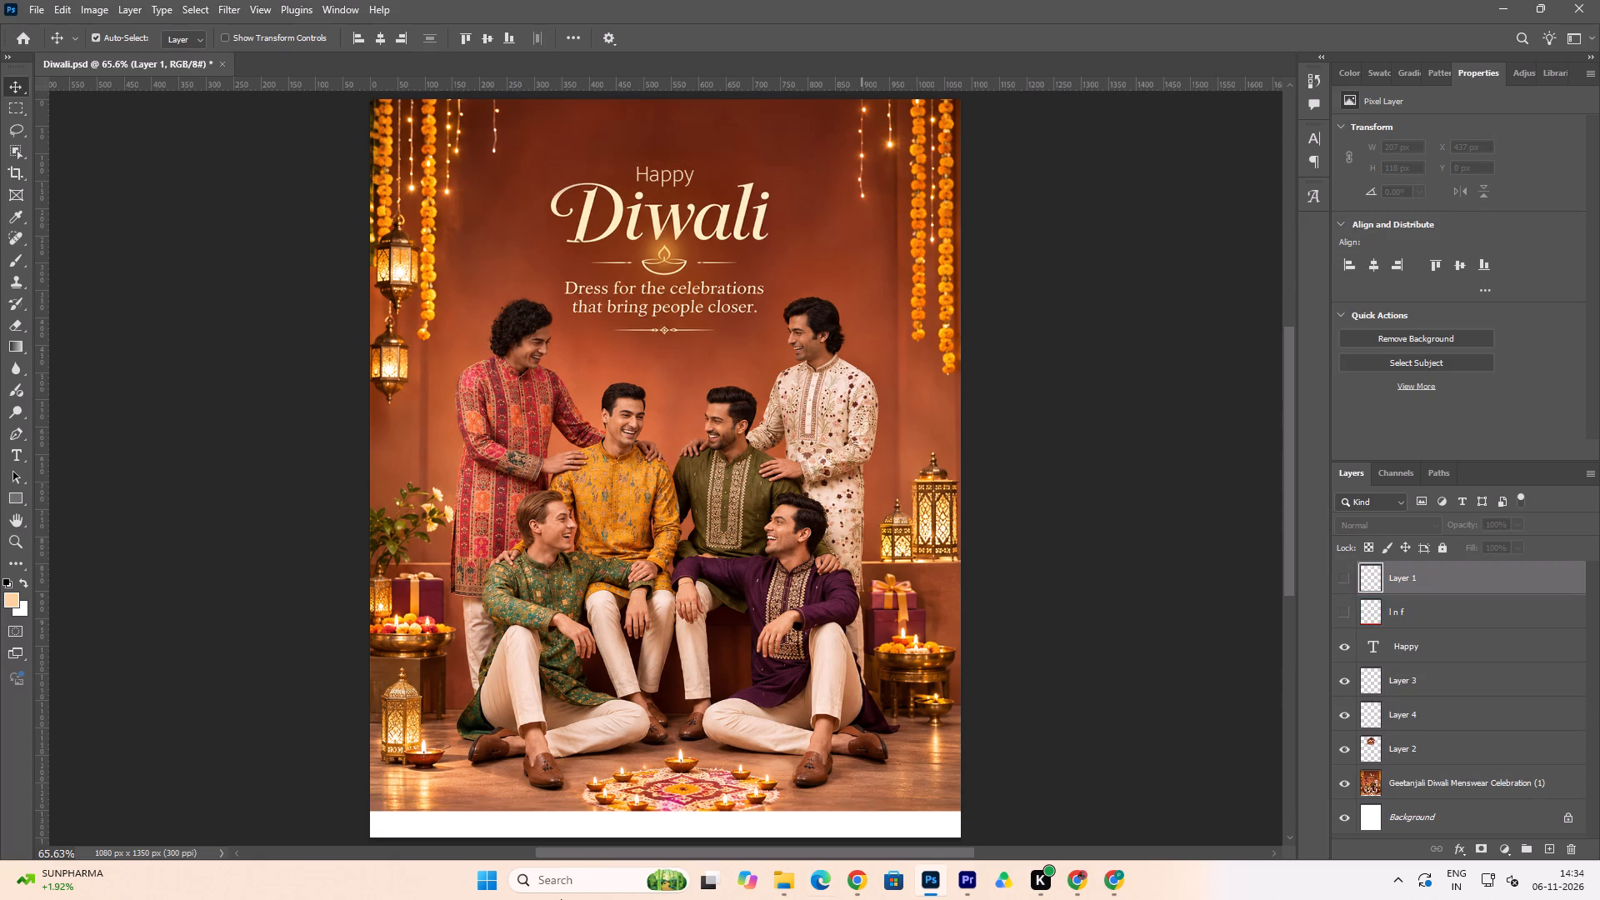
# Place the "l n f" image from the L & F folder over the full canvas at 100% scale.
pyautogui.click(783, 887)
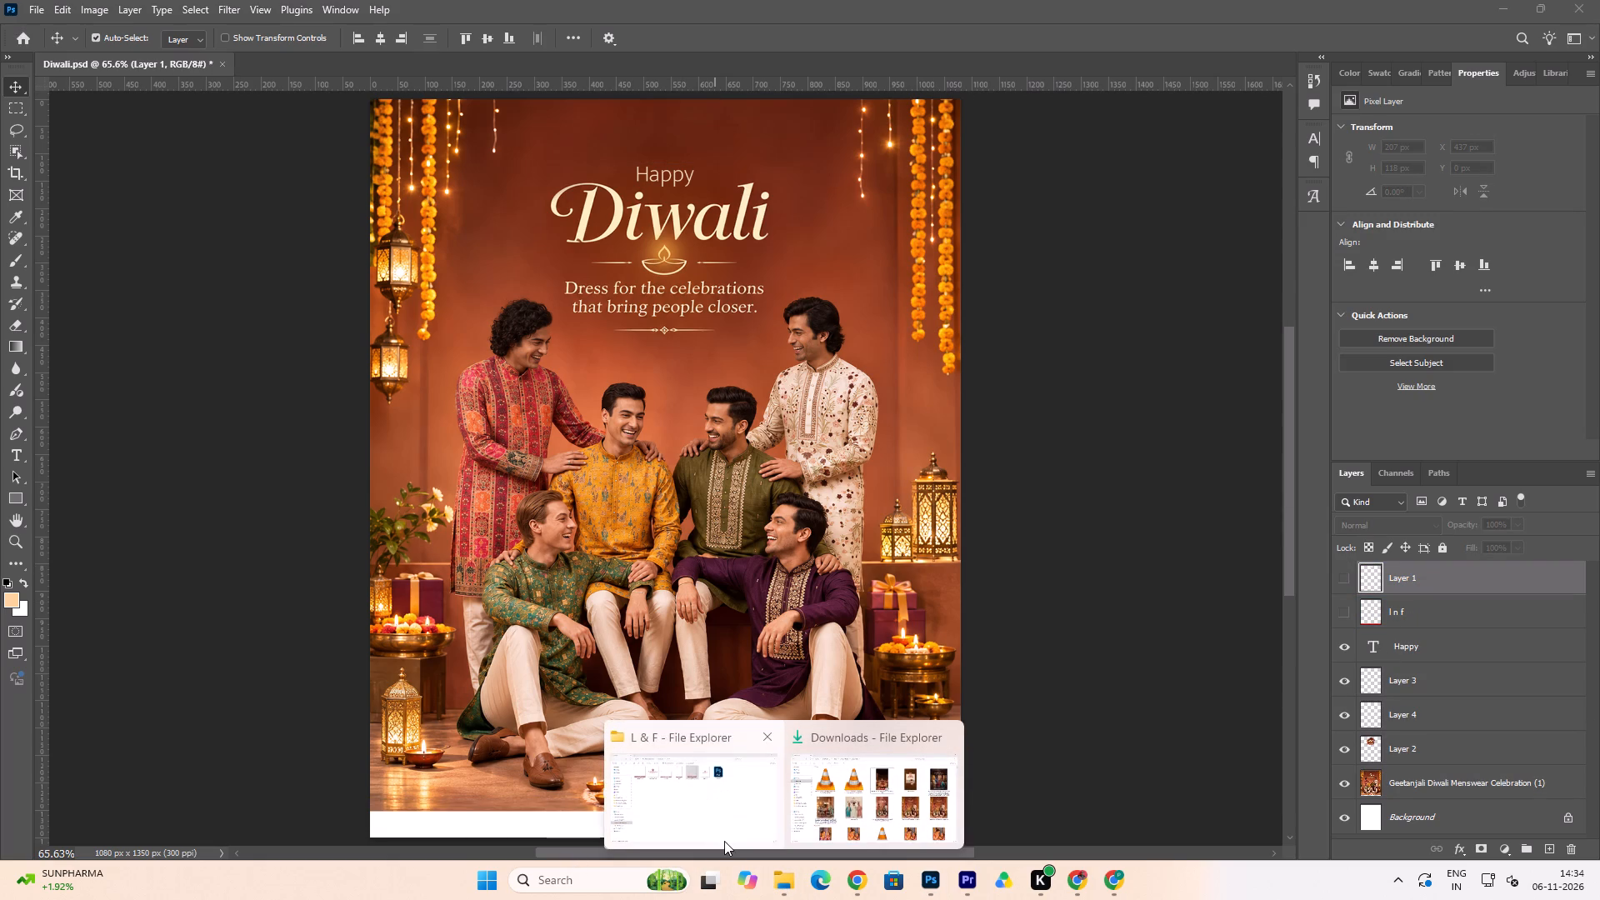
pyautogui.click(724, 841)
pyautogui.moveTo(768, 170); pyautogui.dragTo(947, 877)
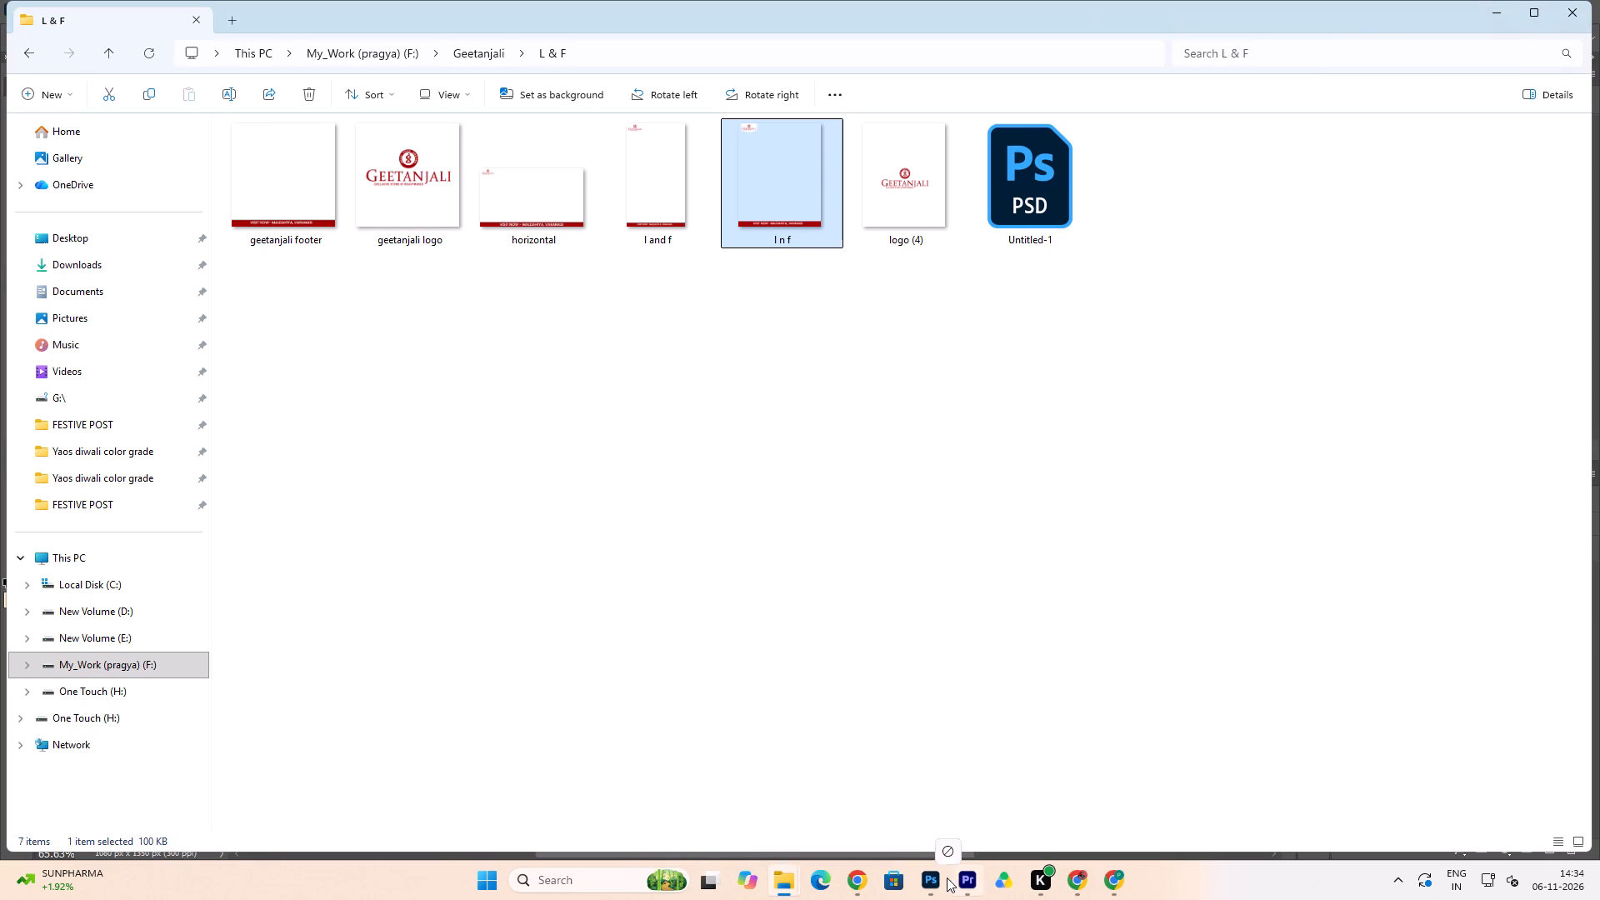
pyautogui.moveTo(947, 877); pyautogui.dragTo(727, 727)
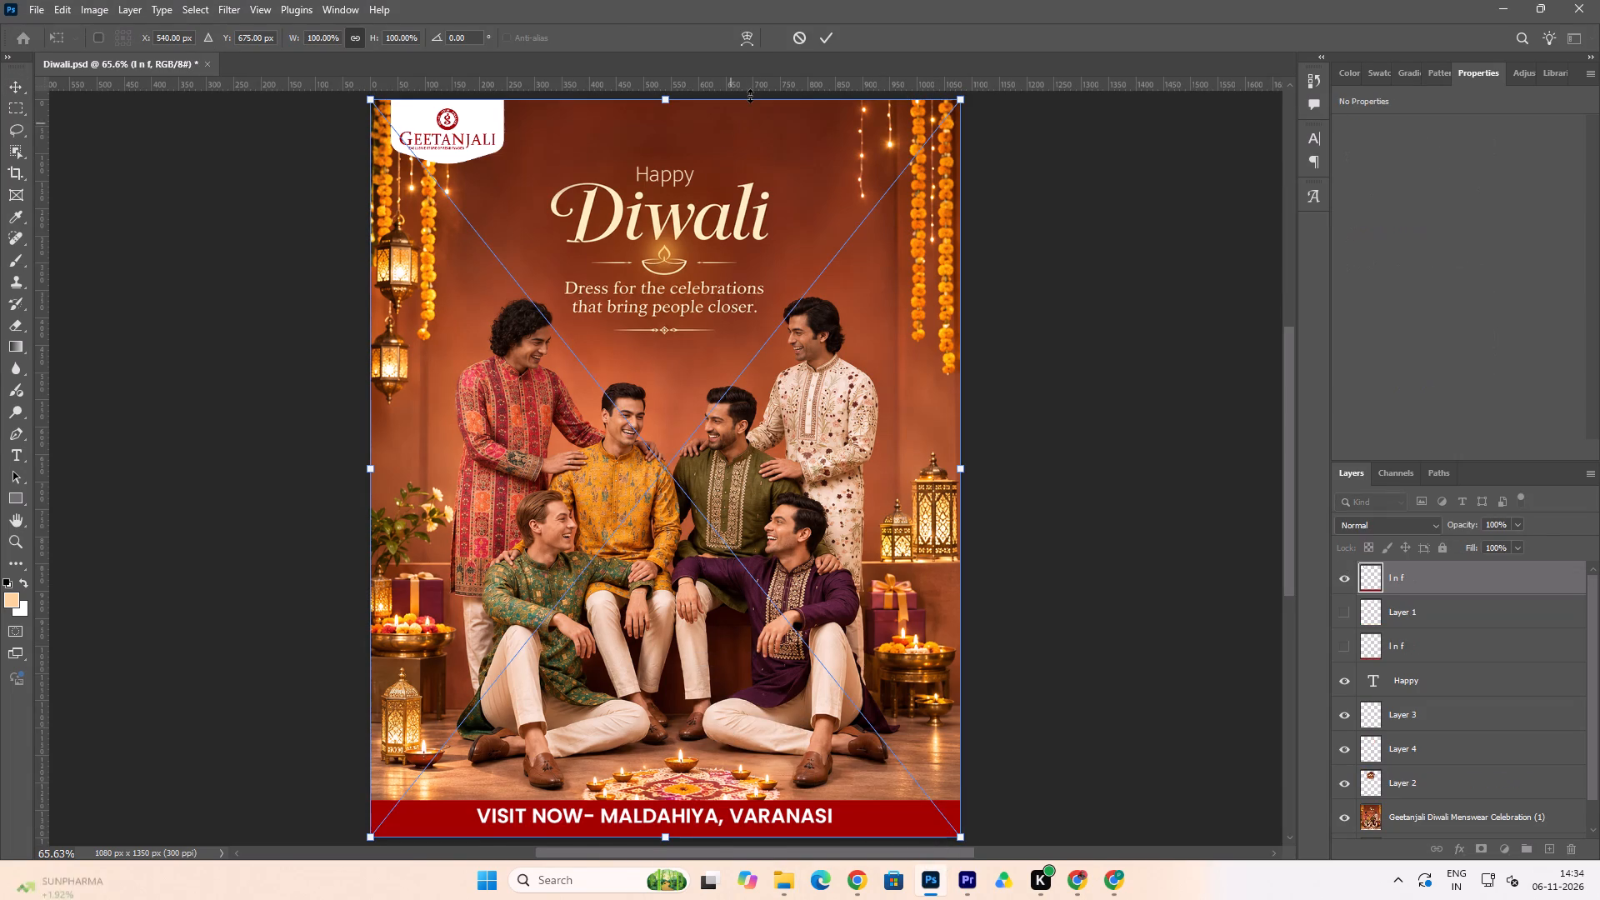
pyautogui.click(821, 42)
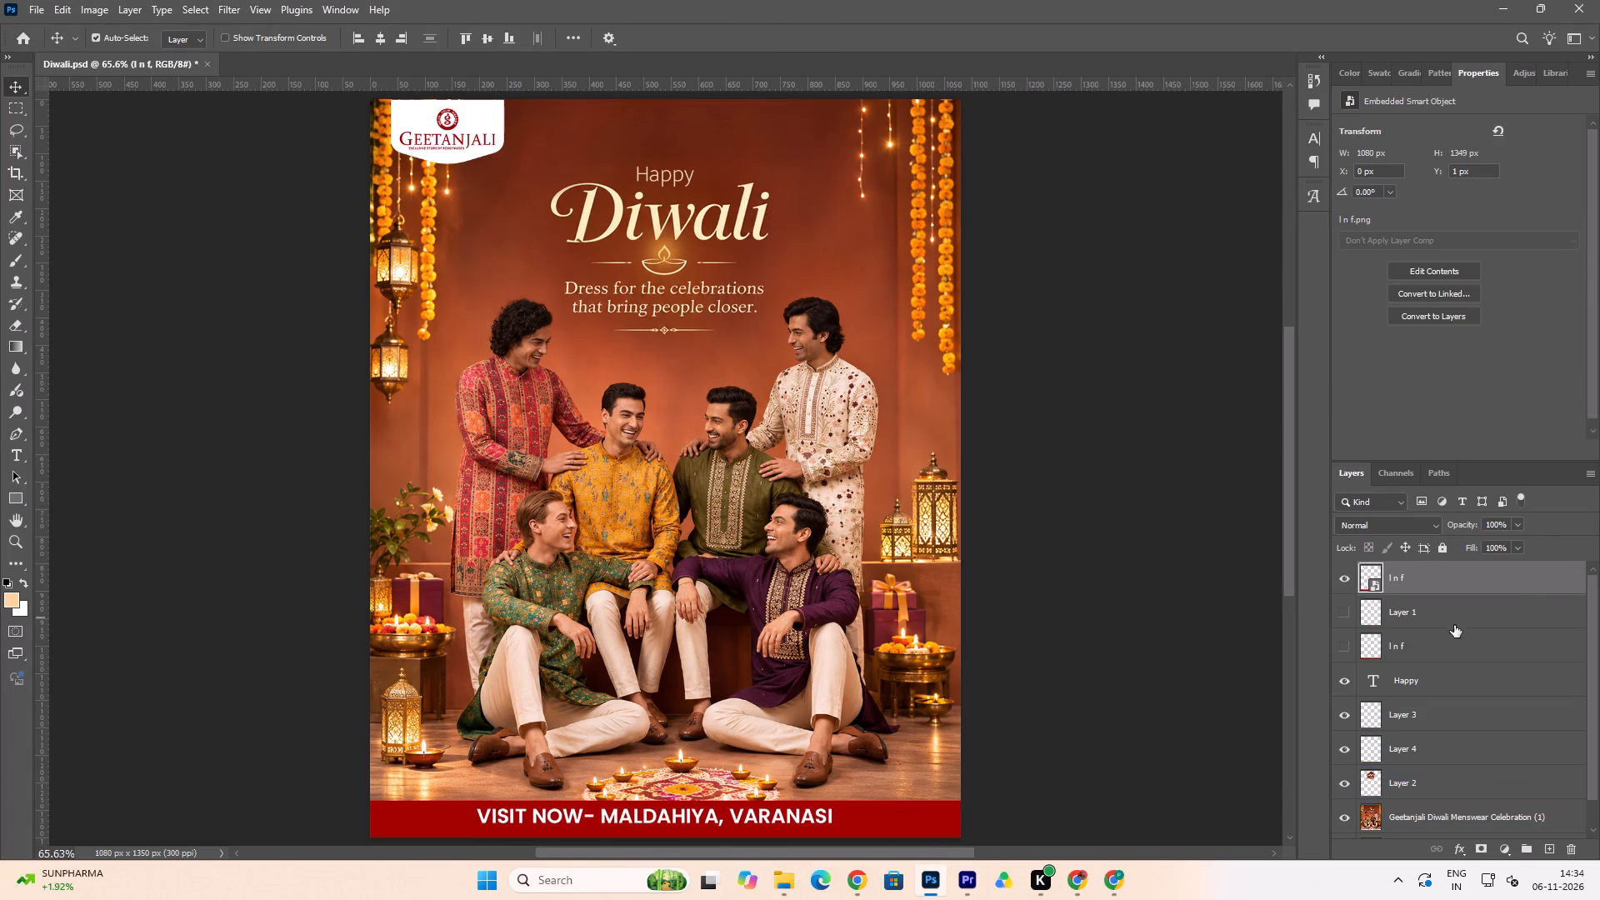
# Nudge the layers from "Happy" to the Diwali photo up until the photo's lower edge meets the footer's top, and save.
pyautogui.click(1446, 682)
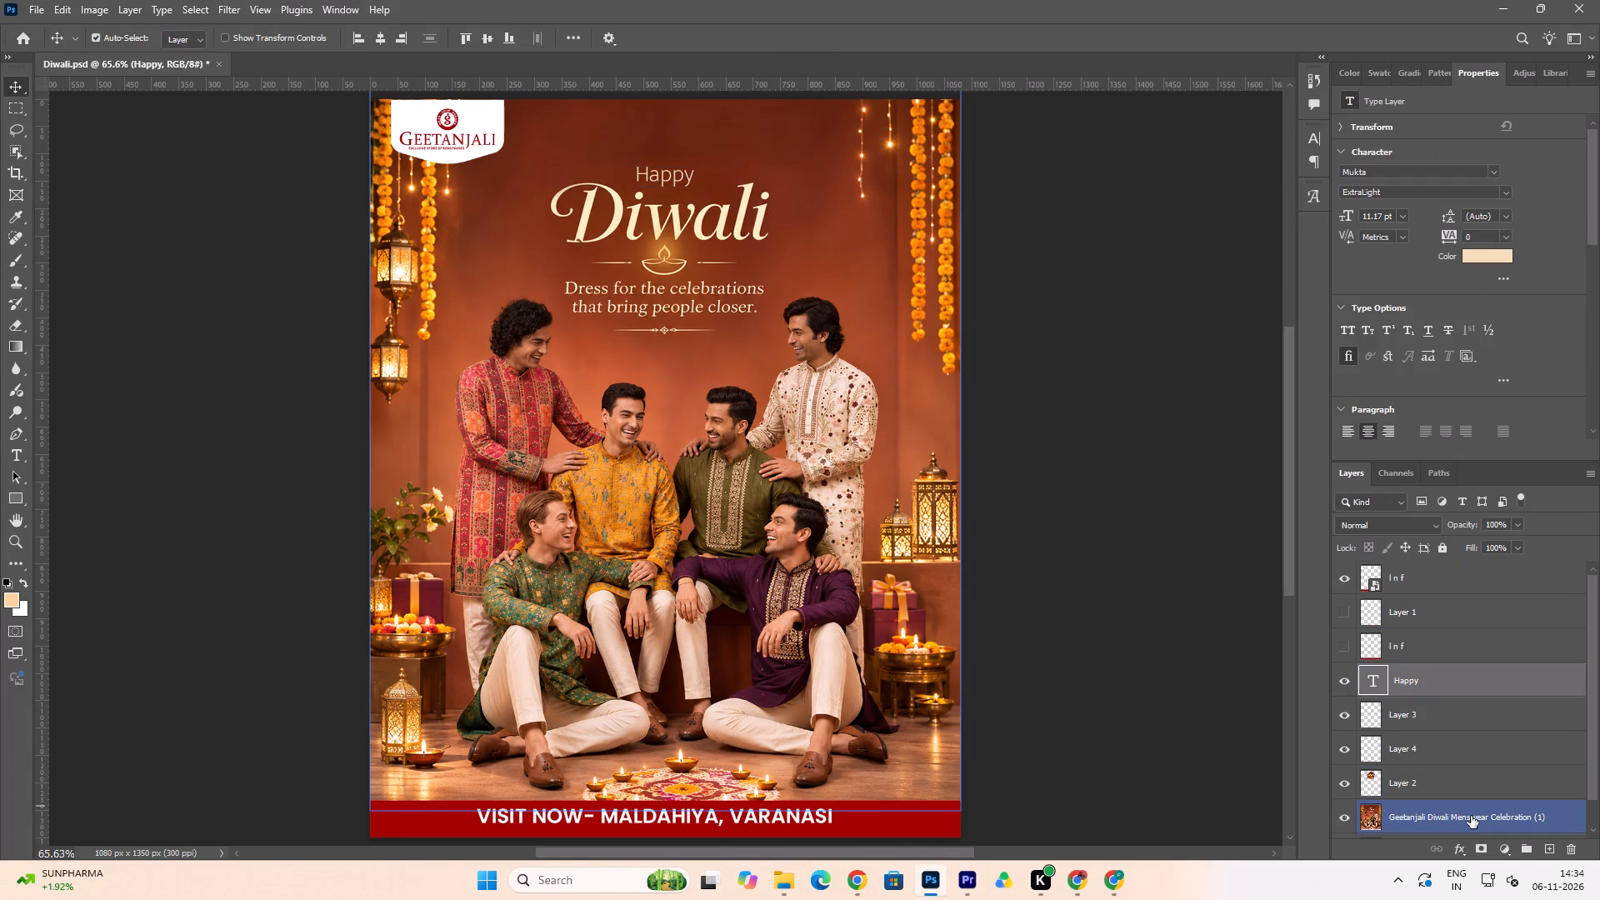
pyautogui.keyDown('shift'); pyautogui.click(1471, 816); pyautogui.keyUp('shift')
pyautogui.press('Up')
pyautogui.press('Up')
pyautogui.press('Up')
pyautogui.press('Up')
pyautogui.press('Up')
pyautogui.press('Up')
pyautogui.press('Up')
pyautogui.press('Up')
pyautogui.press('Up')
pyautogui.press('Up')
pyautogui.press('Up')
pyautogui.press('Up')
pyautogui.press('Up')
pyautogui.press('Up')
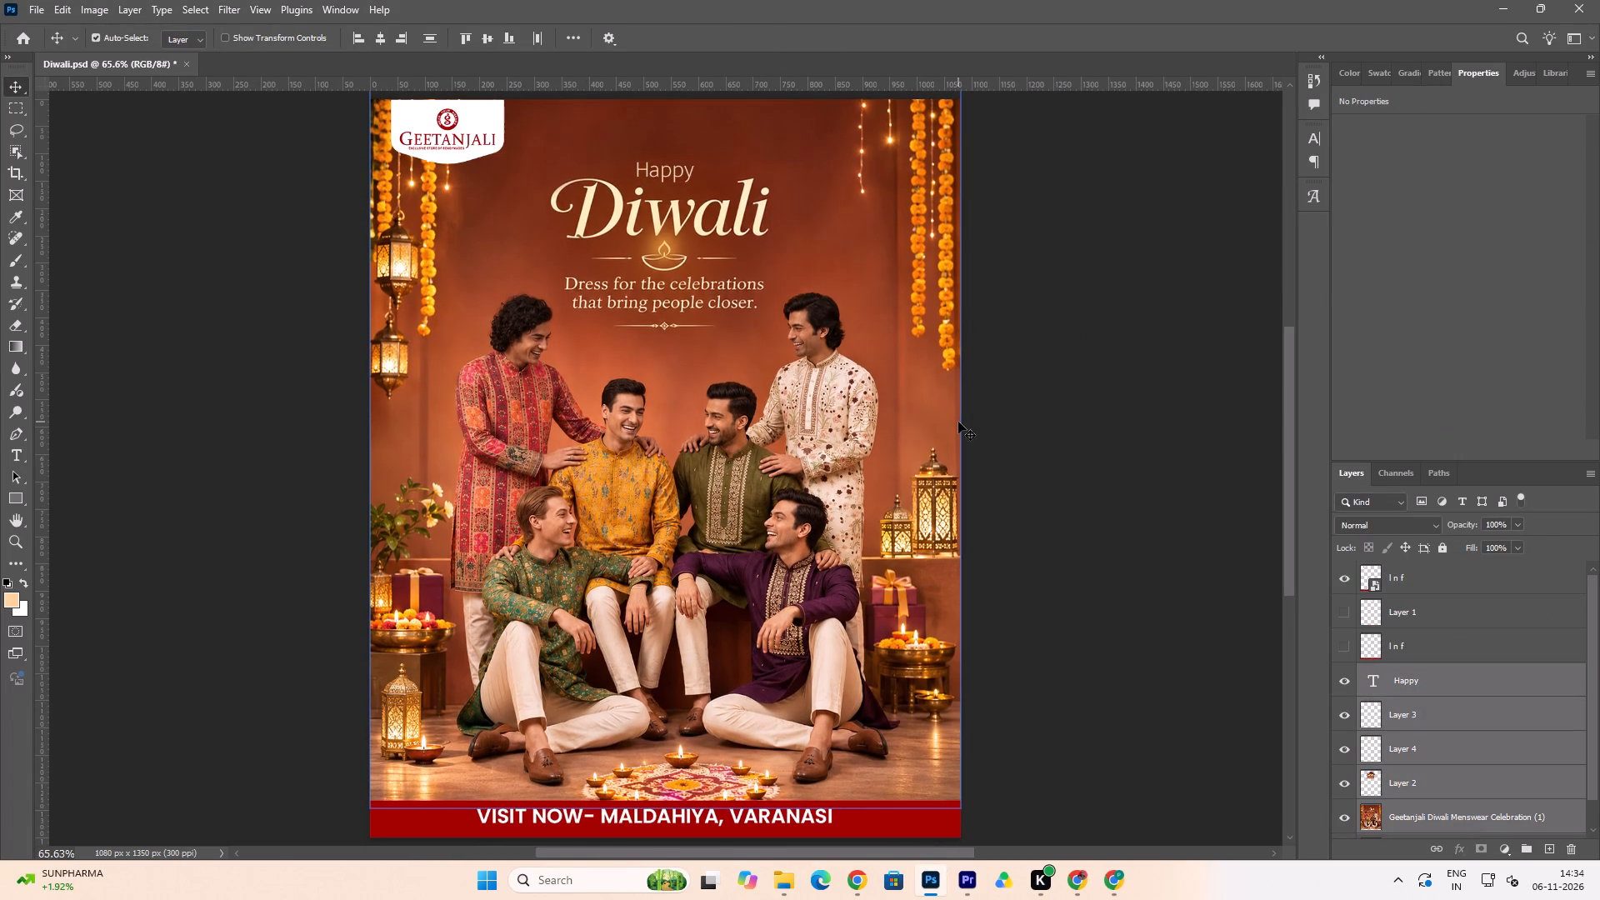
pyautogui.press('Down')
pyautogui.press('Down')
pyautogui.press('Down')
pyautogui.press('Down')
pyautogui.press('Down')
pyautogui.press('Down')
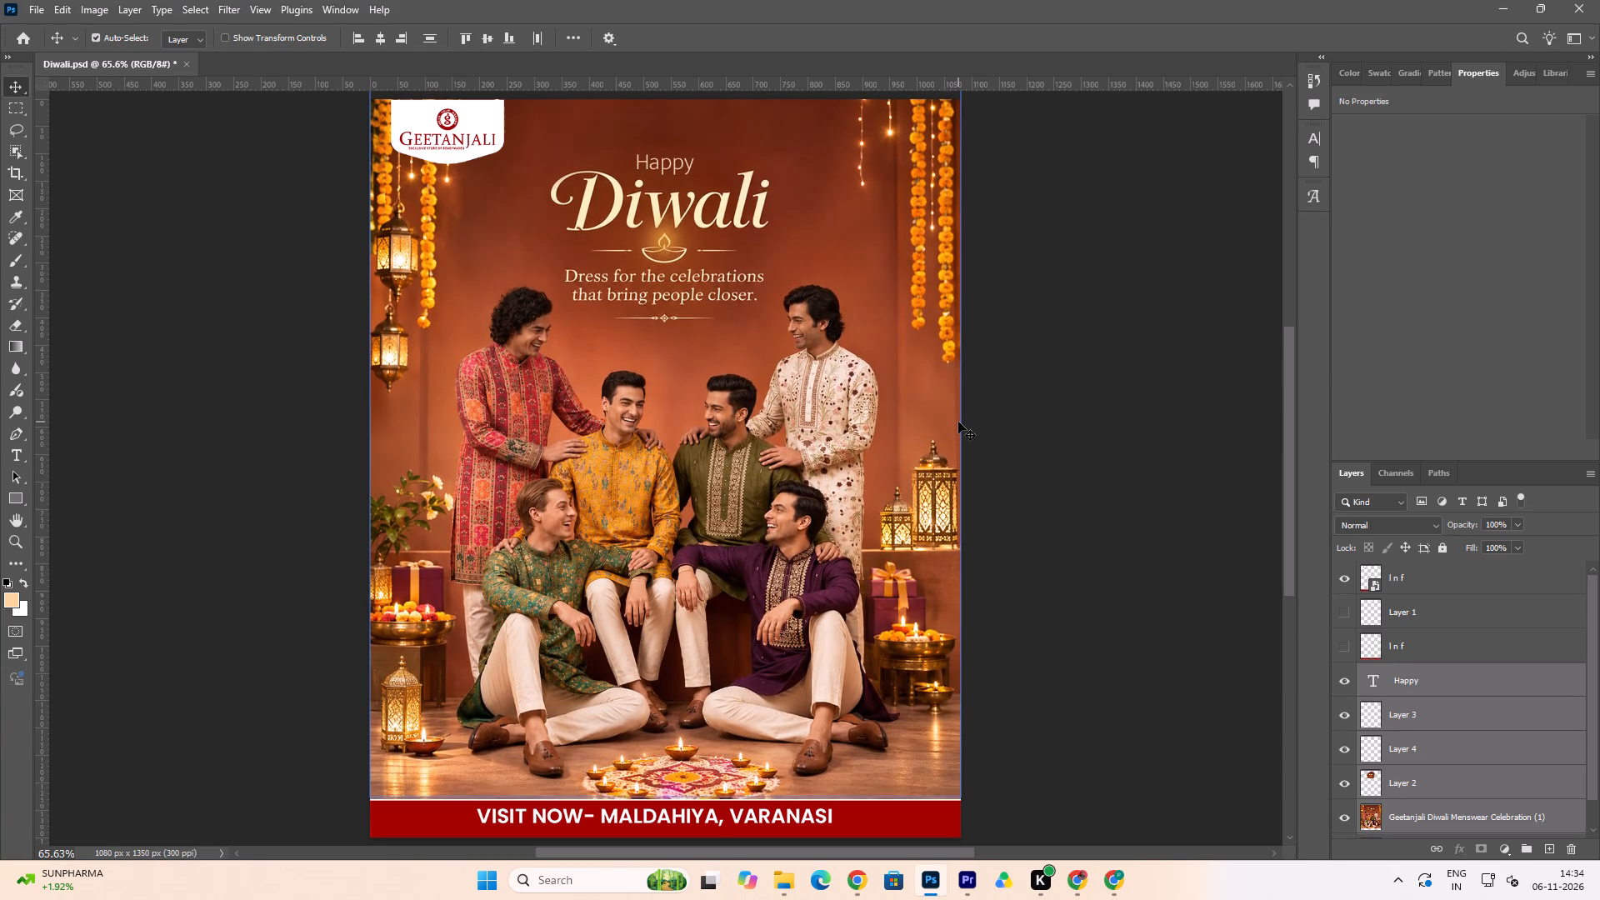
pyautogui.press('Down')
pyautogui.press('Down')
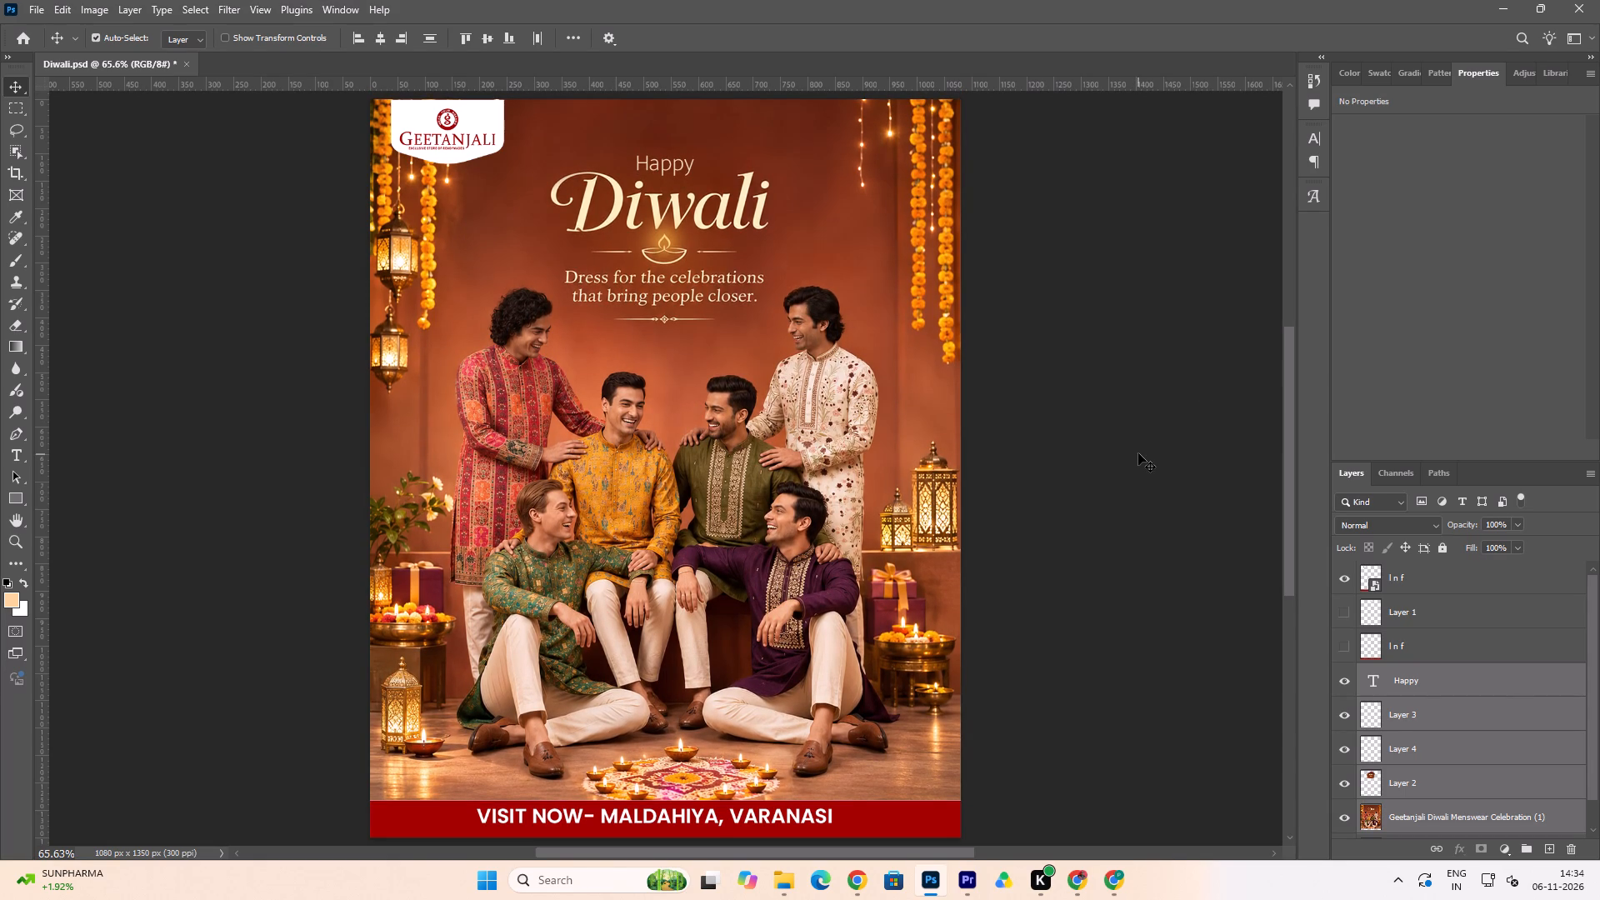
pyautogui.hotkey('ctrl', 's')
pyautogui.hotkey('ctrl', 's')
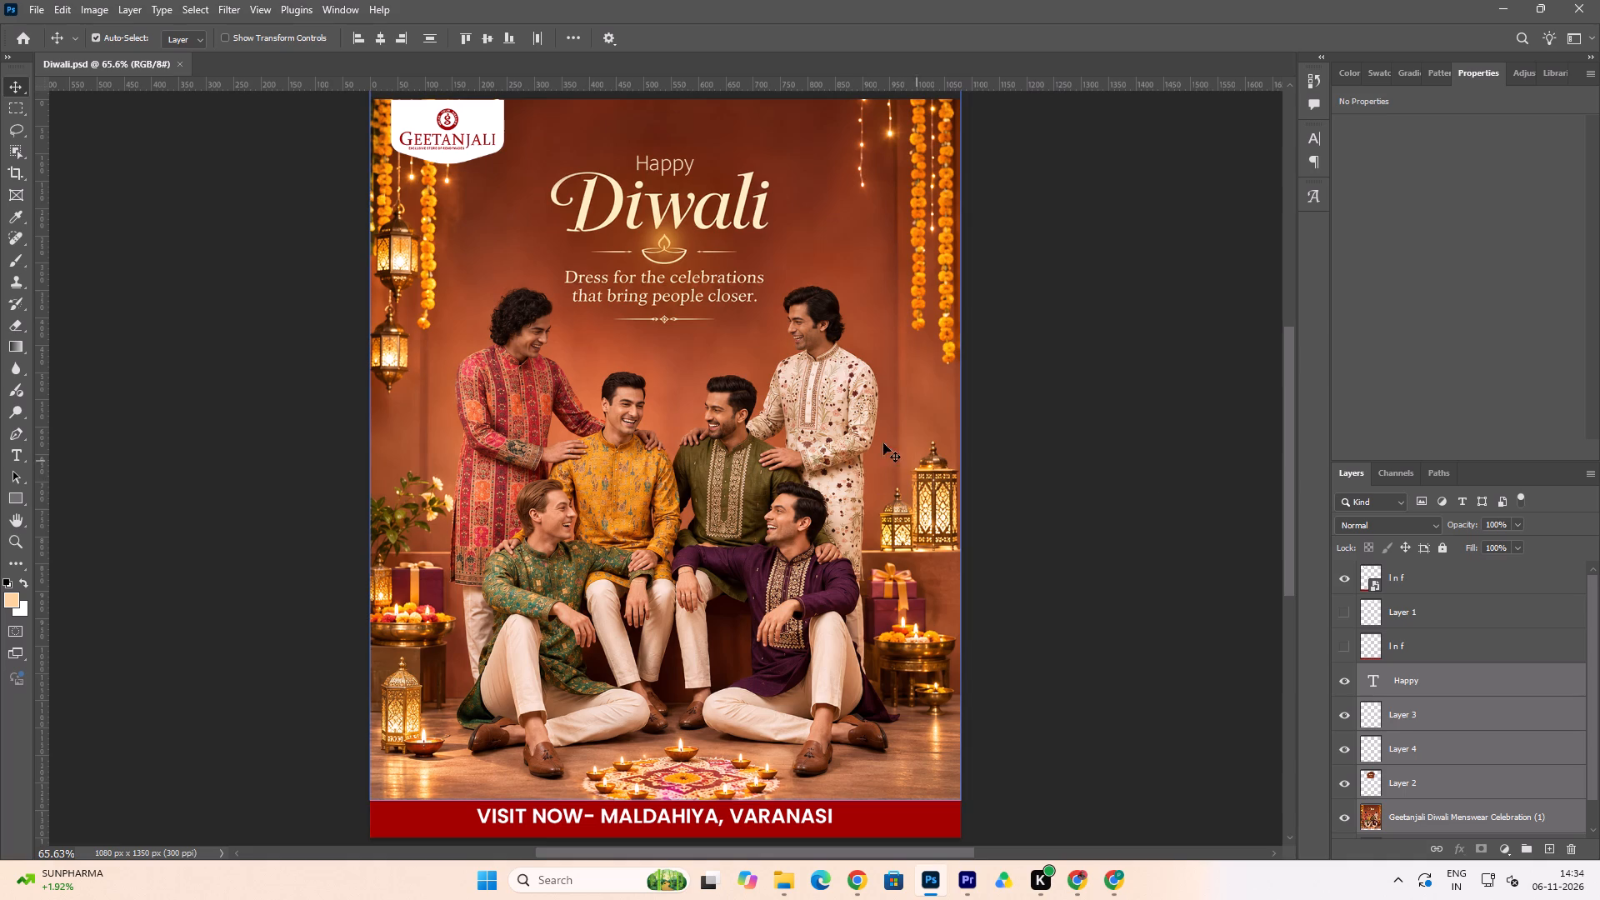
# Scale the selected artwork layers to 101.35%, nudge them up so the photo ends just behind the footer's top edge, and deselect.
pyautogui.click(856, 434)
pyautogui.hotkey('ctrl', 't')
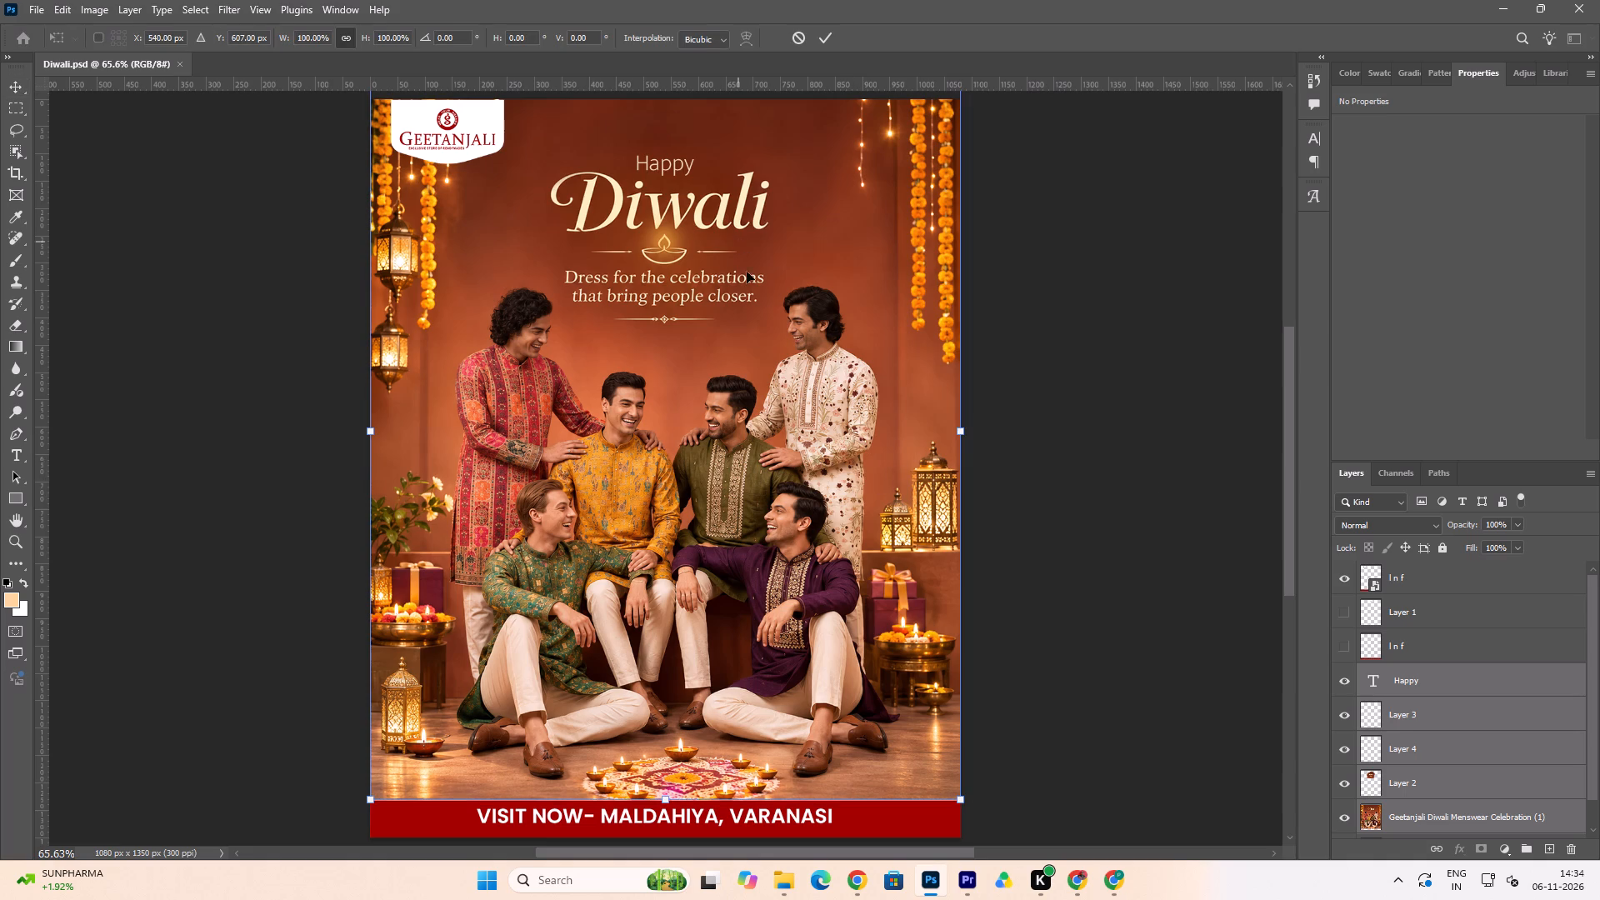
pyautogui.moveTo(665, 802); pyautogui.dragTo(667, 812)
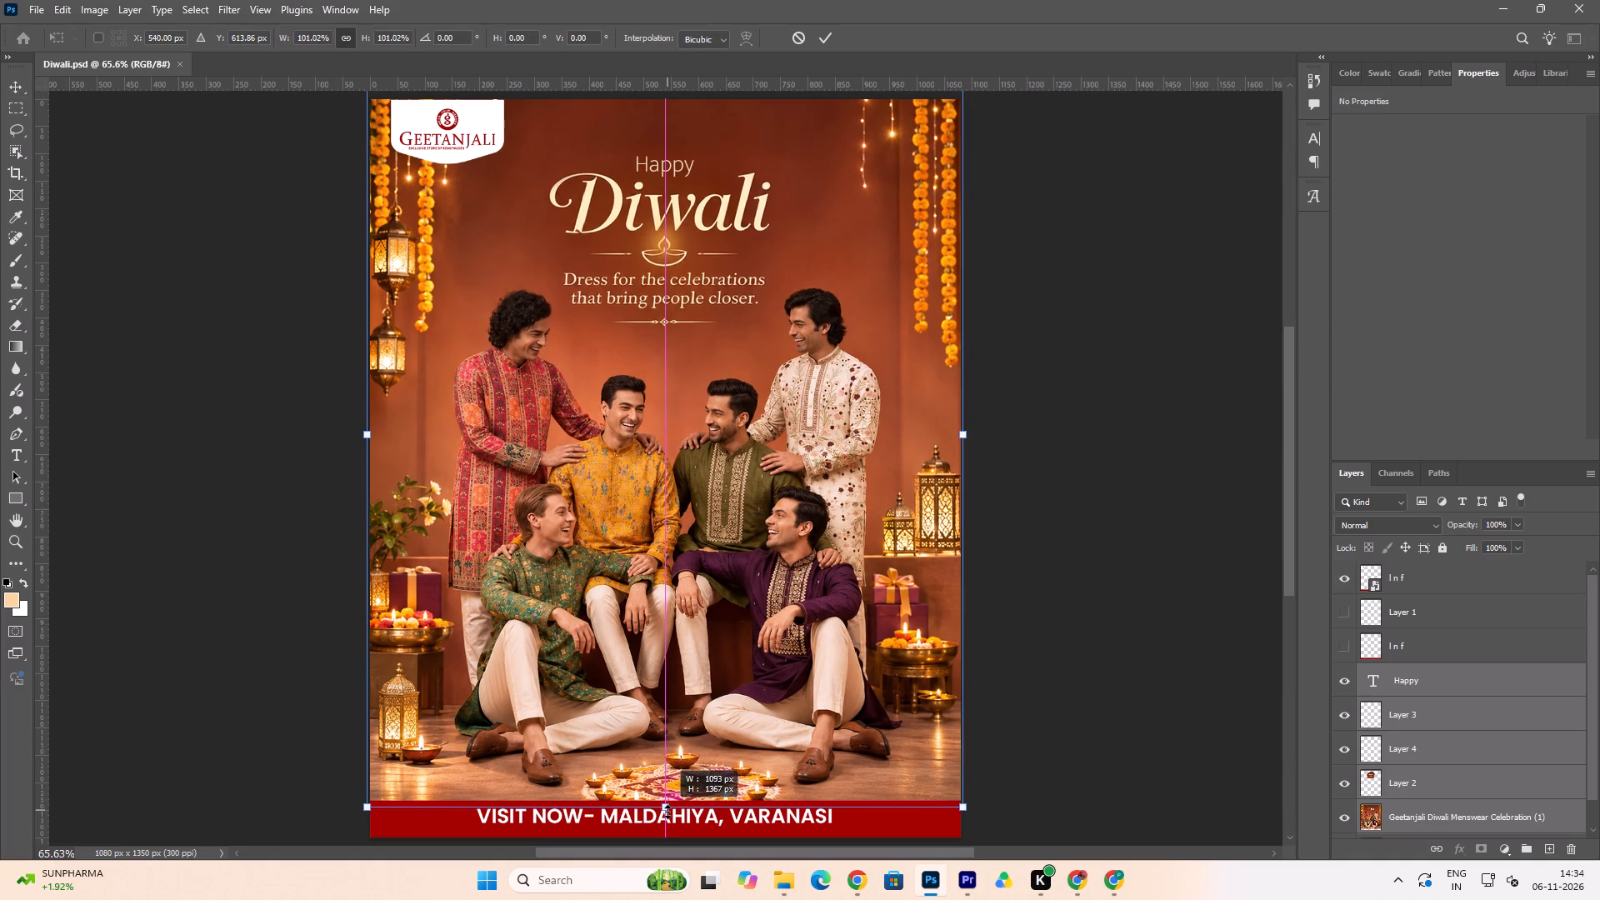
pyautogui.moveTo(667, 812); pyautogui.dragTo(667, 812)
pyautogui.press('Up')
pyautogui.press('Up')
pyautogui.press('Up')
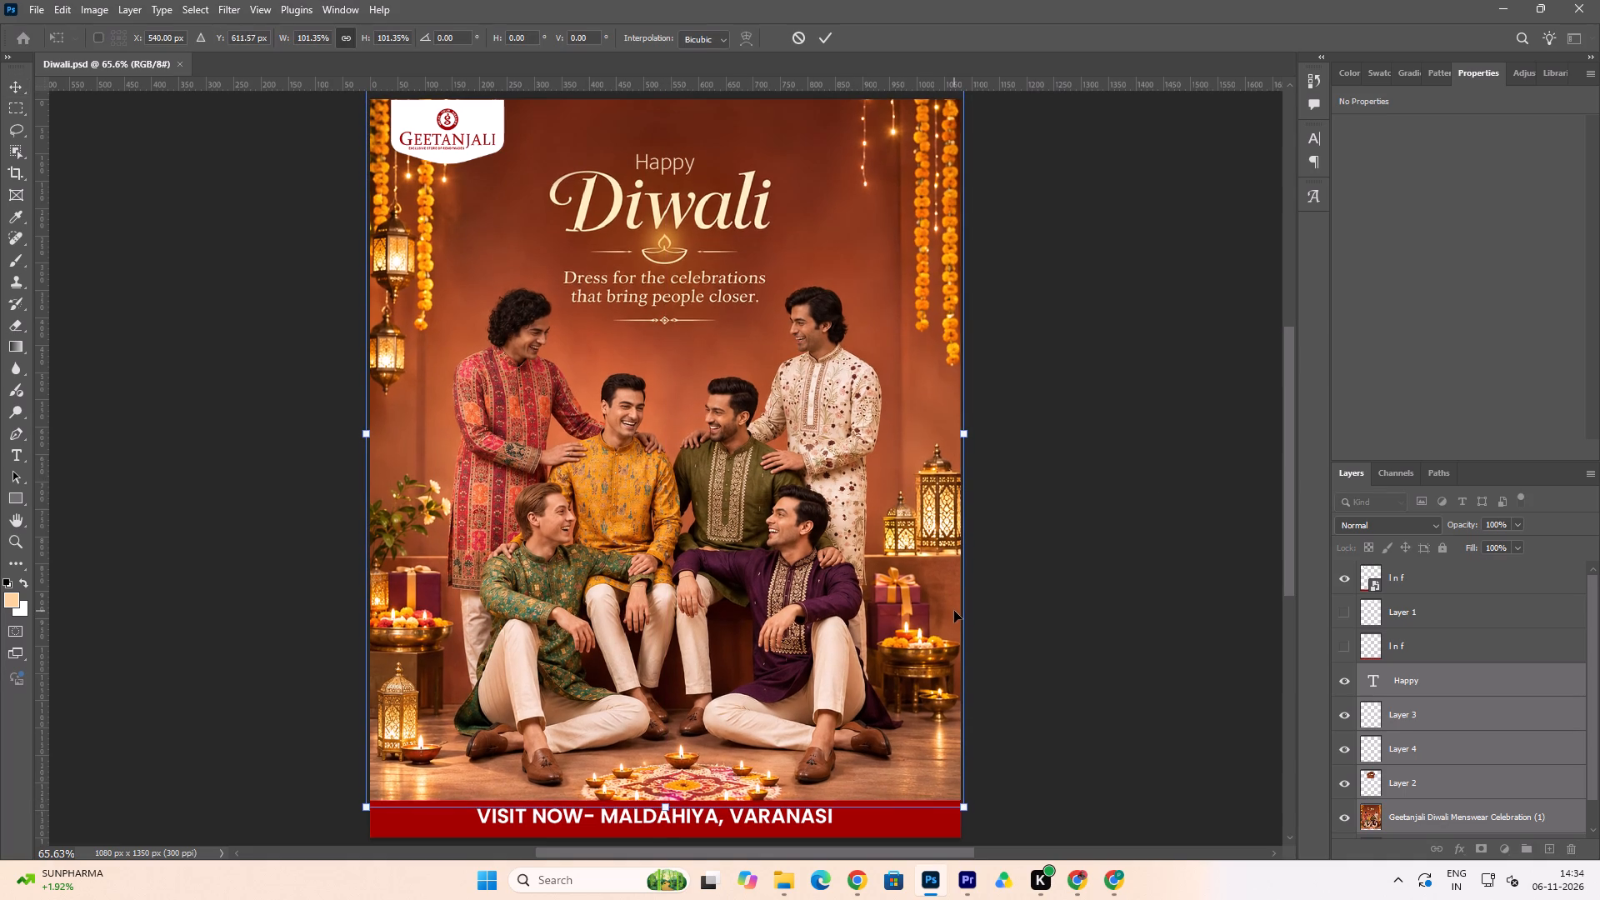
pyautogui.press('Up')
pyautogui.press('Up')
pyautogui.press('Up')
pyautogui.press('Up')
pyautogui.press('Up')
pyautogui.press('Up')
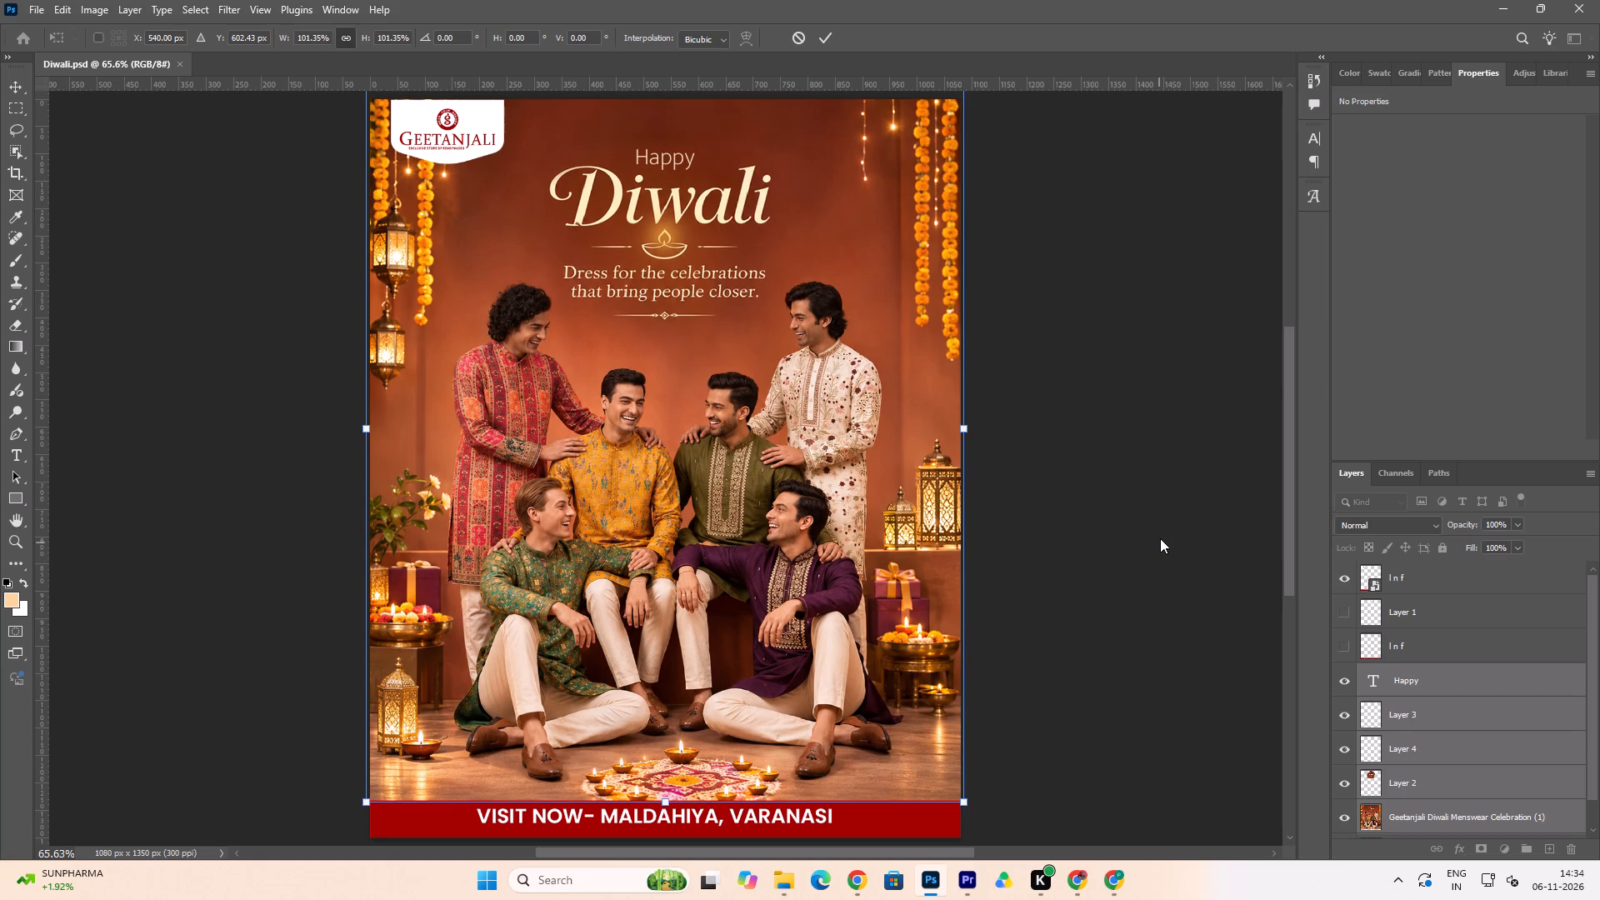
pyautogui.press('Up')
pyautogui.press('Down')
pyautogui.click(1160, 538)
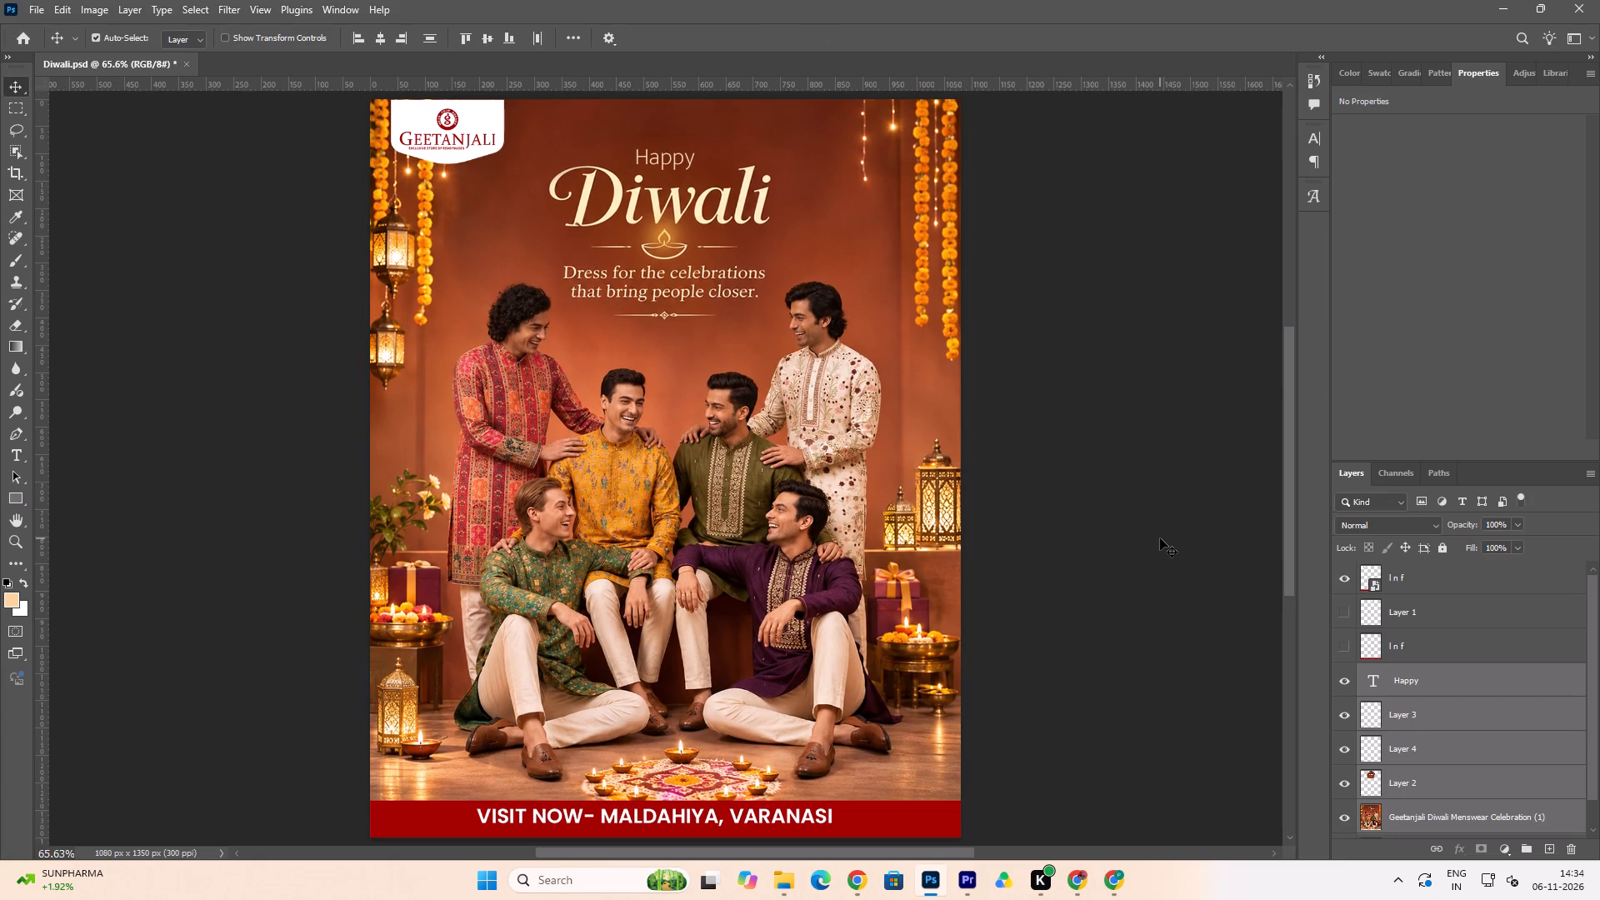
pyautogui.click(1152, 537)
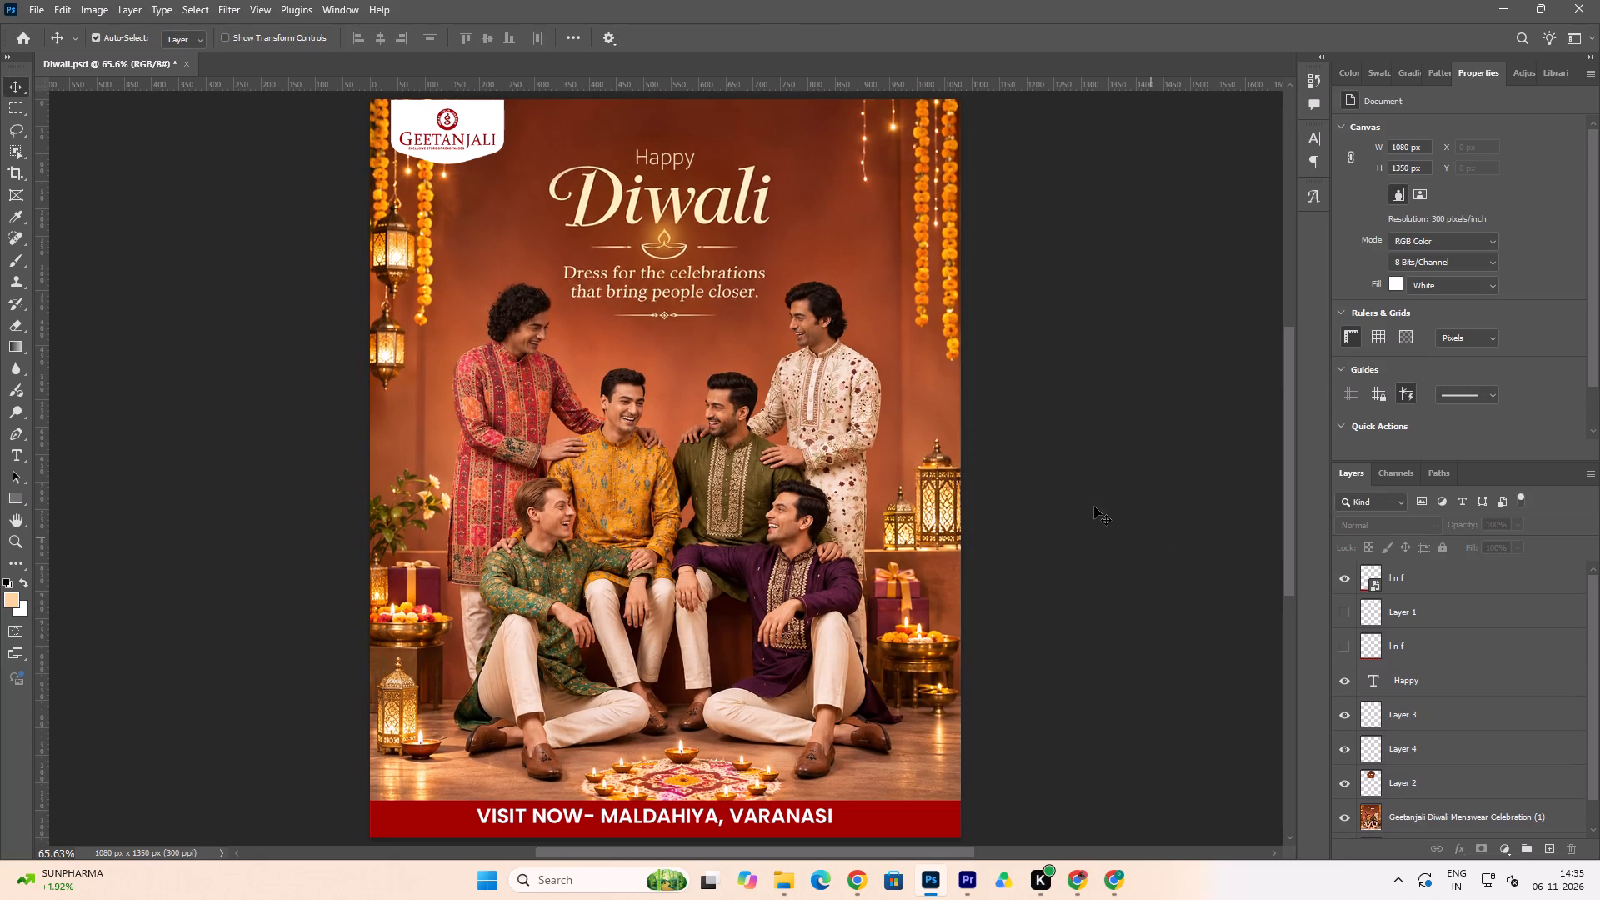
# Nudge the "Happy" text vertically to adjust its gap above "Diwali", and save the document.
pyautogui.click(662, 163)
pyautogui.press('Up')
pyautogui.press('Up')
pyautogui.press('Up')
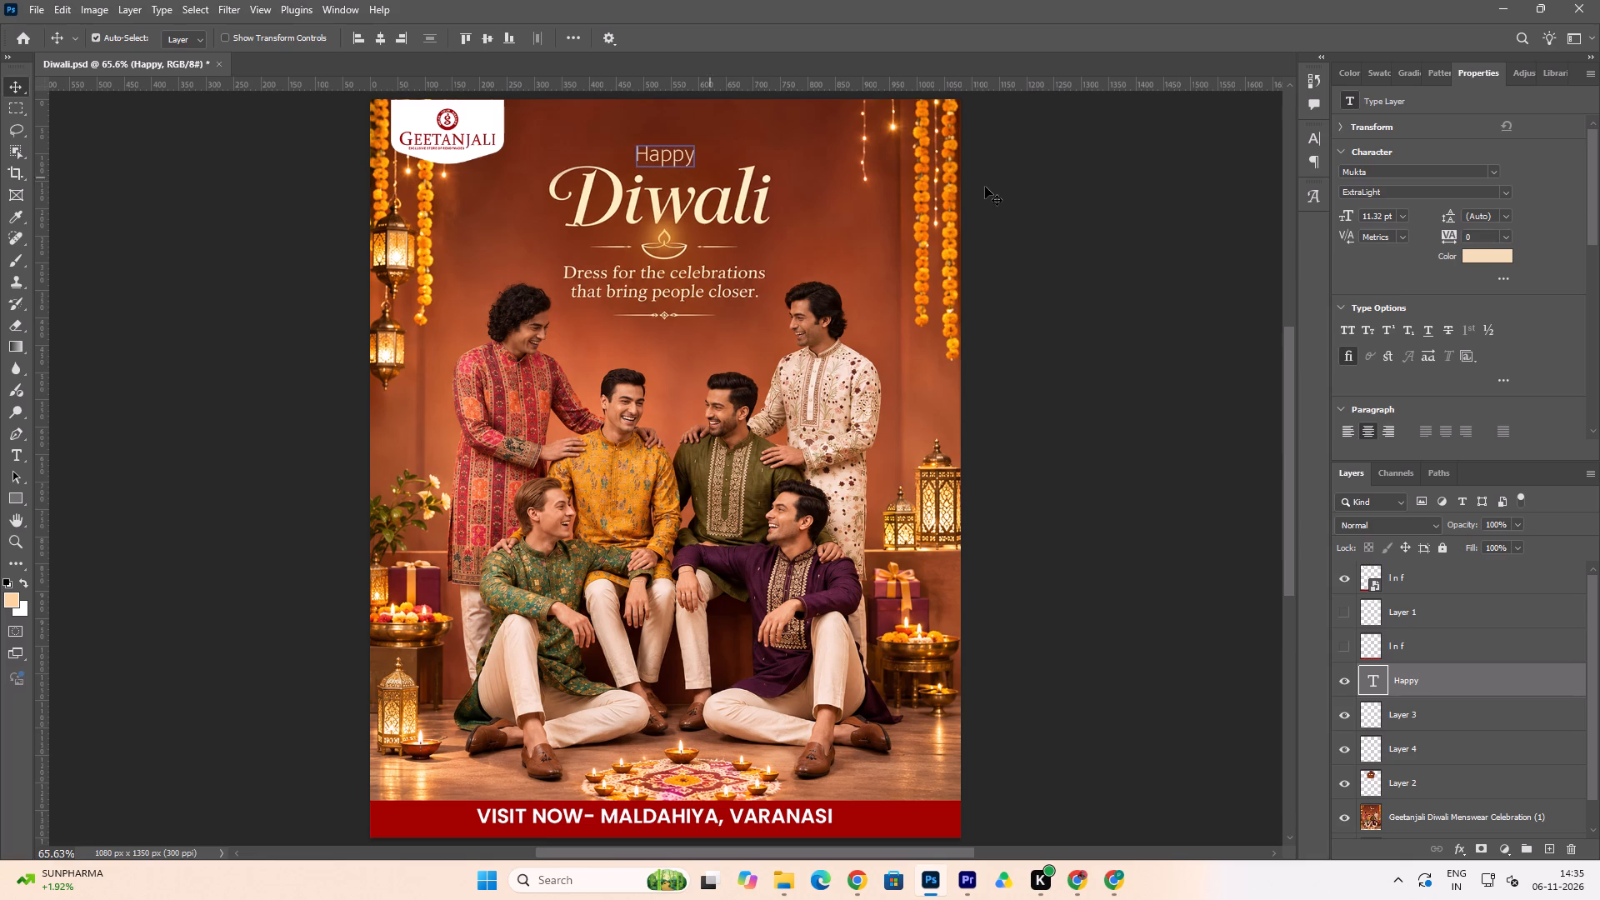
pyautogui.press('Up')
pyautogui.press('Up')
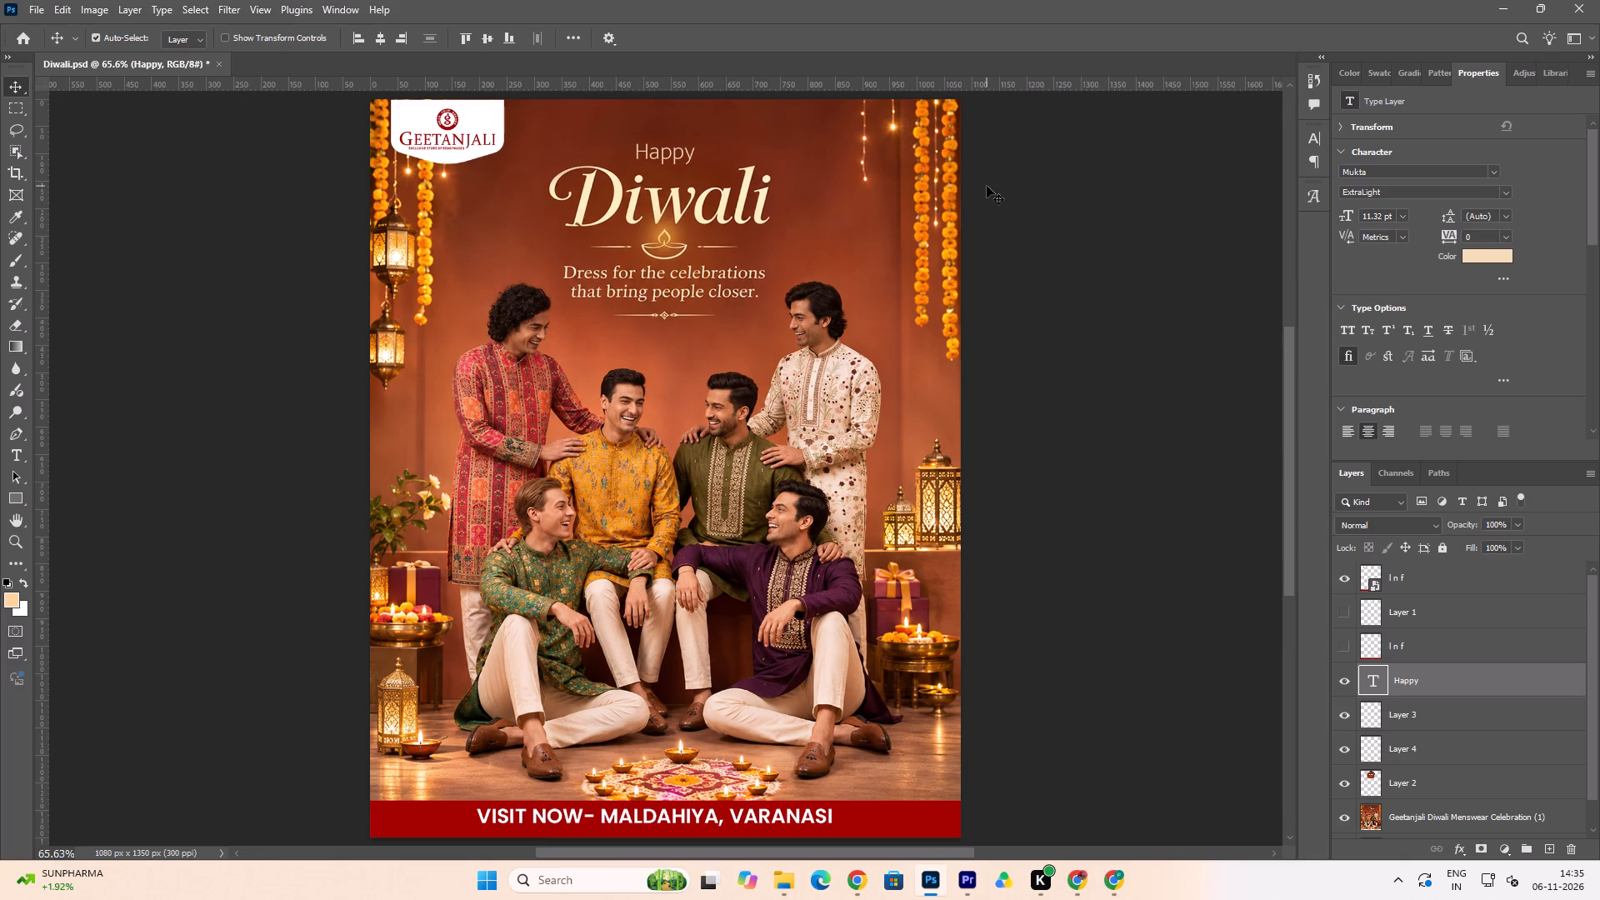
pyautogui.press('Down')
pyautogui.press('Down')
pyautogui.press('Down')
pyautogui.press('Down')
pyautogui.press('Down')
pyautogui.press('Down')
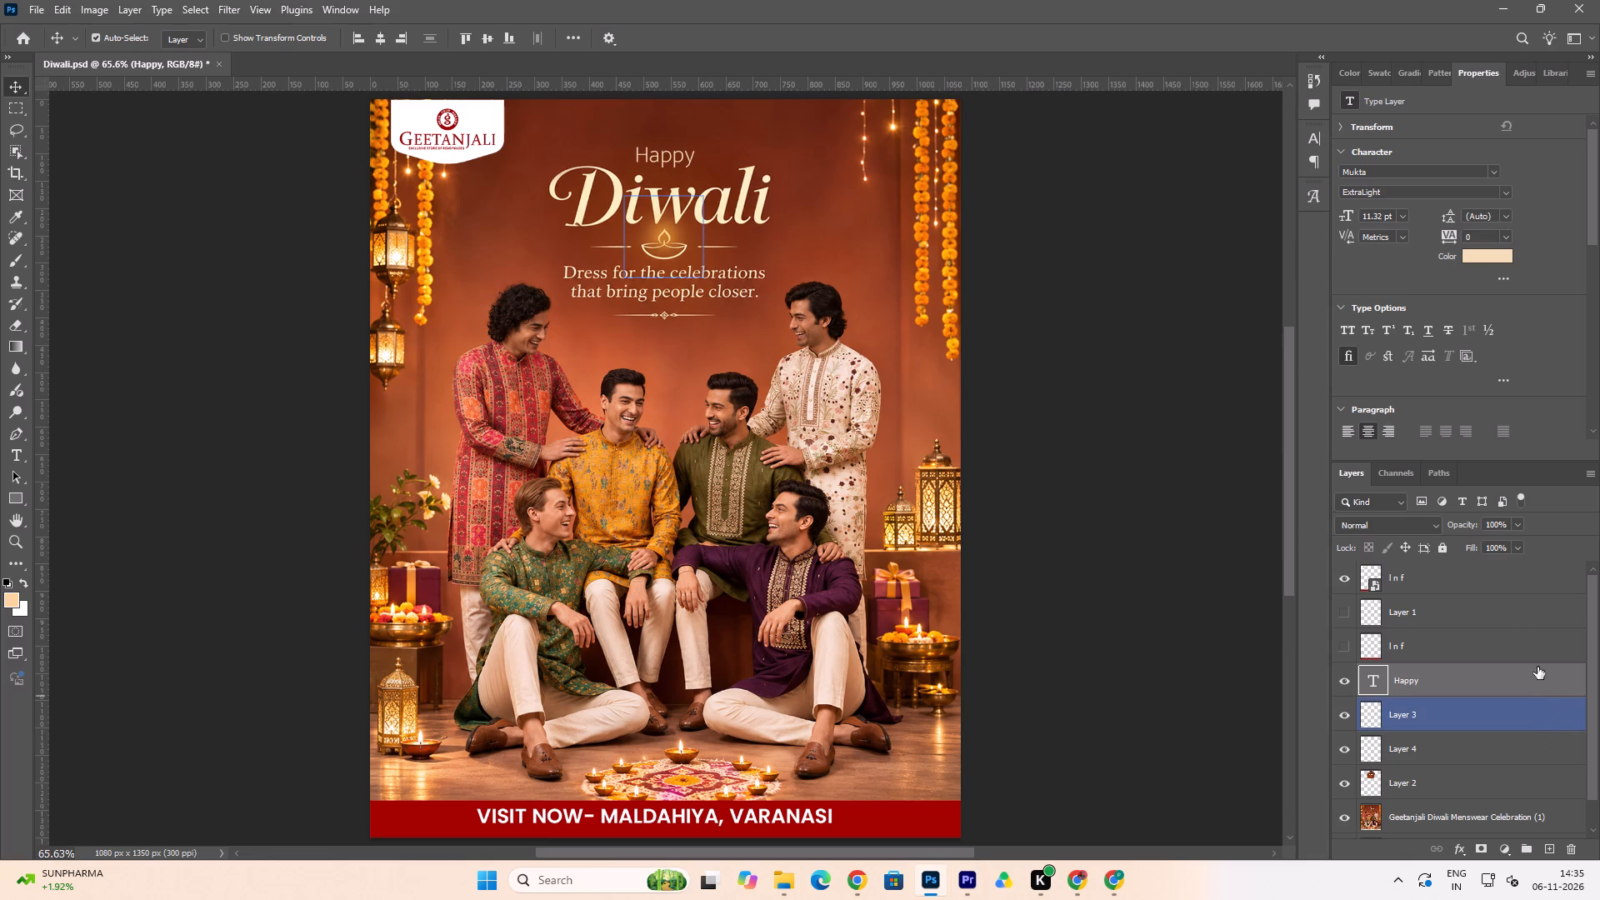
pyautogui.press('Down')
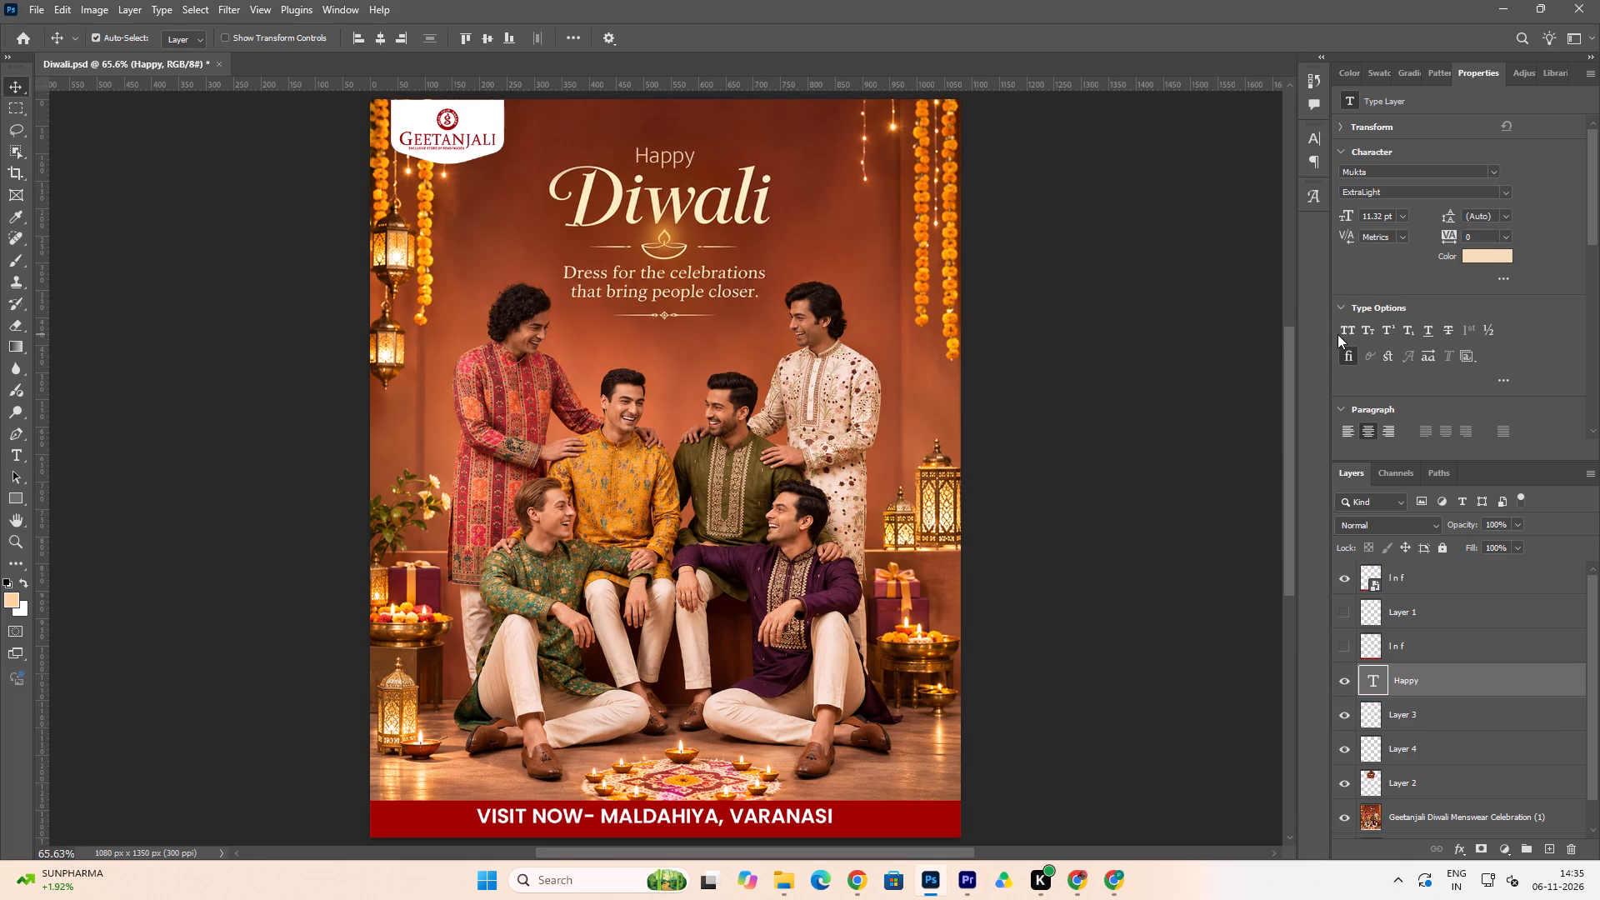
pyautogui.hotkey('ctrl', 's')
pyautogui.press('Down')
pyautogui.hotkey('ctrl', 's')
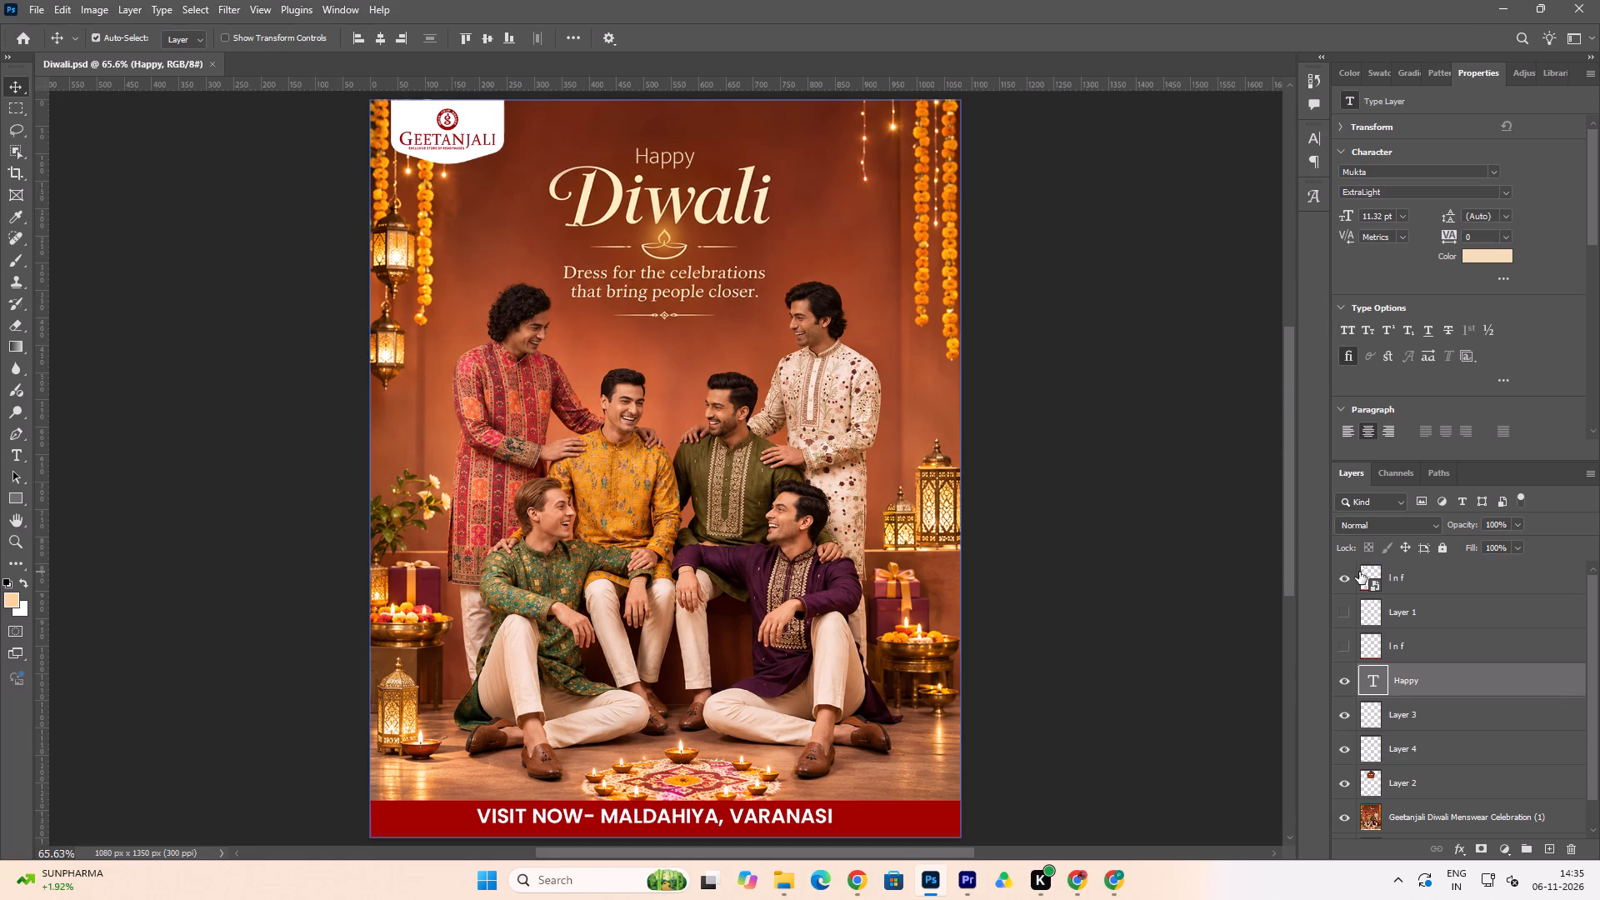
# Fine-tune the "Happy" text slightly lower towards "Diwali" and save the document again.
pyautogui.press('Down')
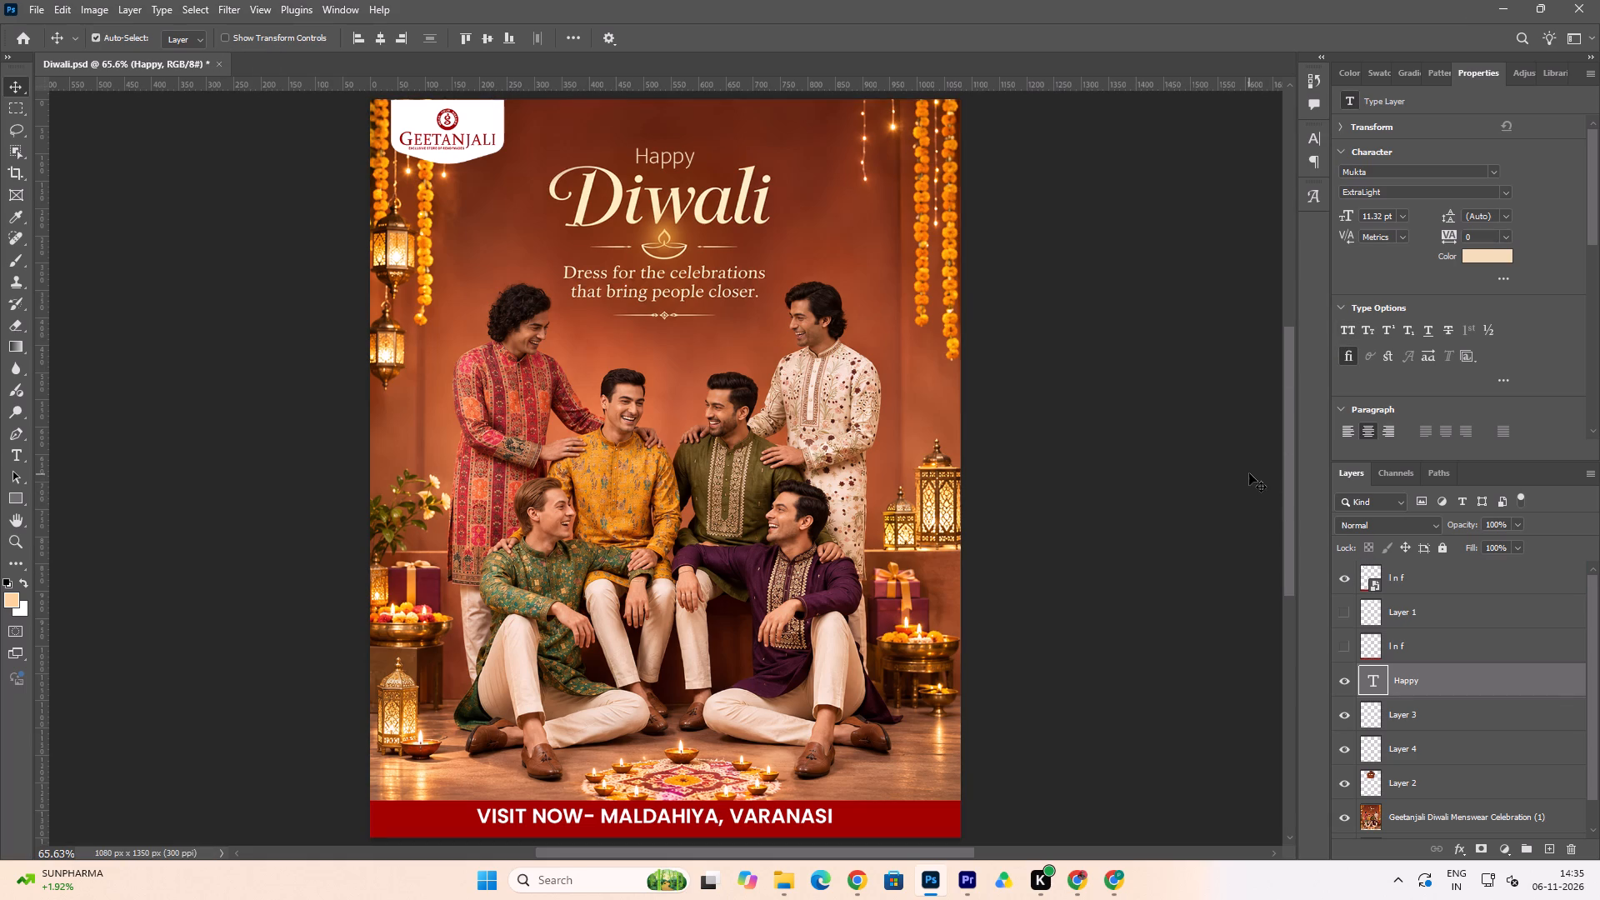
pyautogui.press('Down')
pyautogui.press('Up')
pyautogui.hotkey('ctrl', 's')
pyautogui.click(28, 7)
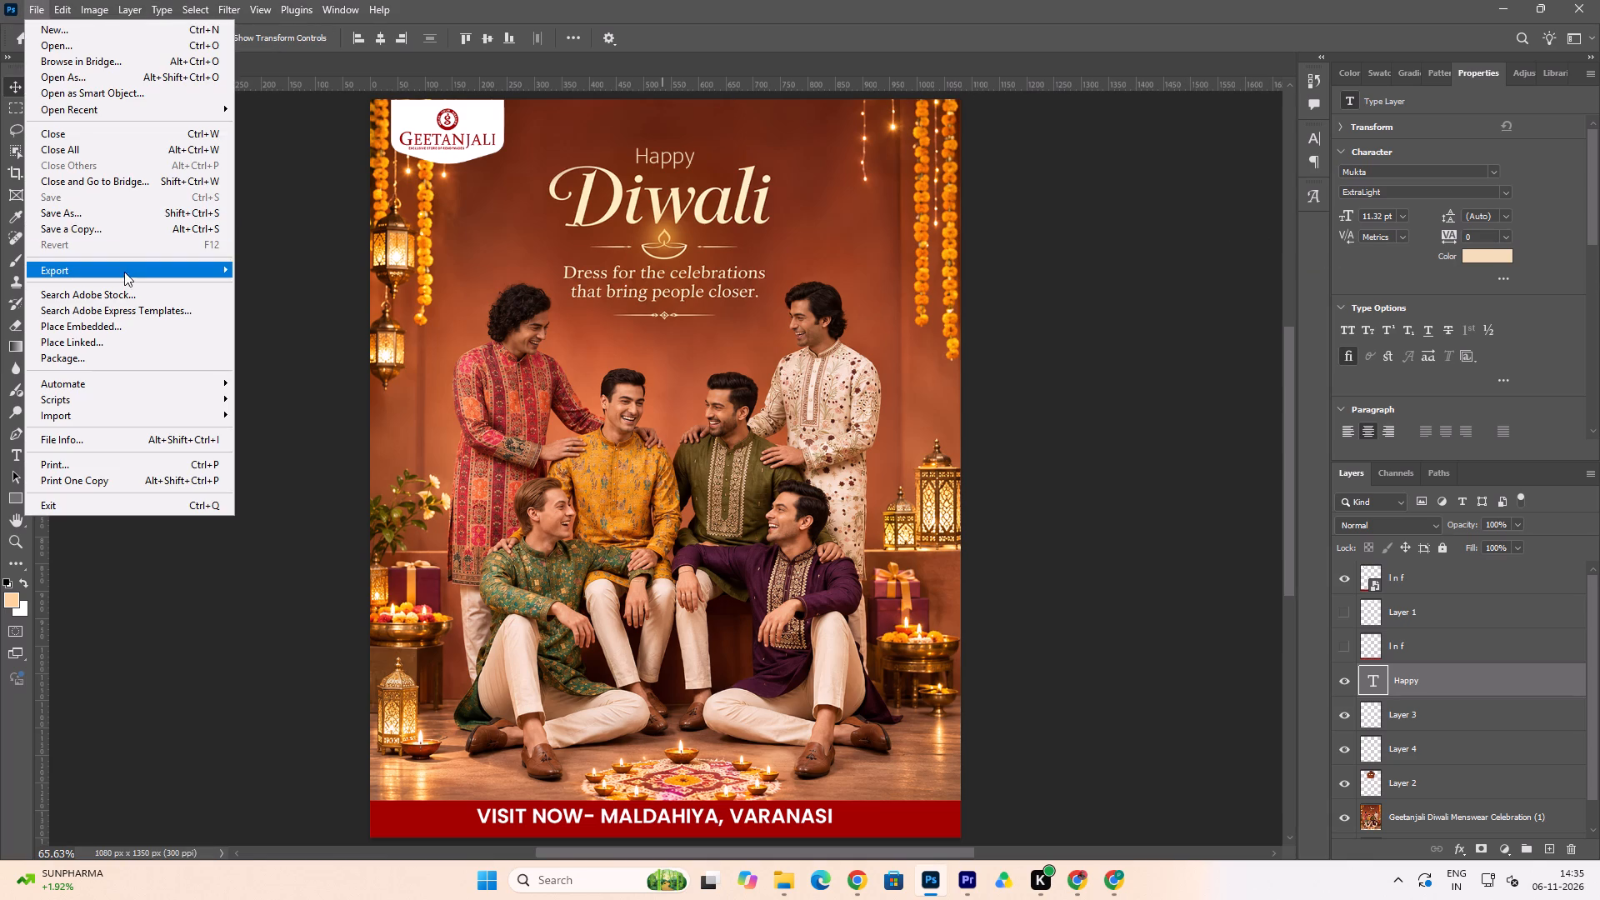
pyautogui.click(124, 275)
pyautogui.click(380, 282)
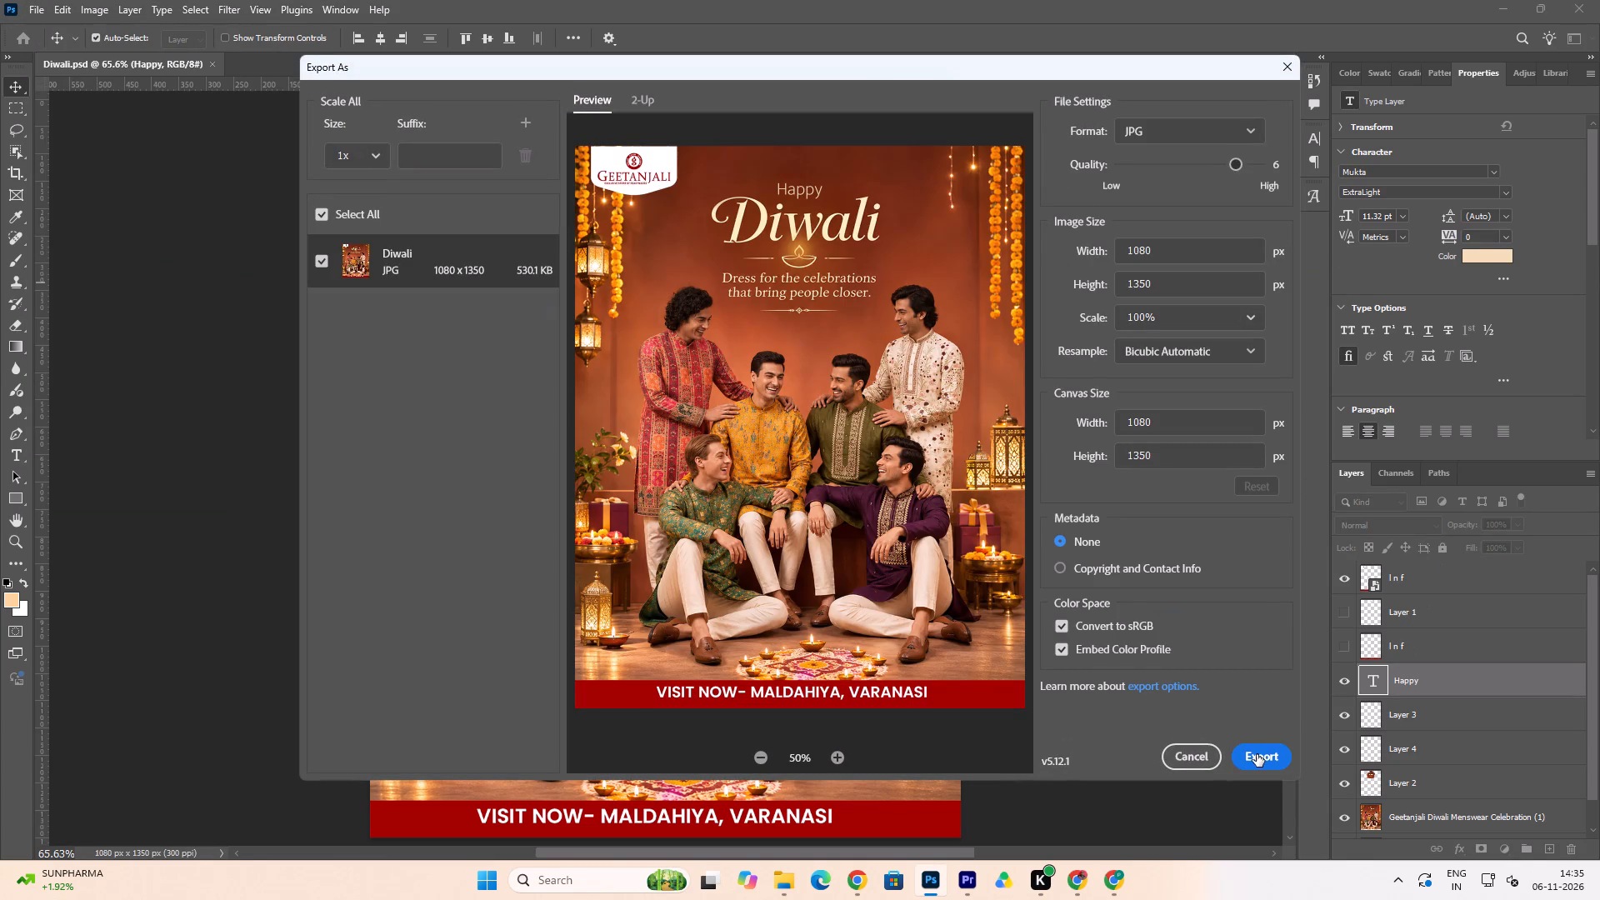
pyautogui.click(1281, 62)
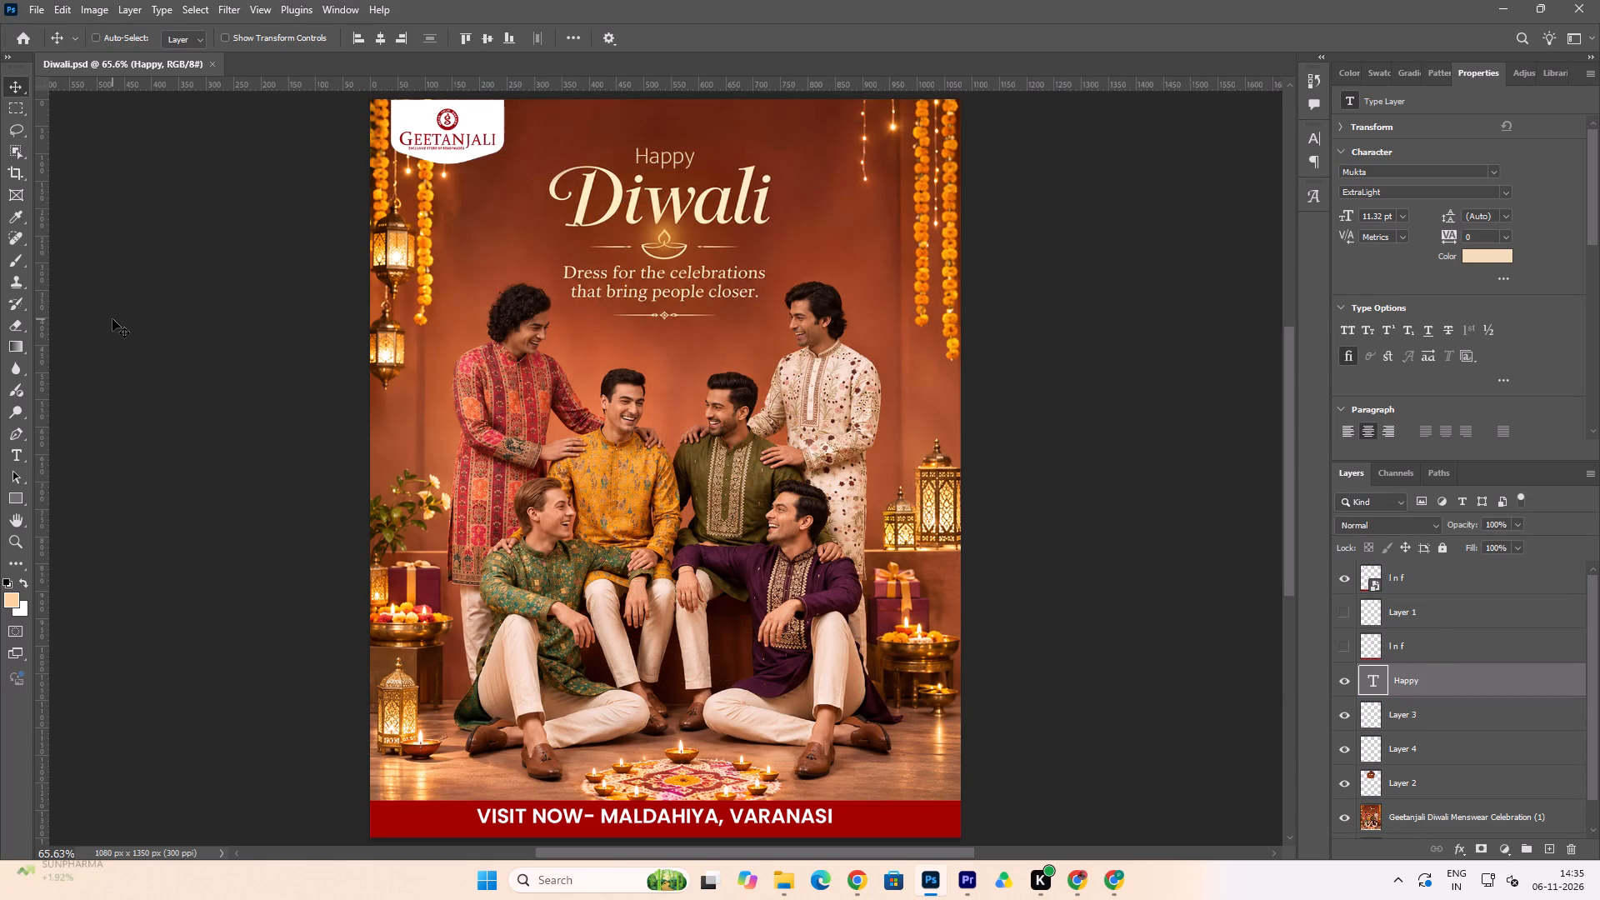
# Undo the latest "Happy" text nudges and the 101.35% scaling of the artwork layers.
pyautogui.hotkey('ctrl', 'z')
pyautogui.hotkey('ctrl', 'z')
pyautogui.hotkey('ctrl', 'z')
pyautogui.hotkey('ctrl', 'z')
pyautogui.hotkey('ctrl', 'z')
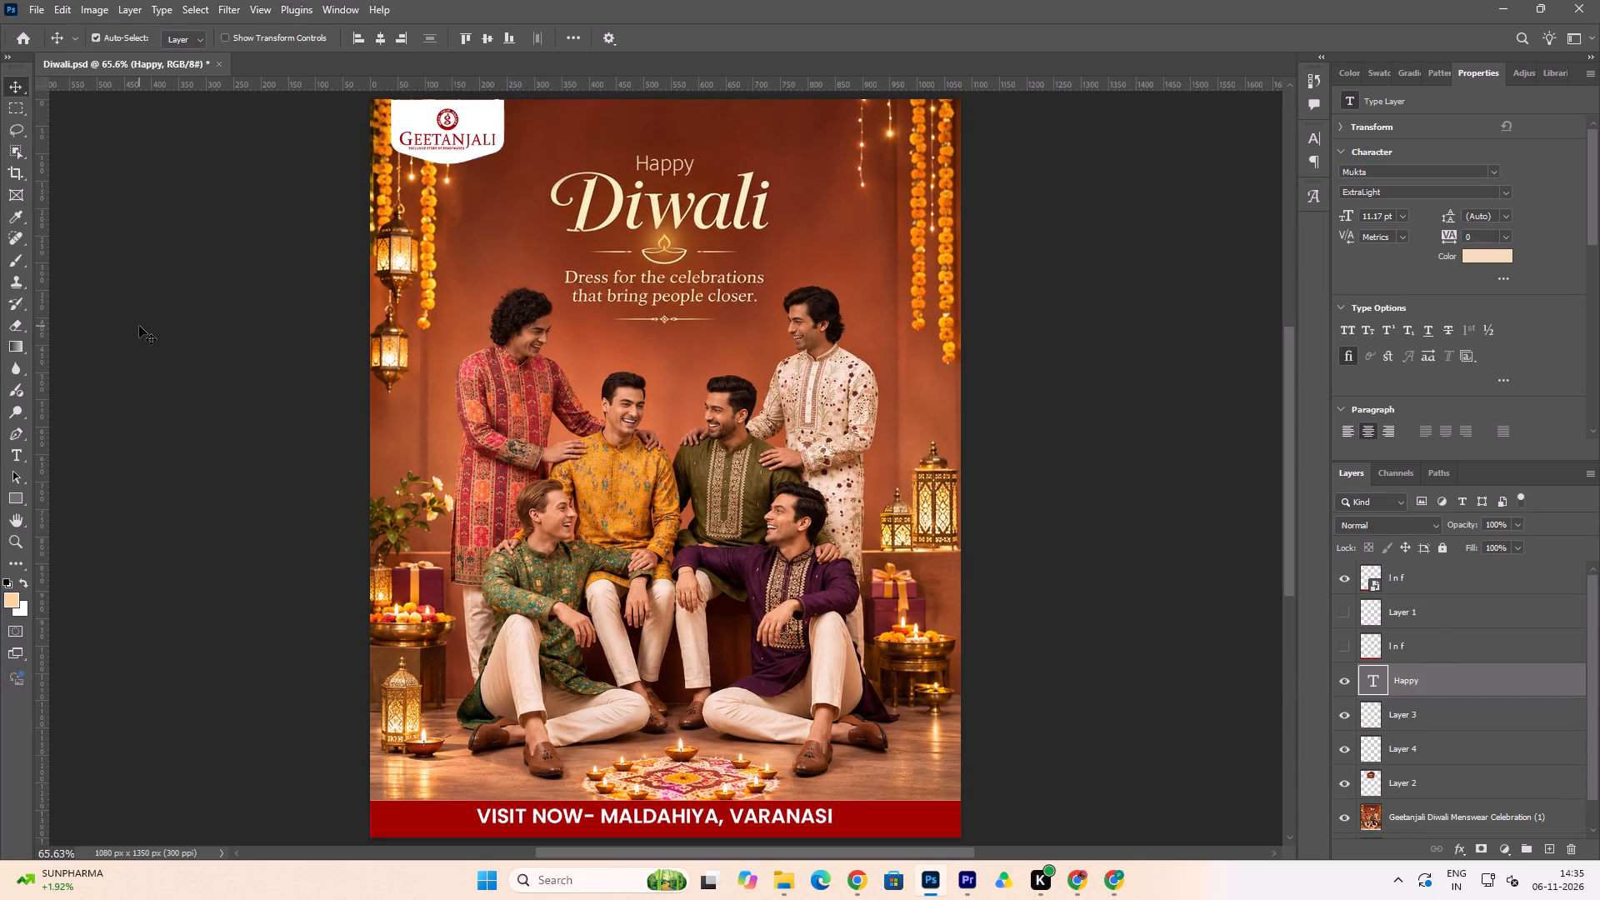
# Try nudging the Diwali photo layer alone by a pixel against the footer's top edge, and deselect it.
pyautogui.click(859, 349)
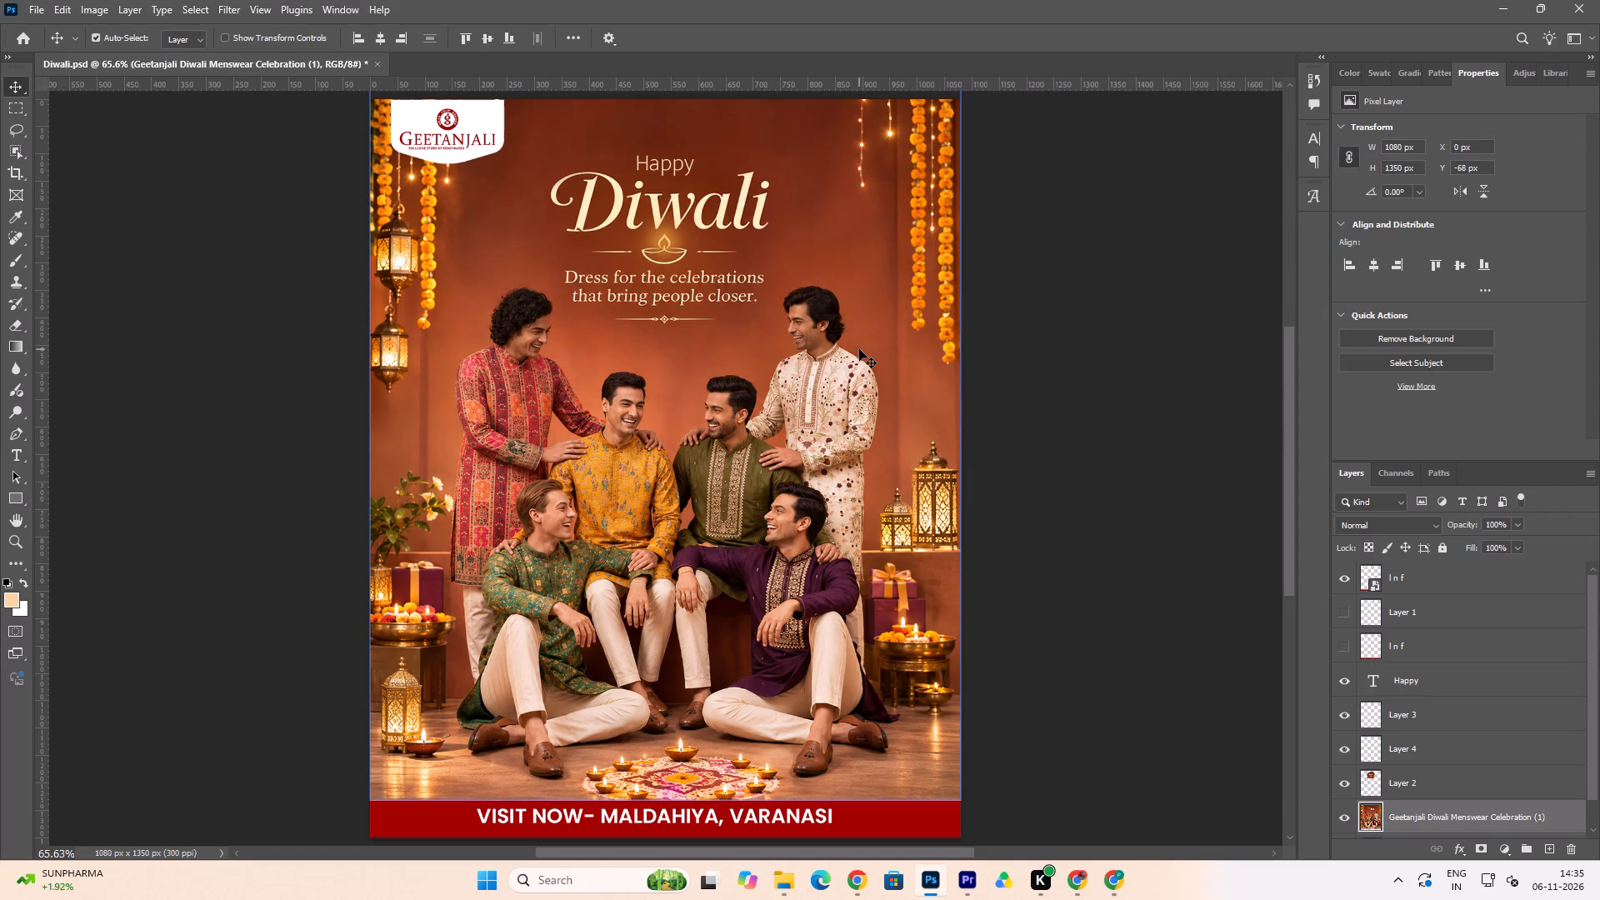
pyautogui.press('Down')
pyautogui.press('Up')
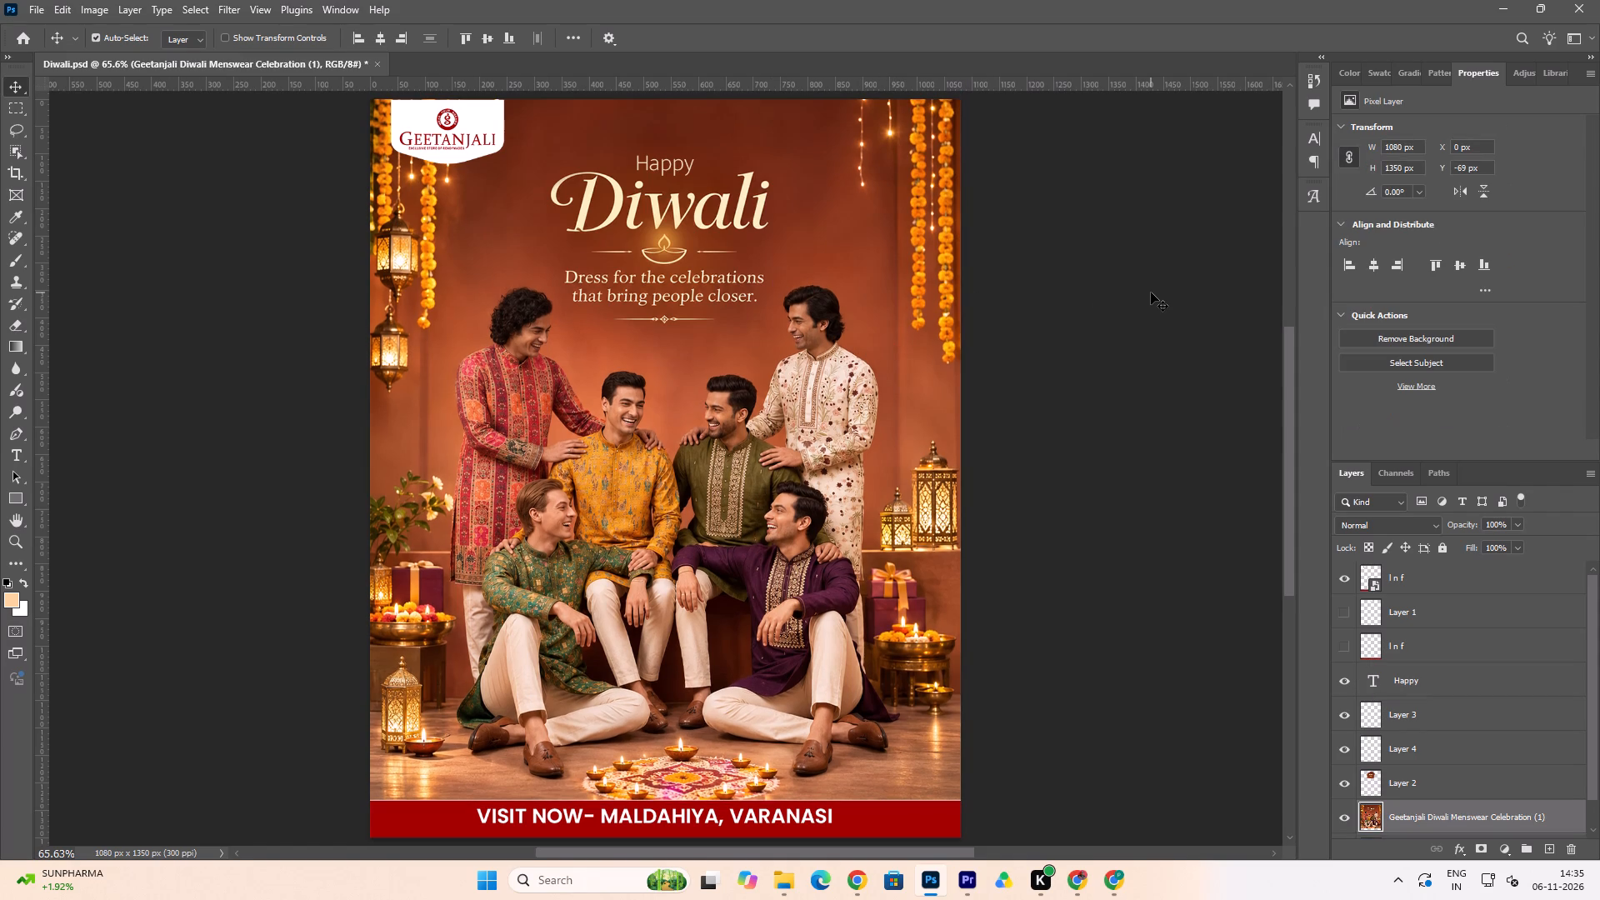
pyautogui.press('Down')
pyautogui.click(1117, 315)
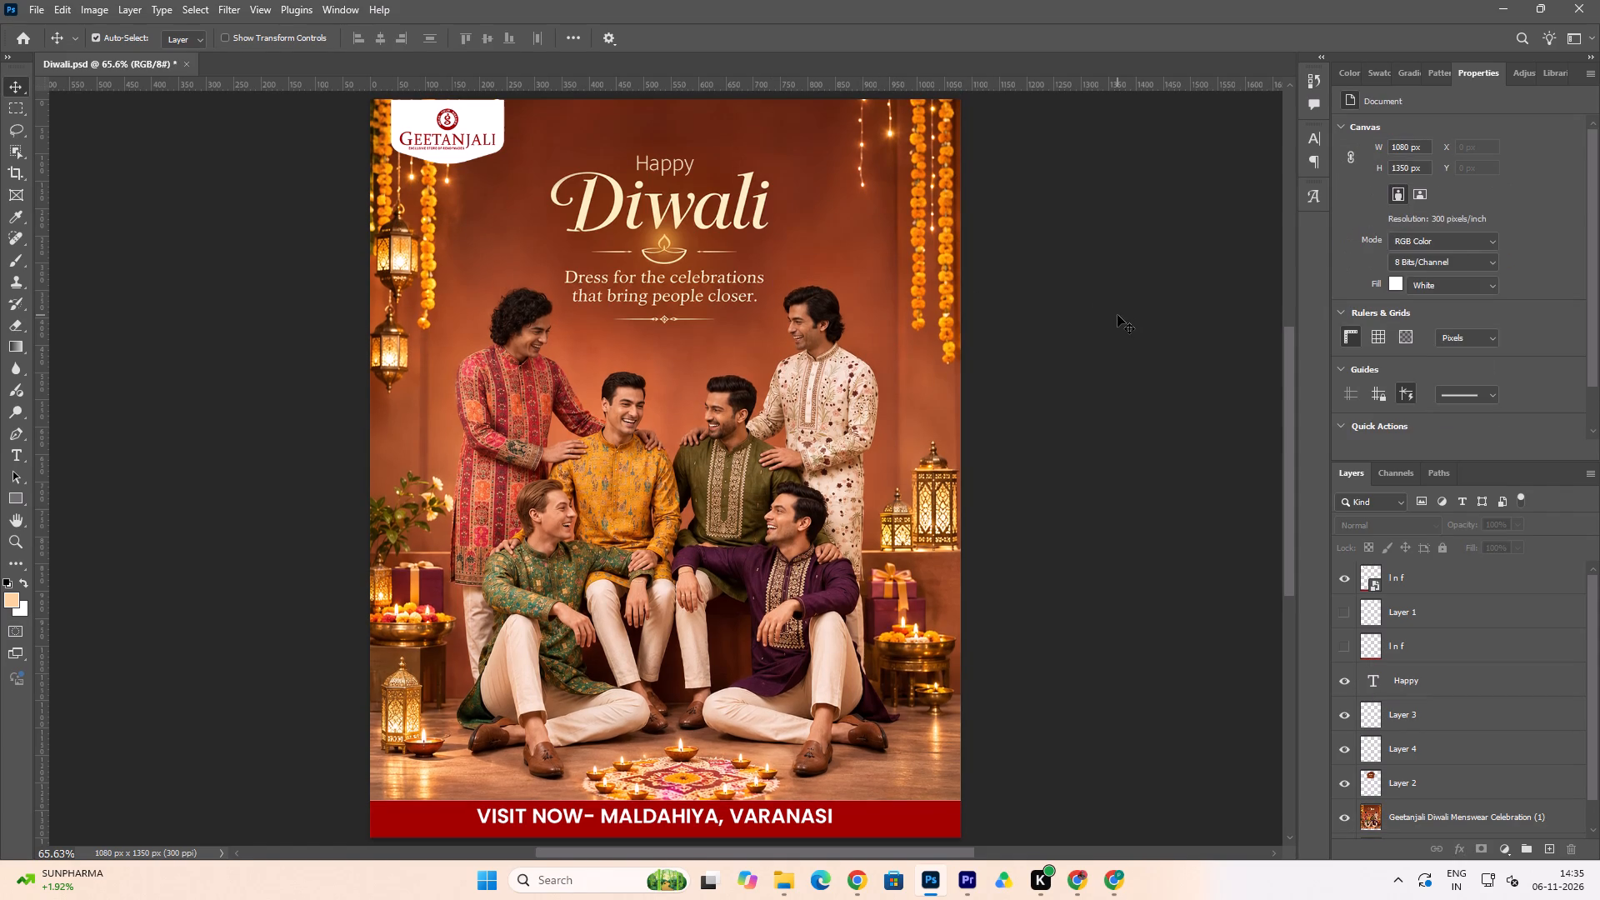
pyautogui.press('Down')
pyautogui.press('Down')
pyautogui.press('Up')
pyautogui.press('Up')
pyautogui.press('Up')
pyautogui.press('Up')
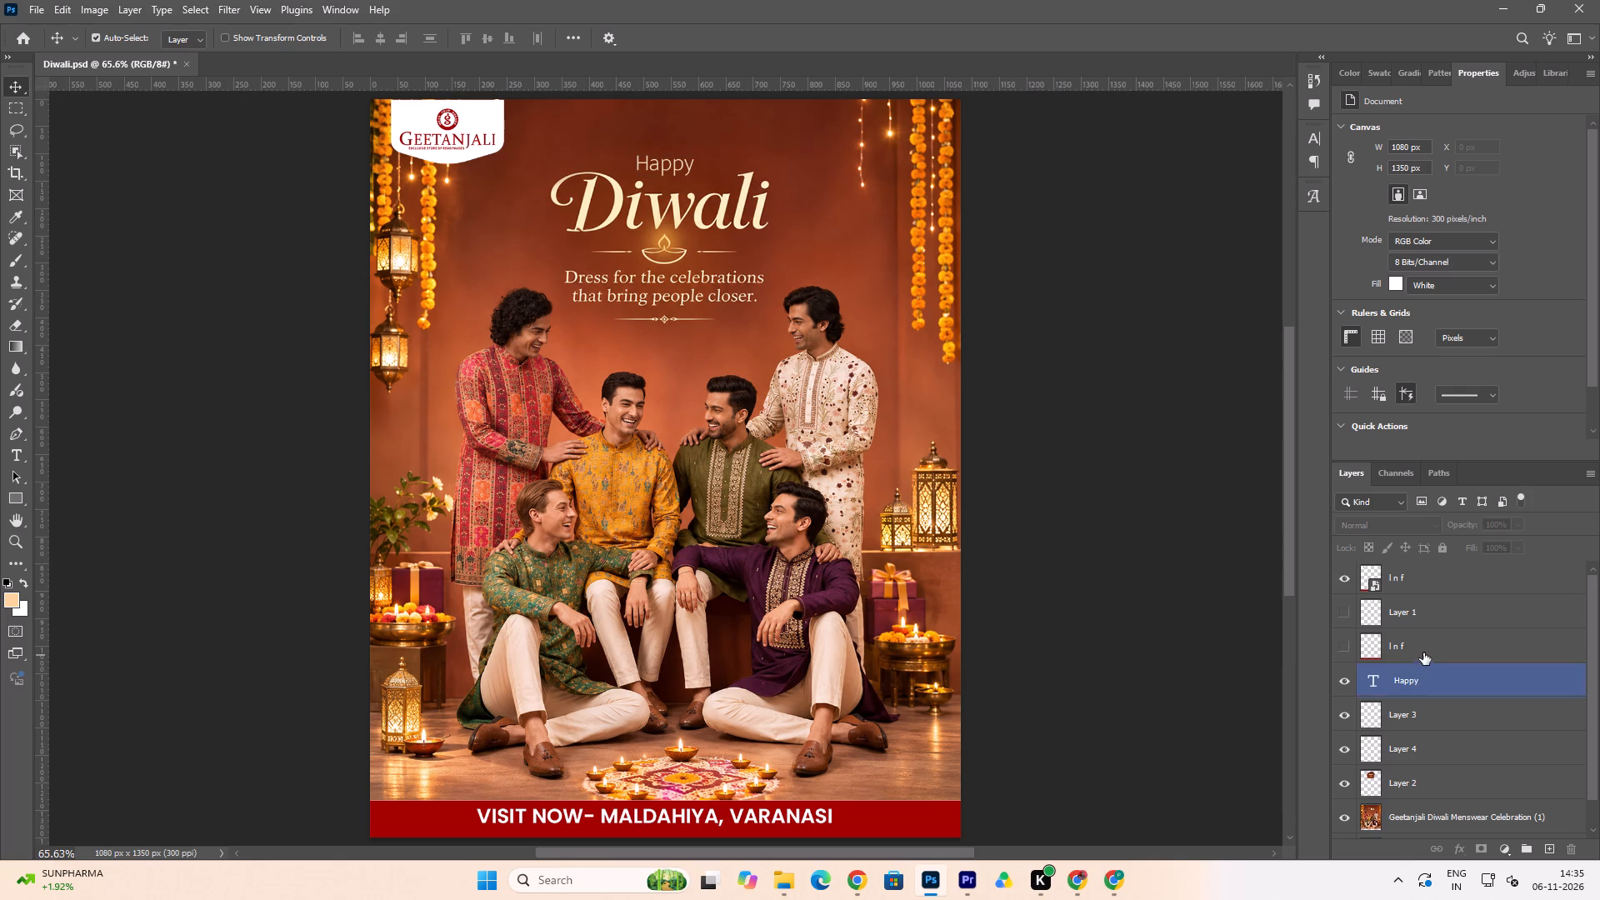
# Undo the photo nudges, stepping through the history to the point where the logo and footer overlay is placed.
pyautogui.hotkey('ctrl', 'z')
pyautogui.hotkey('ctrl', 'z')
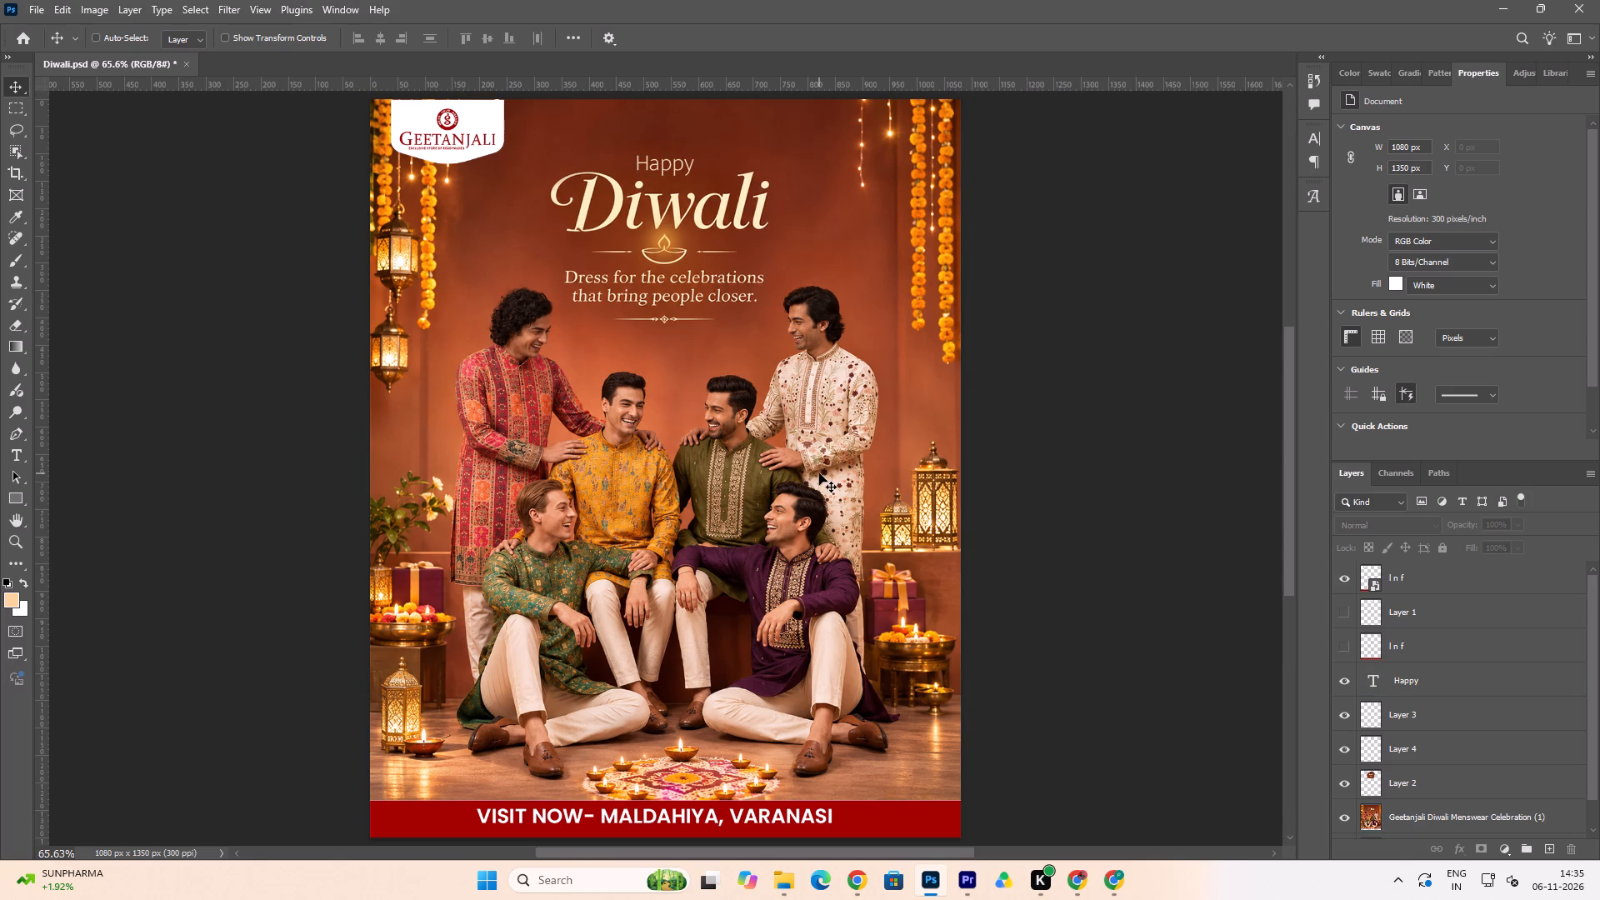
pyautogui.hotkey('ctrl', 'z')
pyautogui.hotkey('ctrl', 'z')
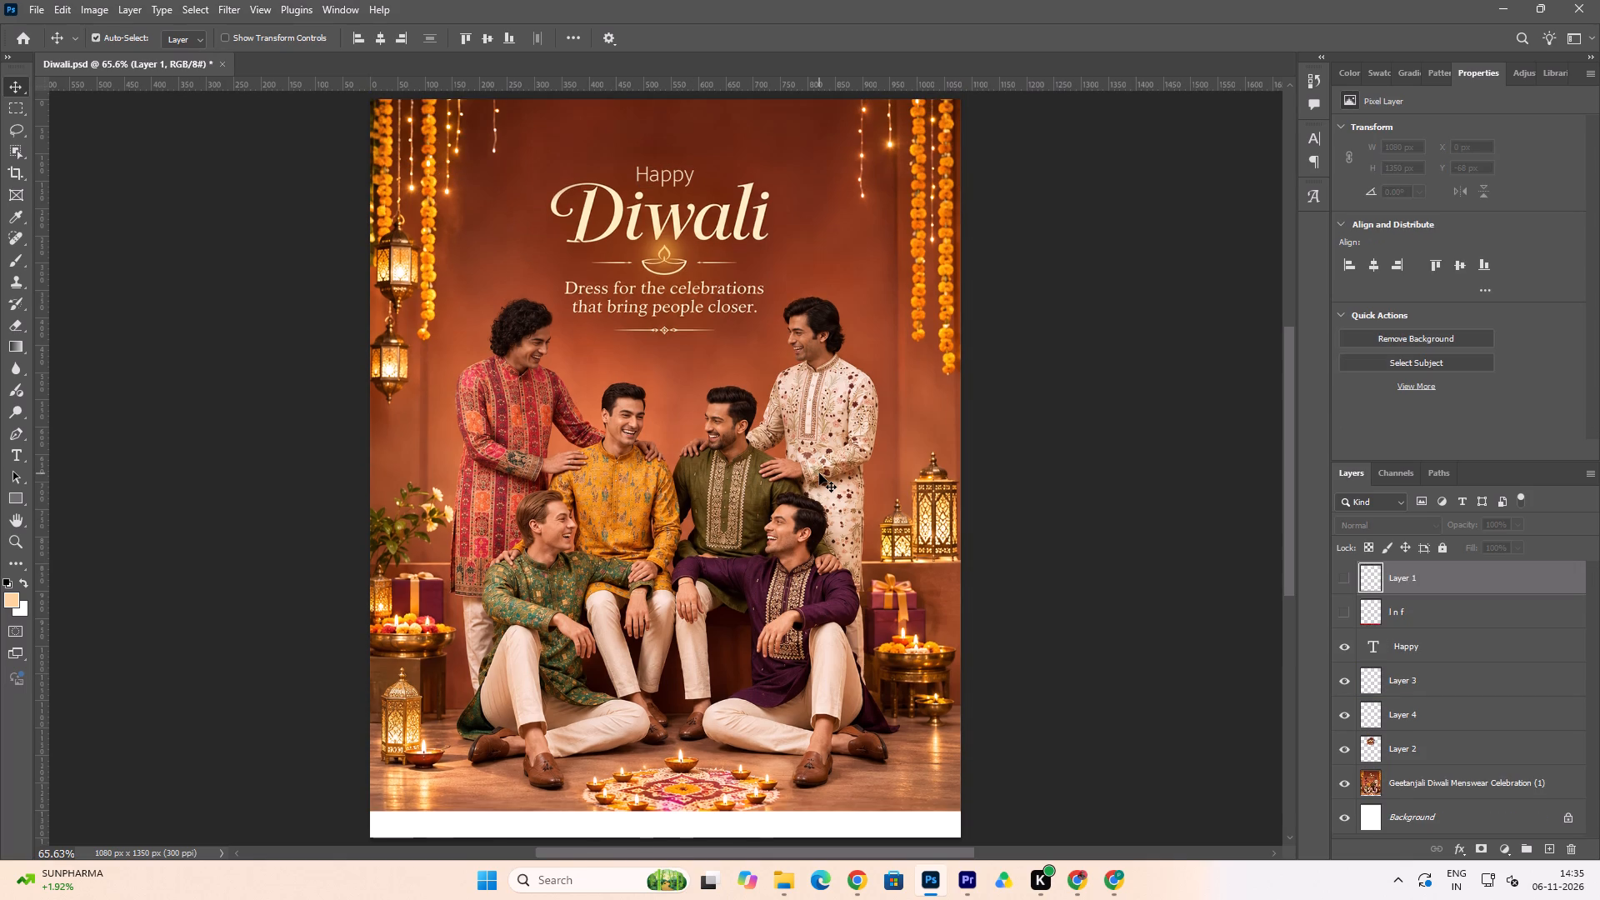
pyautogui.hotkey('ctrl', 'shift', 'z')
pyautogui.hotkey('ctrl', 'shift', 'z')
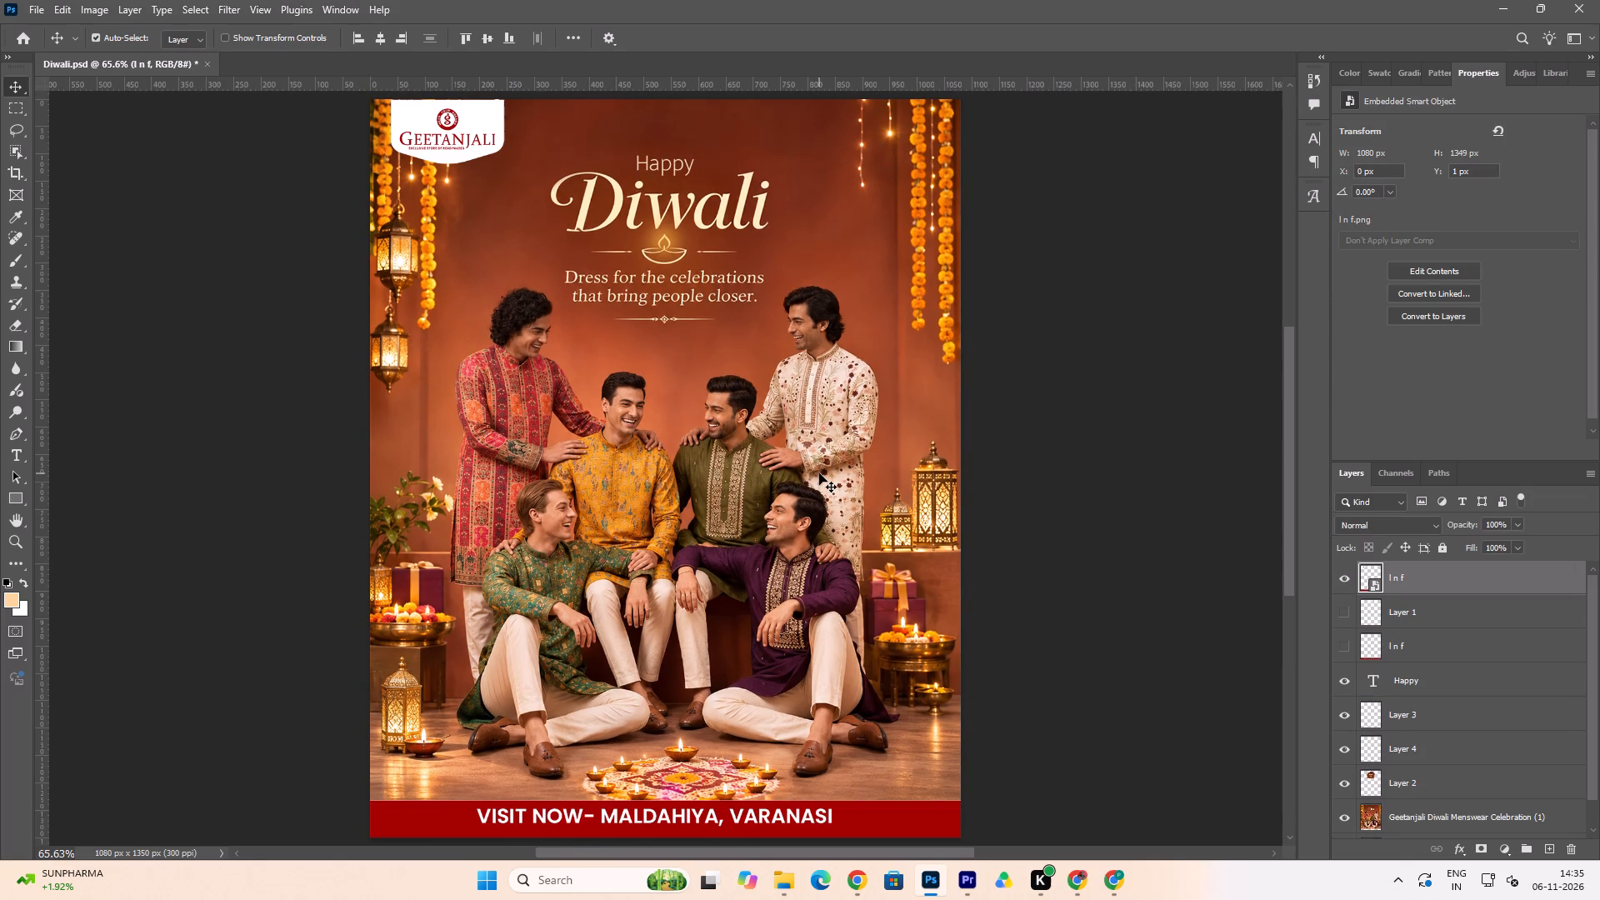
# Fine-tune the vertical position of the layers from "Happy" to the Diwali photo against the footer's top edge, and deselect.
pyautogui.click(1427, 682)
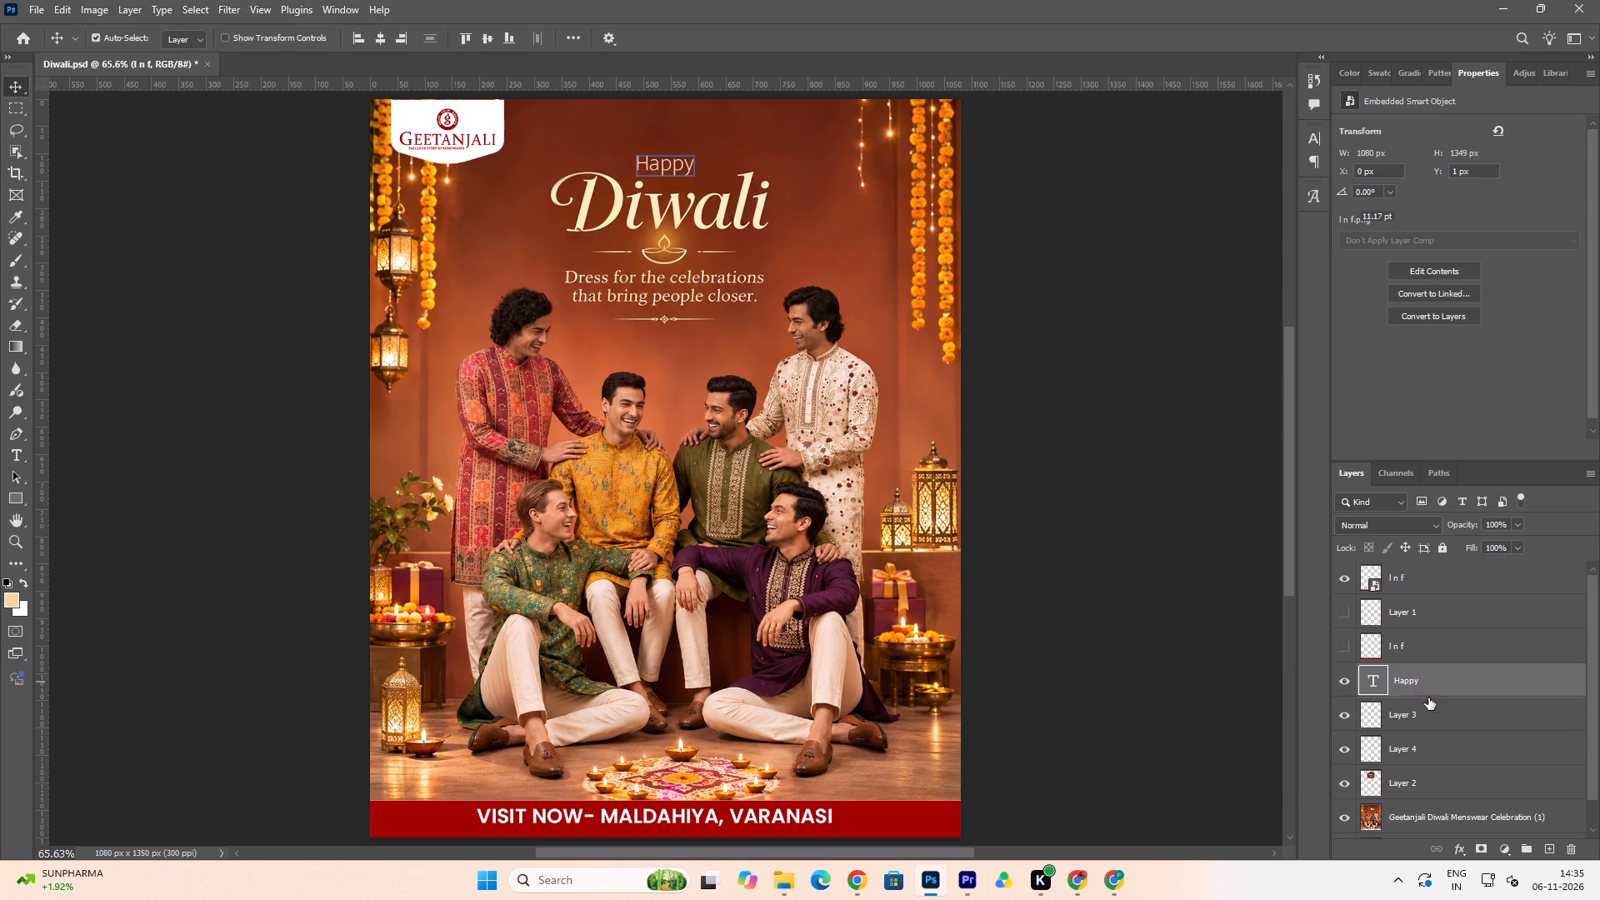
pyautogui.scroll(-3, 1468, 801)
pyautogui.keyDown('shift'); pyautogui.click(1462, 793); pyautogui.keyUp('shift')
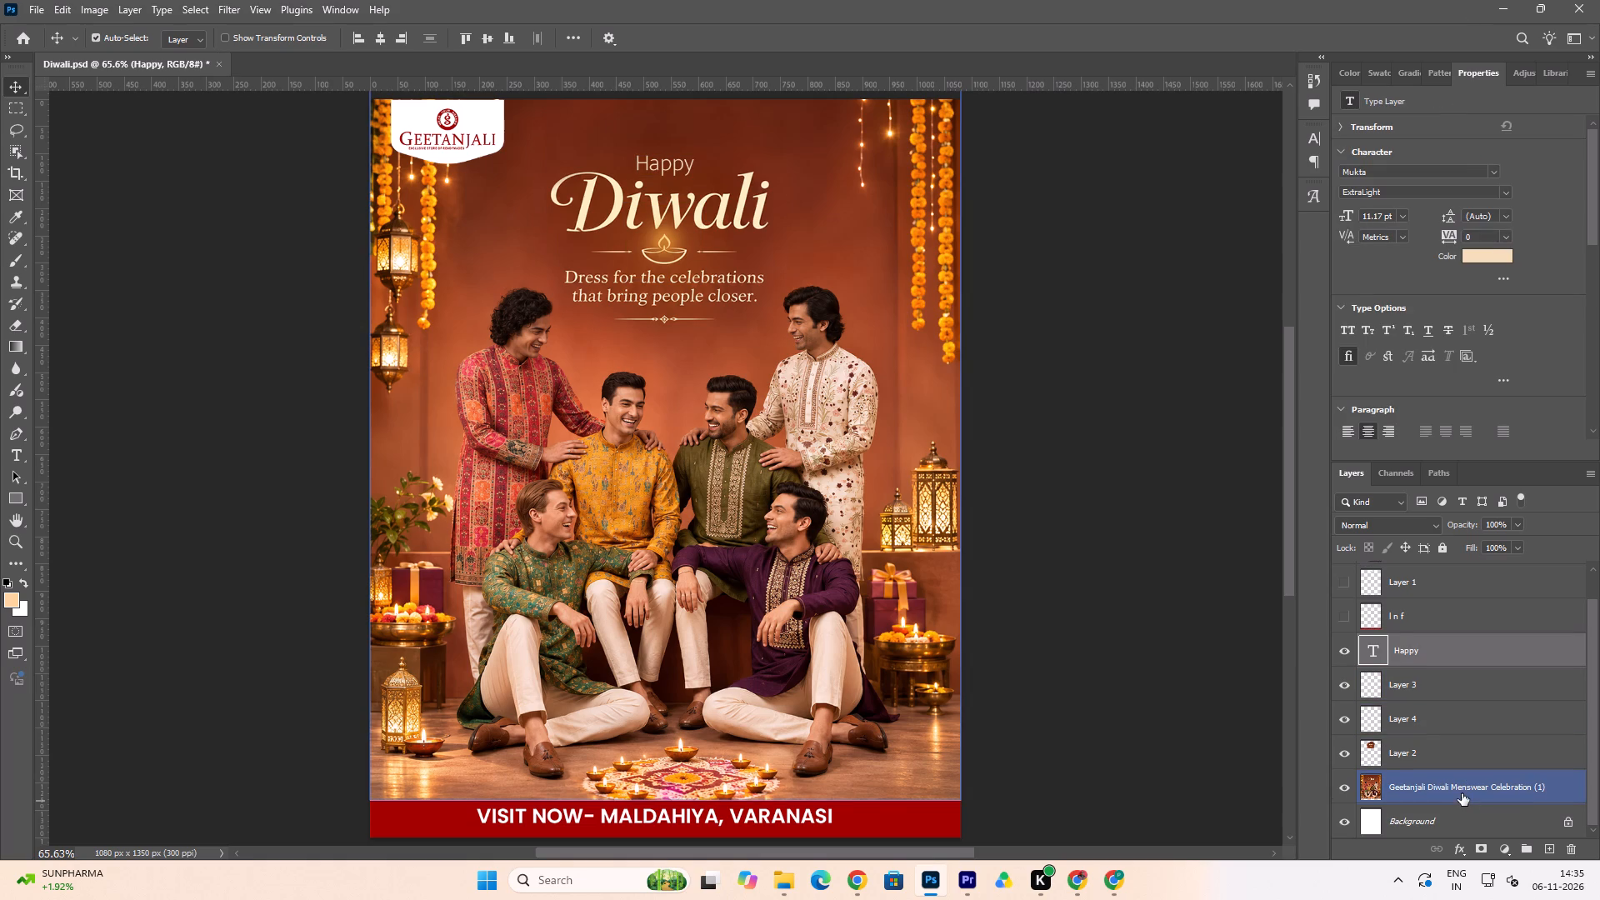
pyautogui.press('Up')
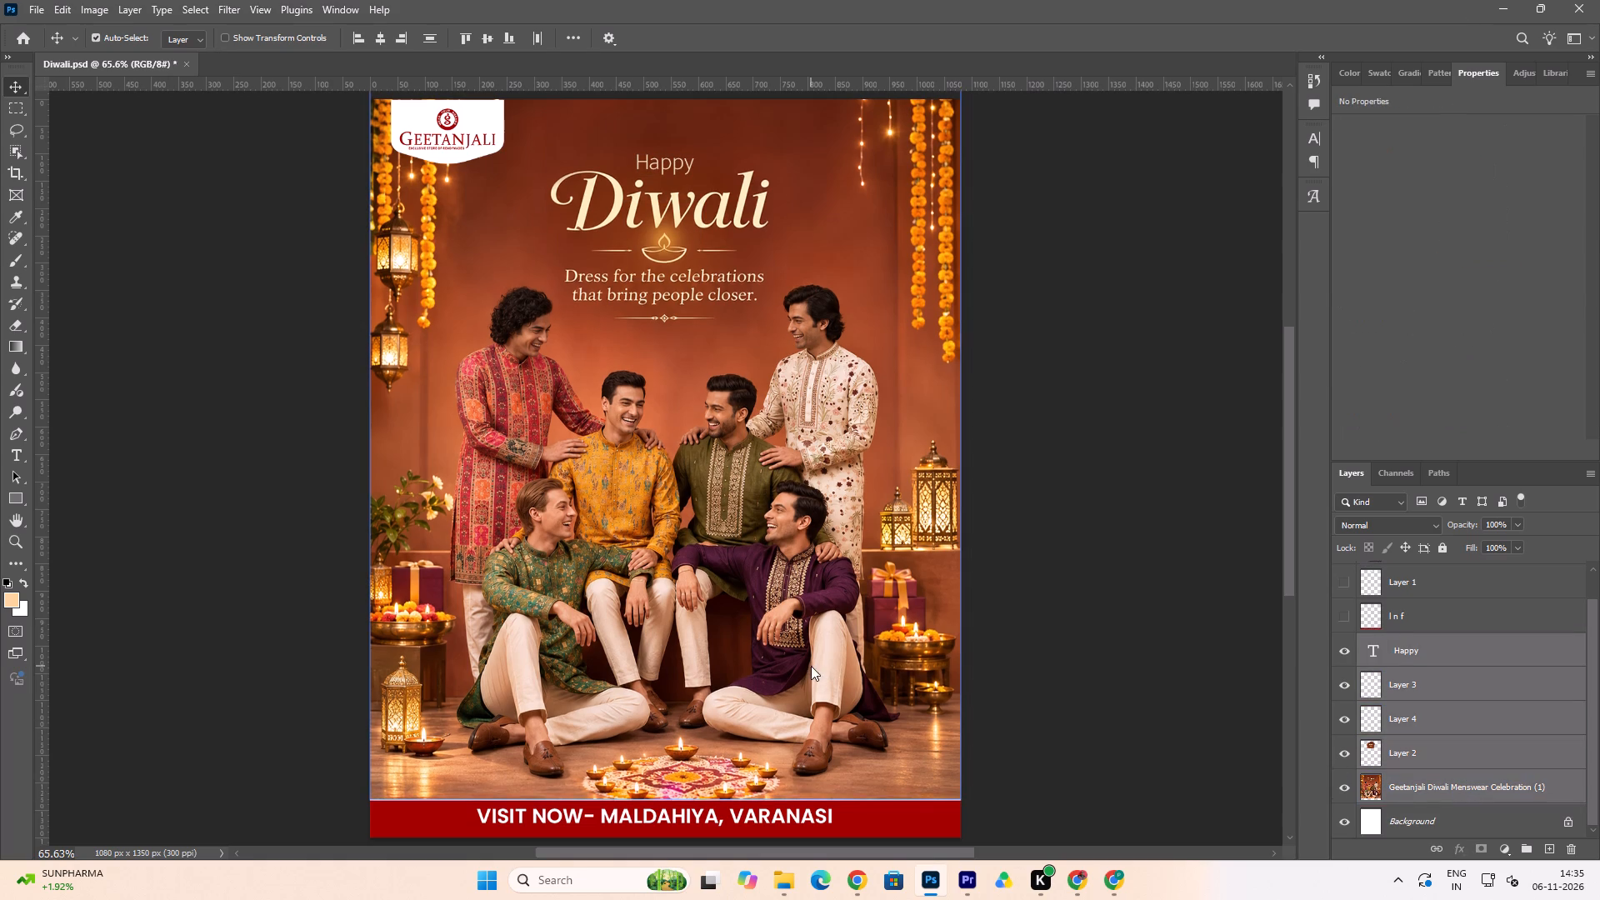
pyautogui.press('Down')
pyautogui.press('Down')
pyautogui.press('Down')
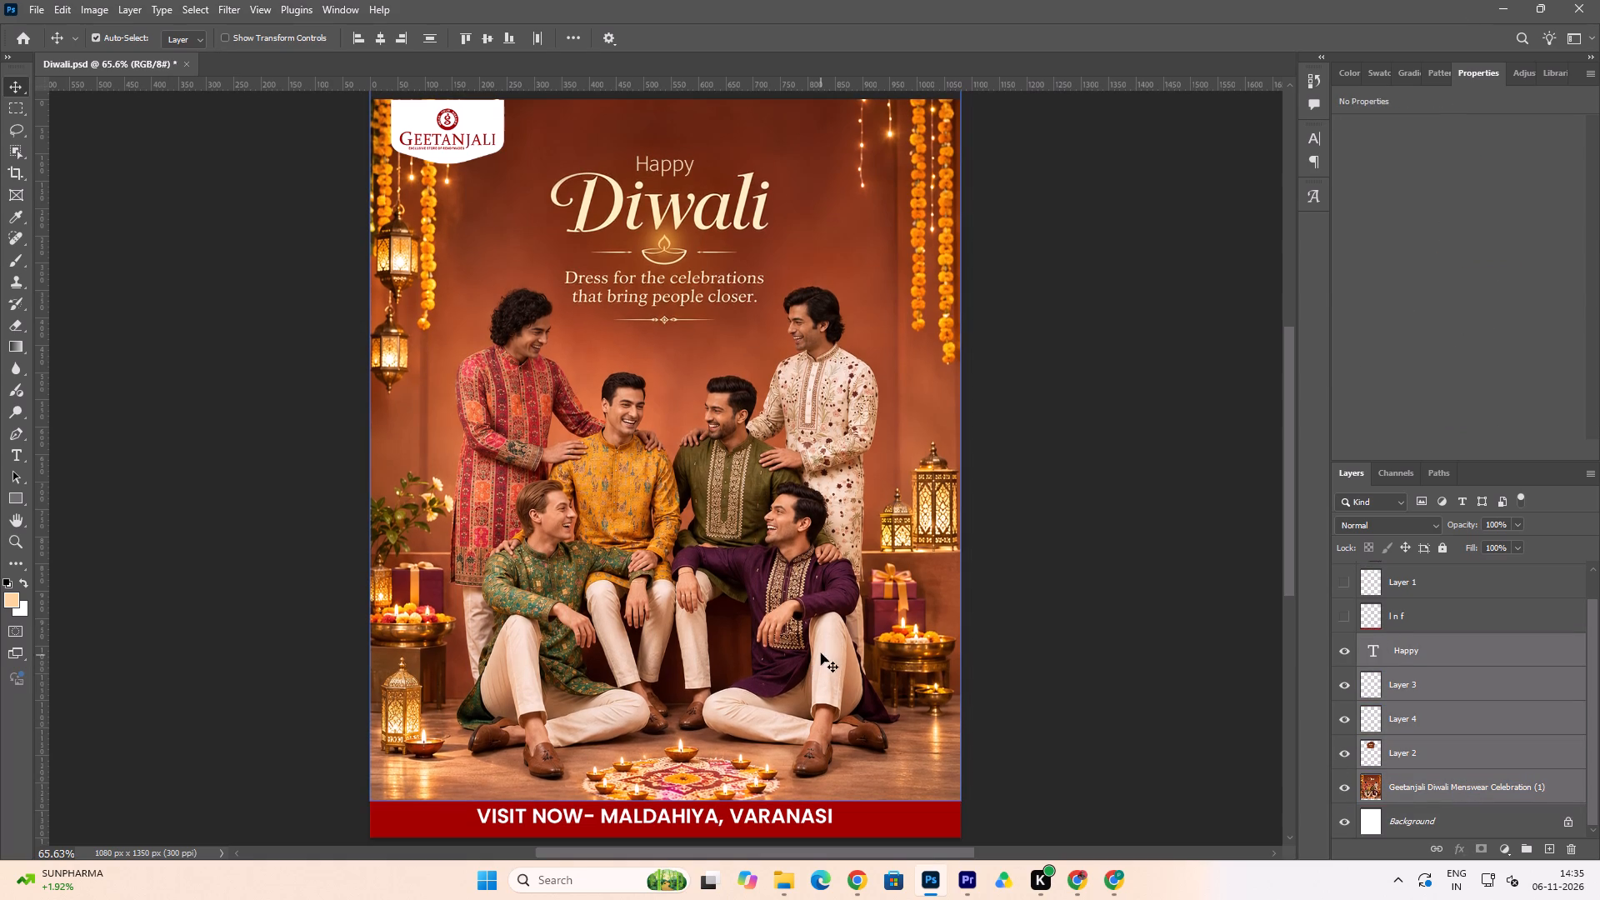
pyautogui.click(1233, 532)
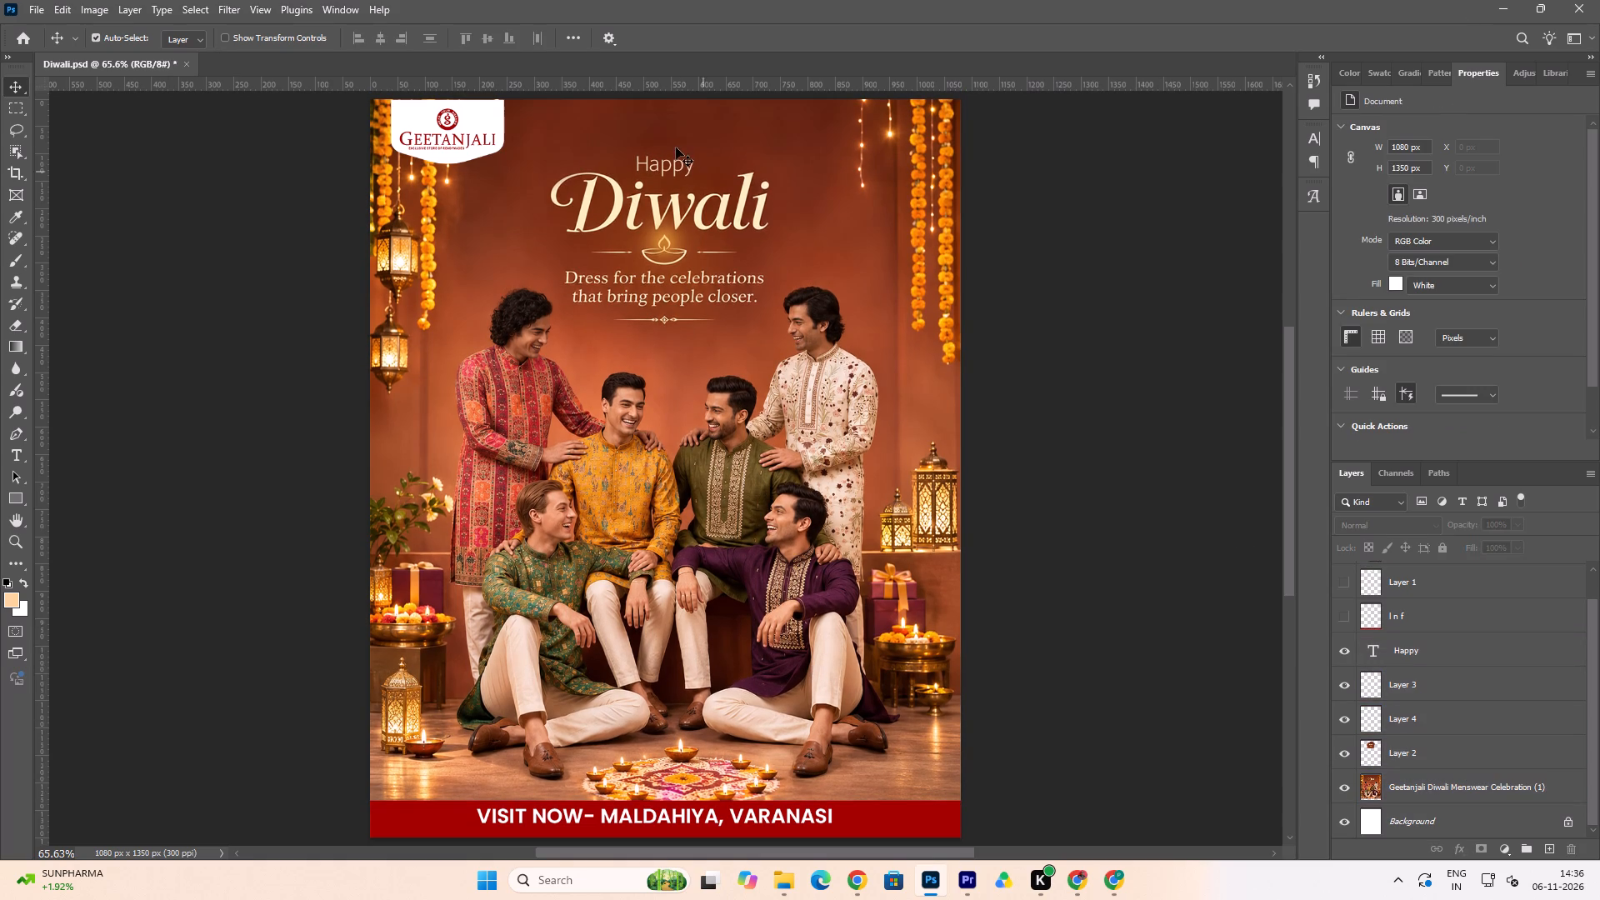
# Nudge the "Happy" text up about 3 px to widen its gap above "Diwali".
pyautogui.click(672, 172)
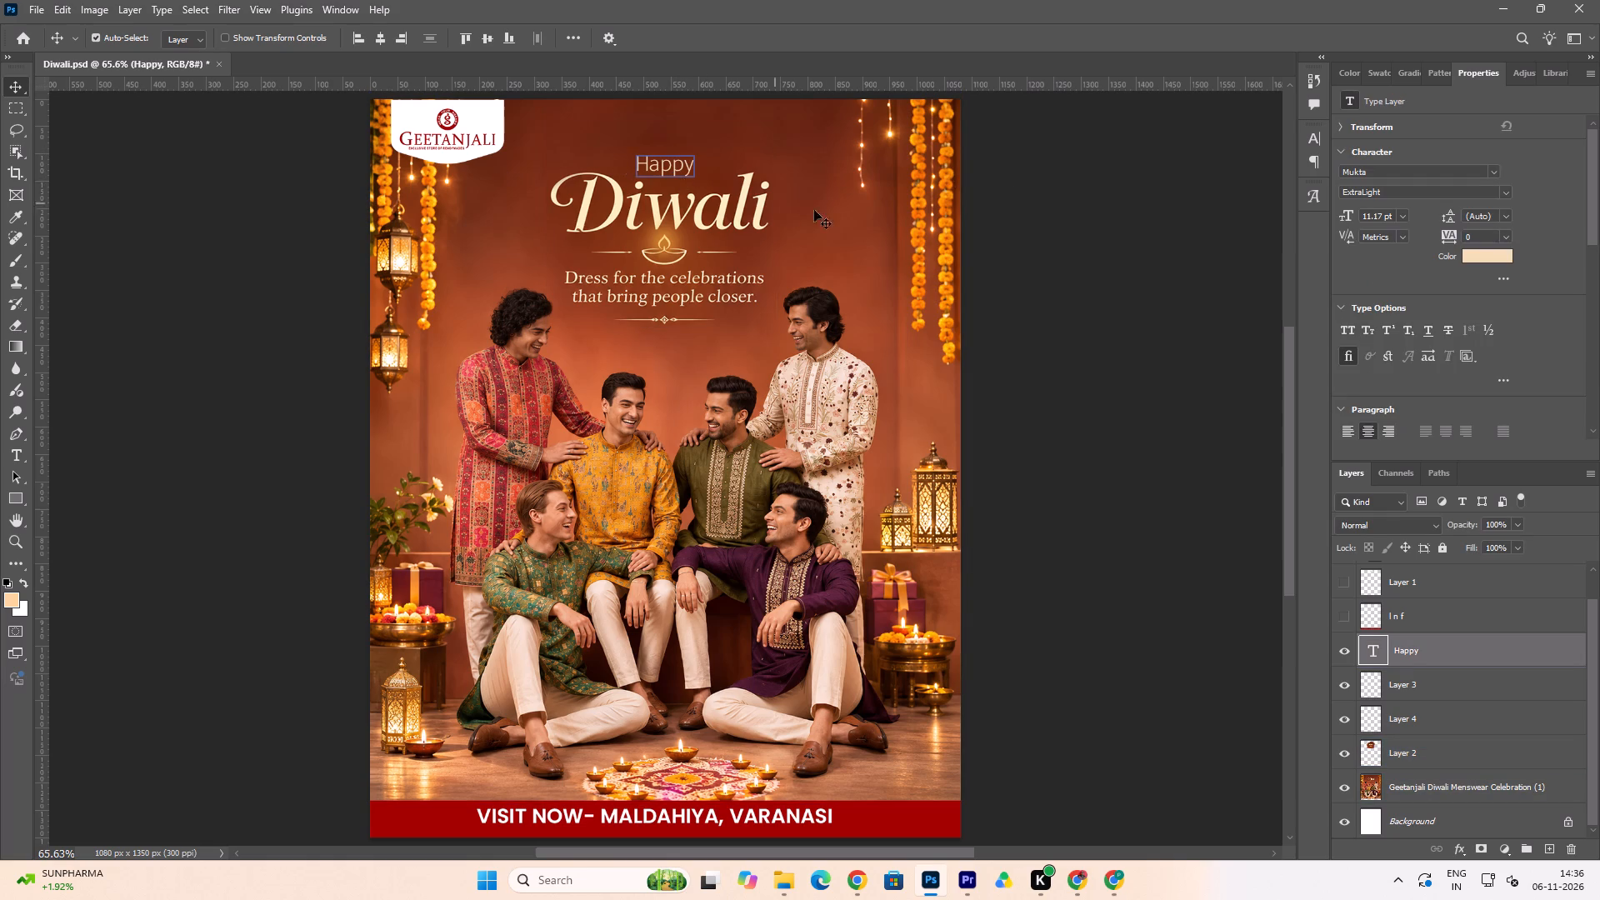
pyautogui.press('Up')
pyautogui.press('Up')
pyautogui.press('Up')
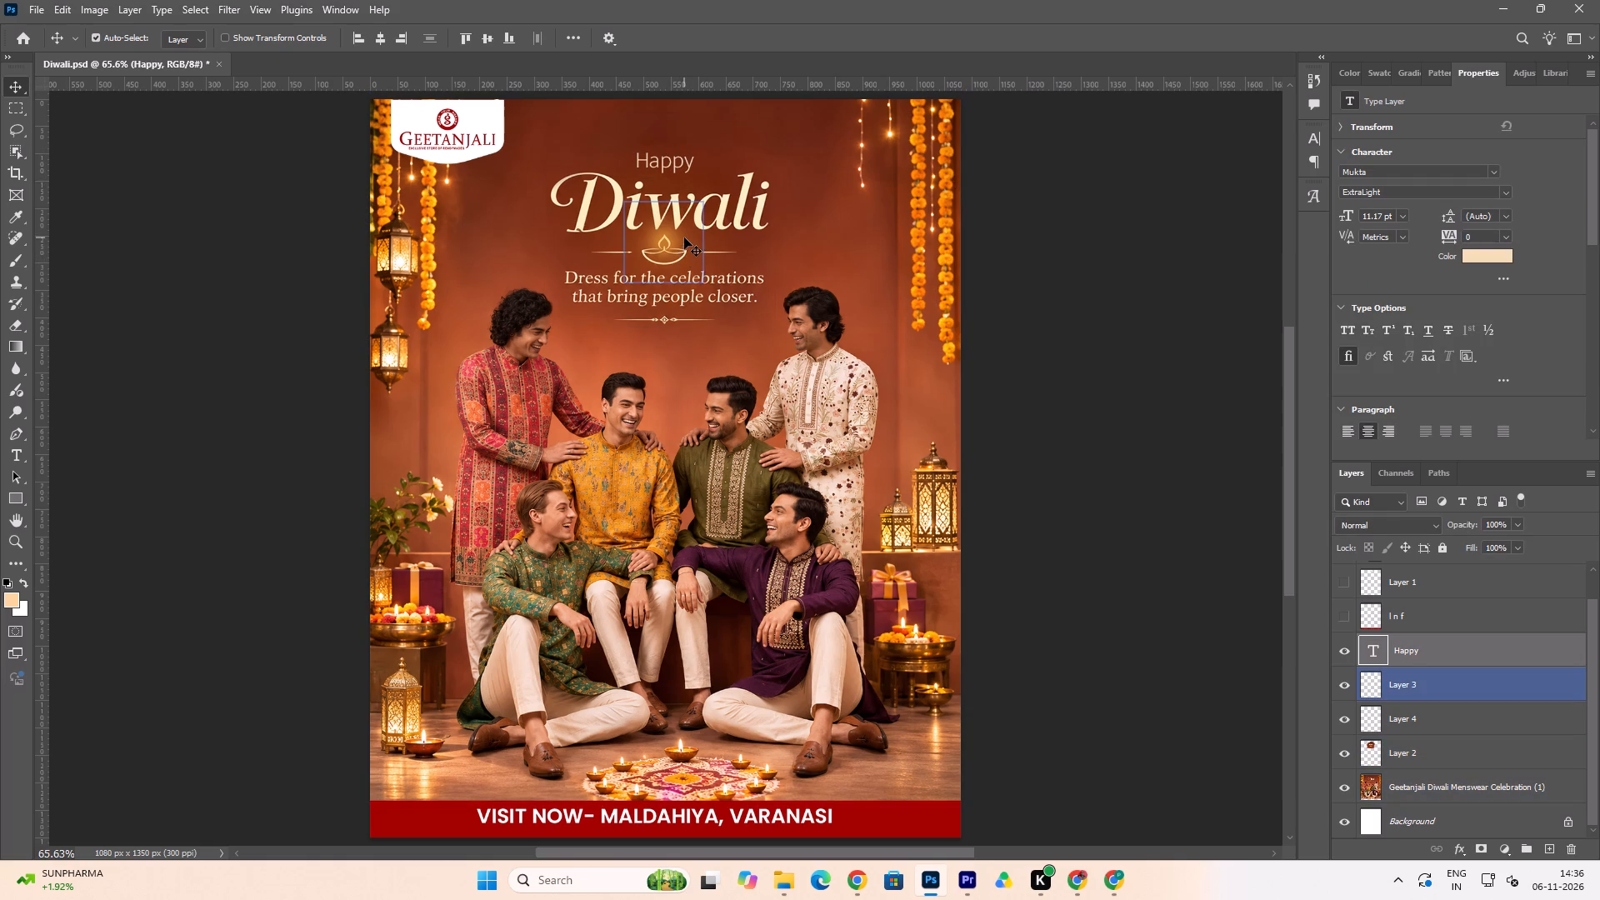
# Shift the heading layers from "Happy" to Layer 2 slightly up, away from the models' heads, and deselect.
pyautogui.click(1445, 652)
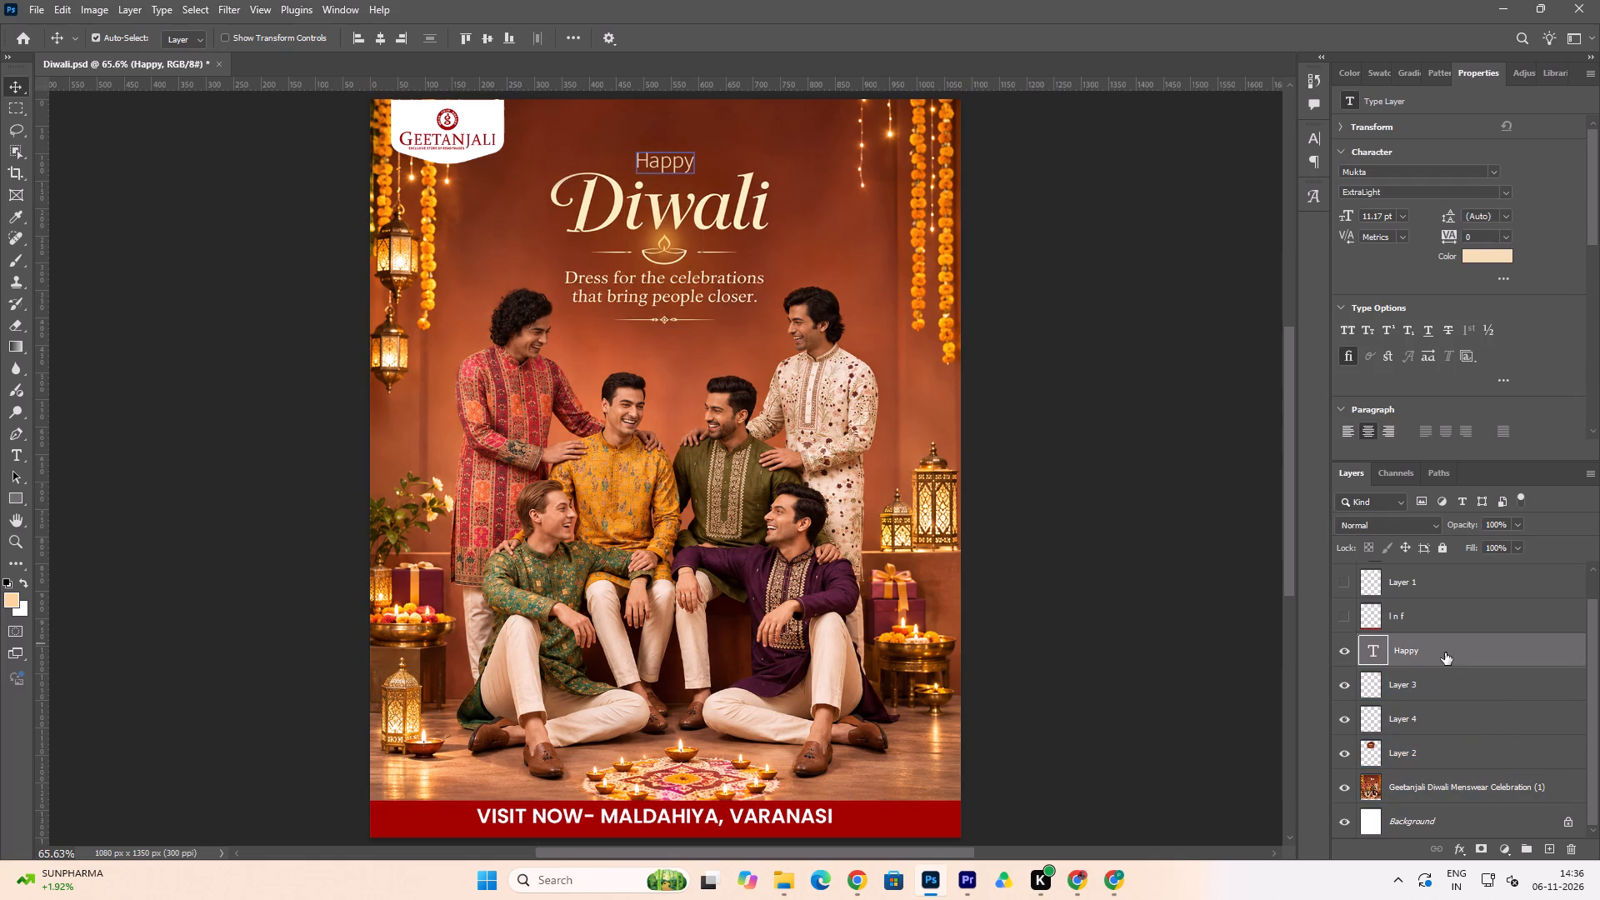
pyautogui.keyDown('shift'); pyautogui.click(1472, 757); pyautogui.keyUp('shift')
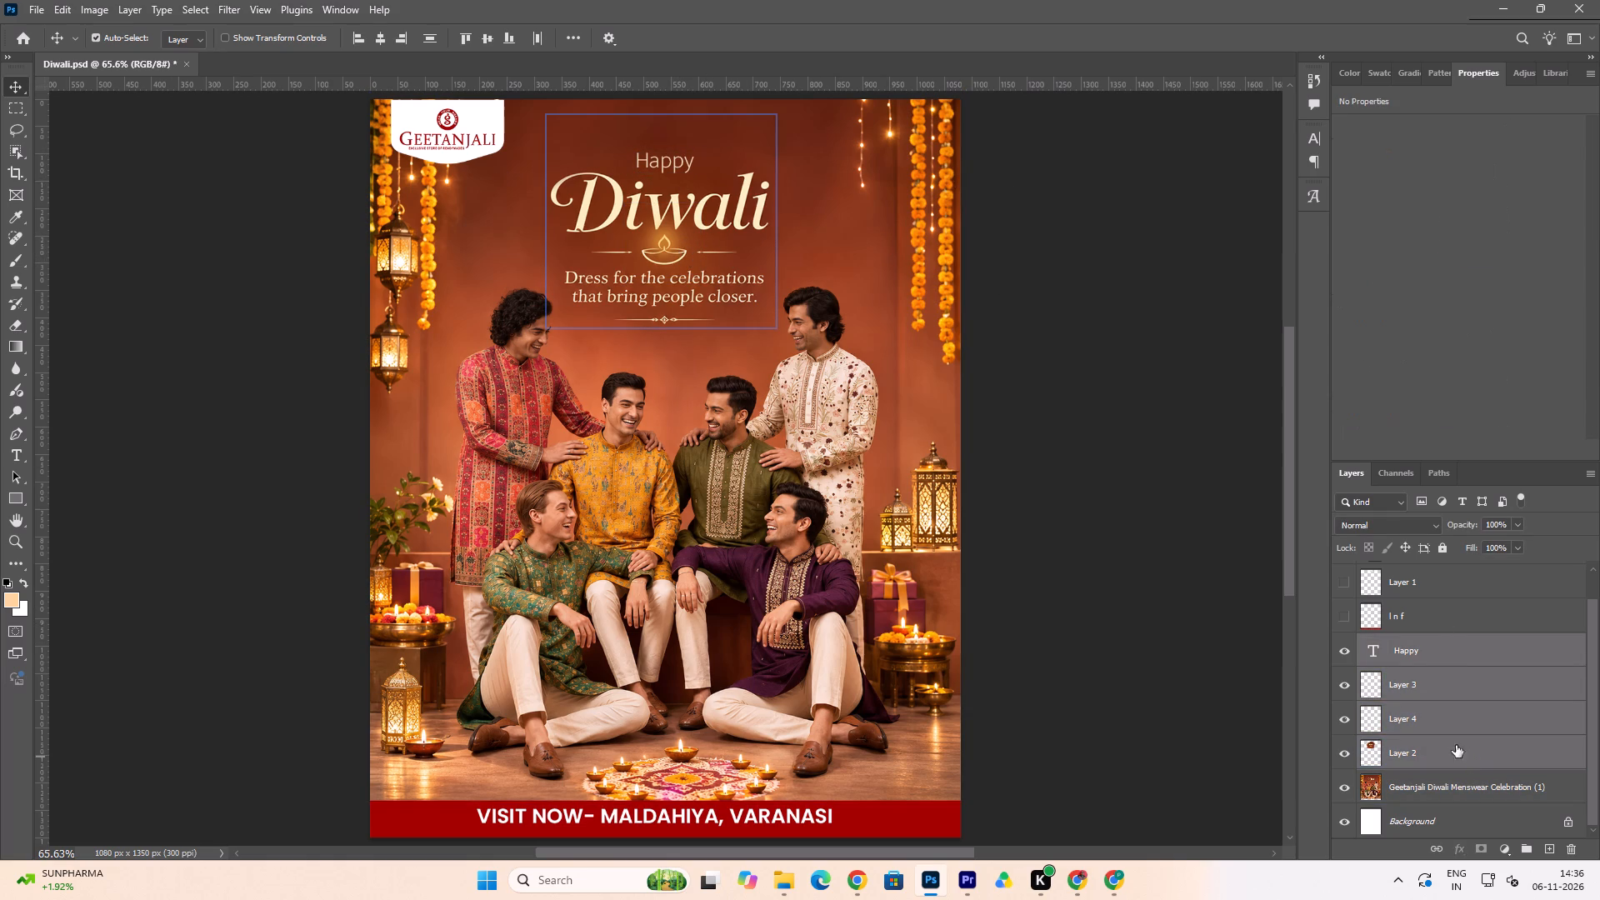
pyautogui.press('Up')
pyautogui.press('Up')
pyautogui.press('Up')
pyautogui.press('Up')
pyautogui.press('Up')
pyautogui.press('Up')
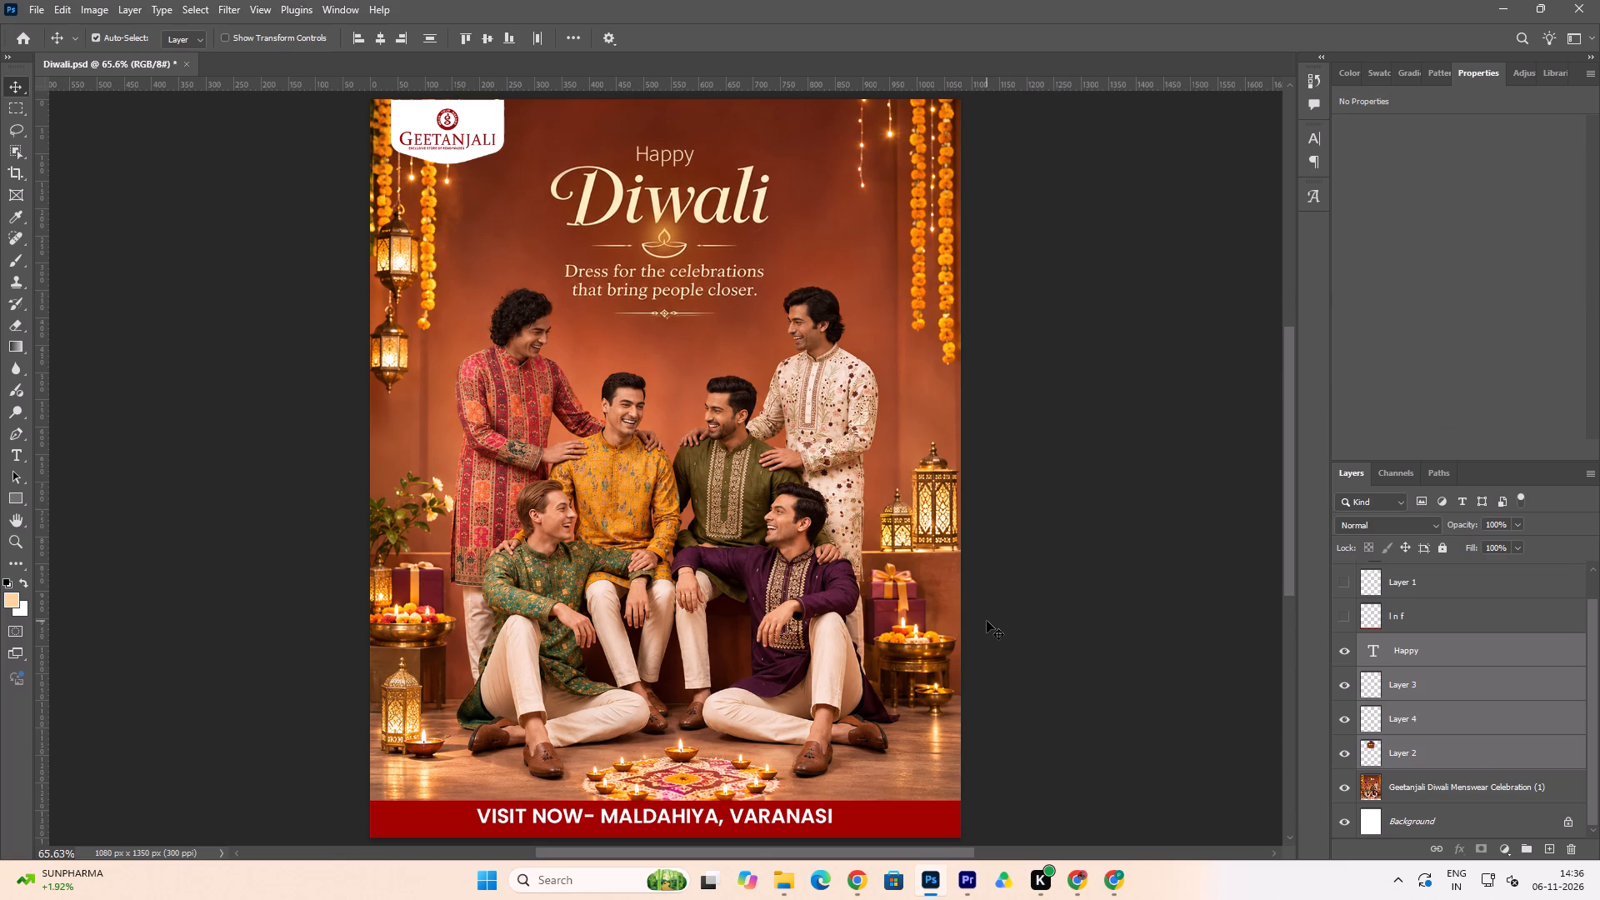
pyautogui.press('Down')
pyautogui.press('Down')
pyautogui.press('Down')
pyautogui.press('Down')
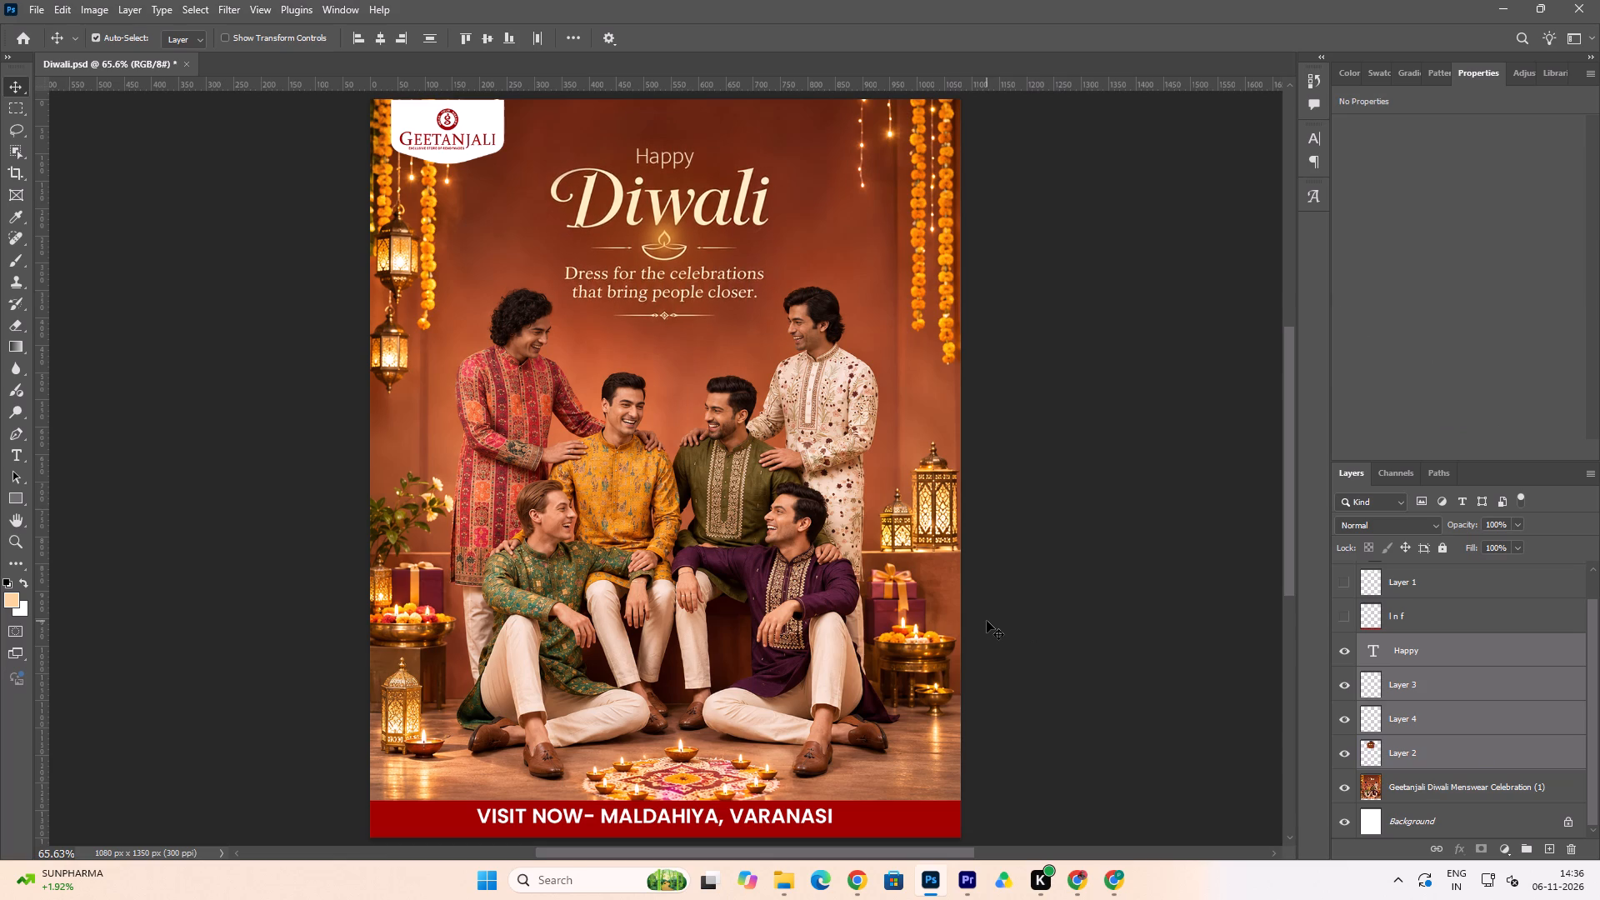
pyautogui.press('Down')
pyautogui.press('Up')
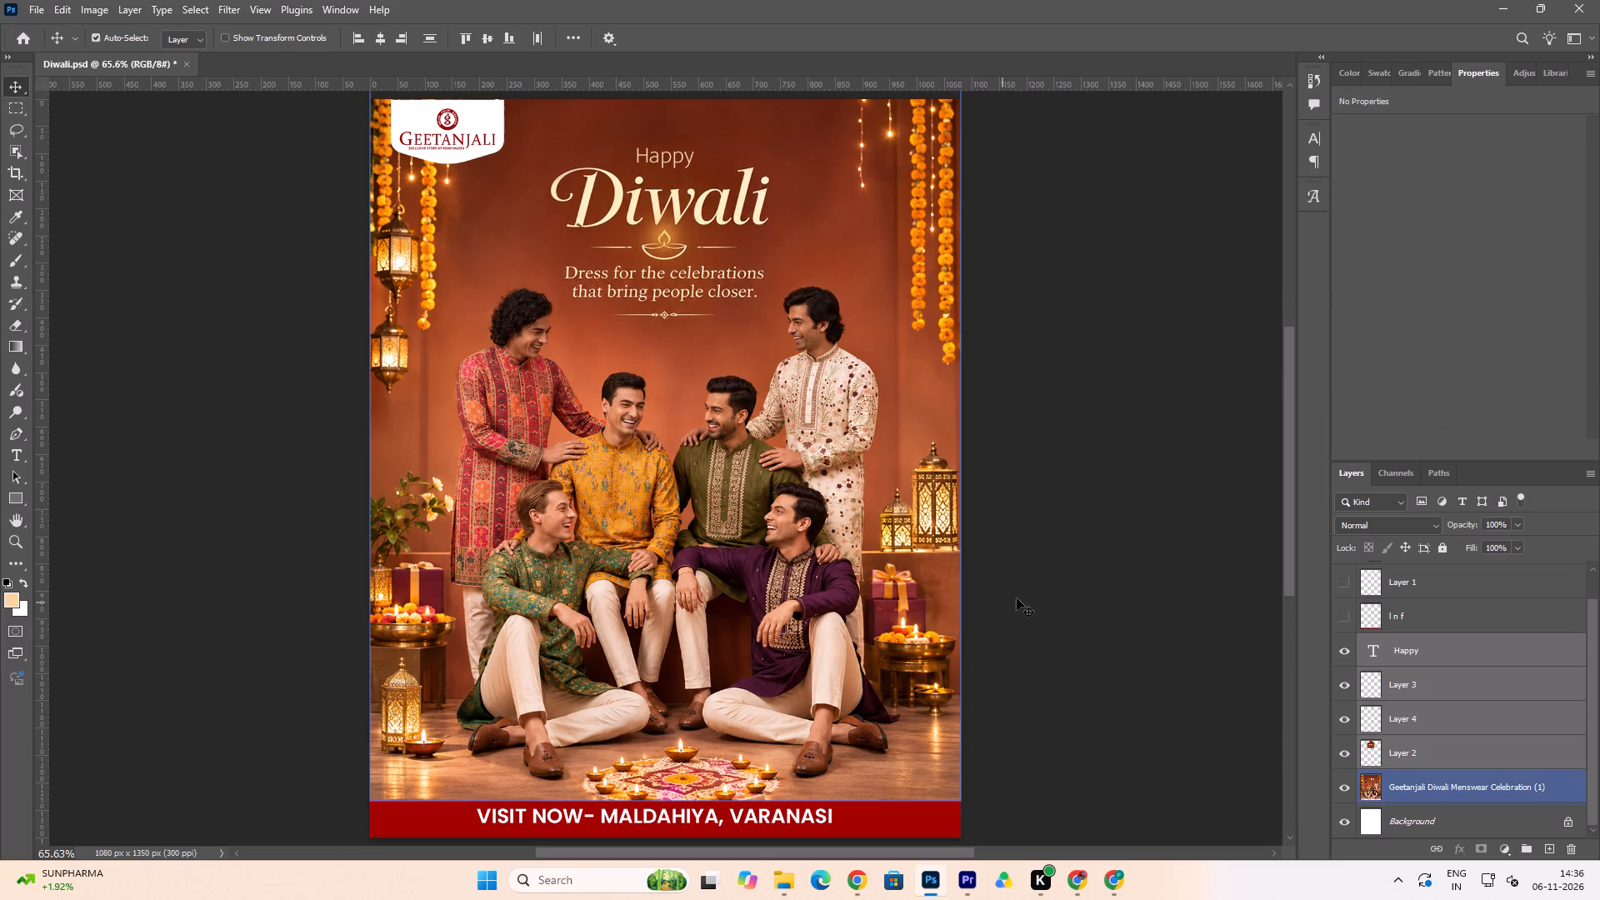
pyautogui.click(1017, 598)
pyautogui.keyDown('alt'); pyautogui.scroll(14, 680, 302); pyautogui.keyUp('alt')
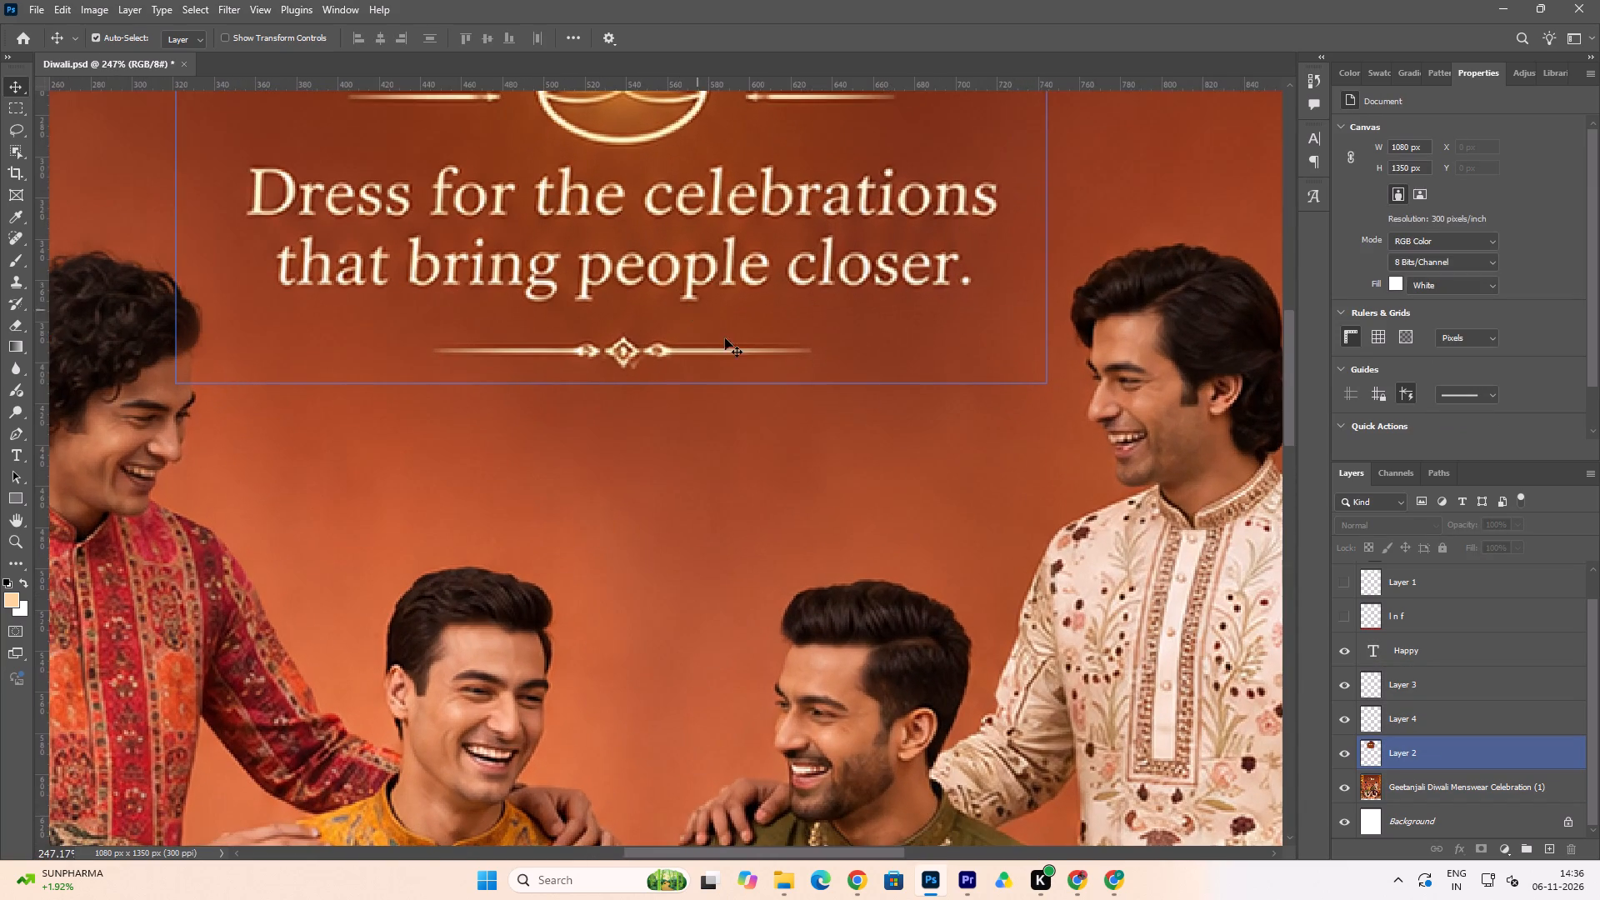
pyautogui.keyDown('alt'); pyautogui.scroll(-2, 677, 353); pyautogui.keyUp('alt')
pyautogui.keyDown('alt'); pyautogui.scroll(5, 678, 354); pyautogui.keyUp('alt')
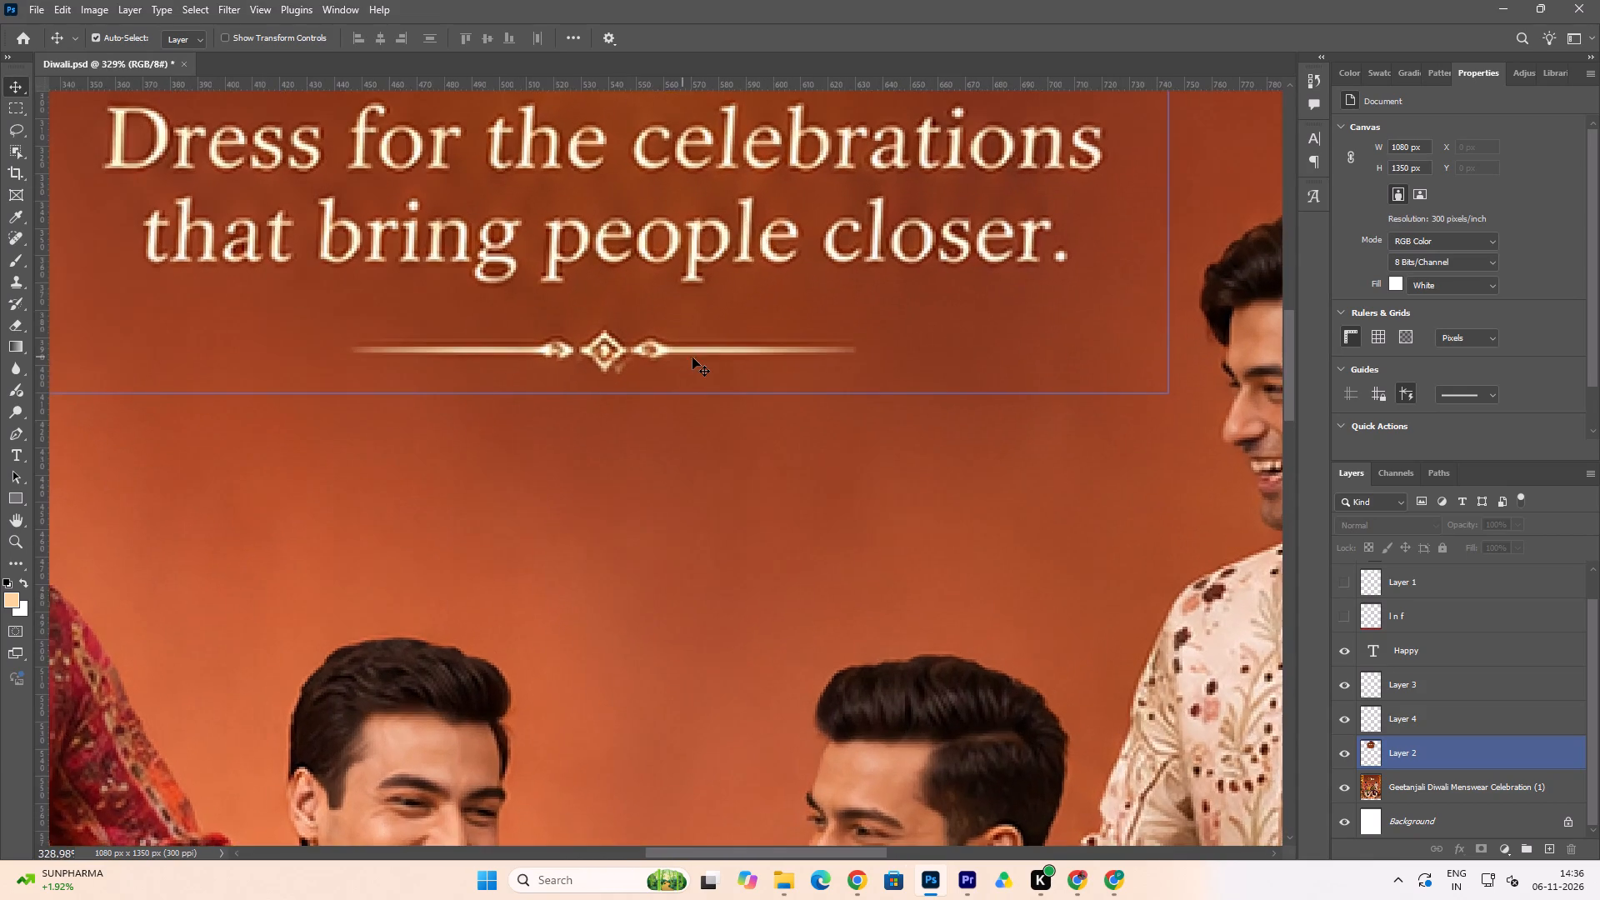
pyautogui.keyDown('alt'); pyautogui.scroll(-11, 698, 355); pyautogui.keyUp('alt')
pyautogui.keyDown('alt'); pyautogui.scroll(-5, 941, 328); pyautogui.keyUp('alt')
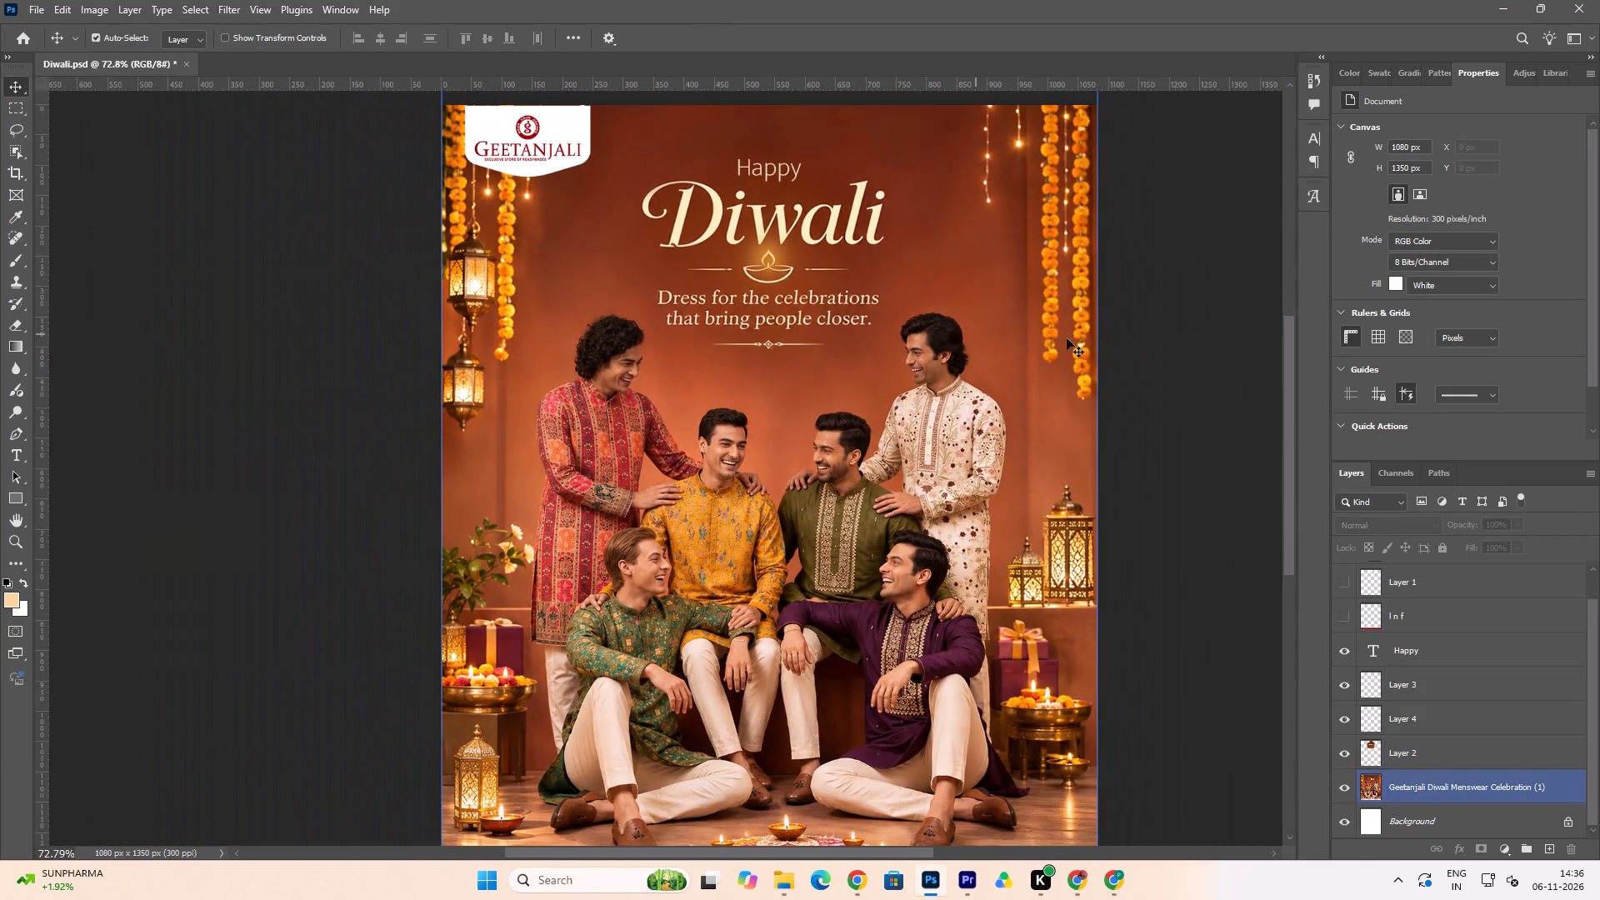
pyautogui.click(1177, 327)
# Scale the heading layers from "Happy" to Layer 2 to 103.85%, nudge them up slightly, apply the transform and deselect.
pyautogui.click(1458, 662)
pyautogui.keyDown('shift'); pyautogui.click(1461, 750); pyautogui.keyUp('shift')
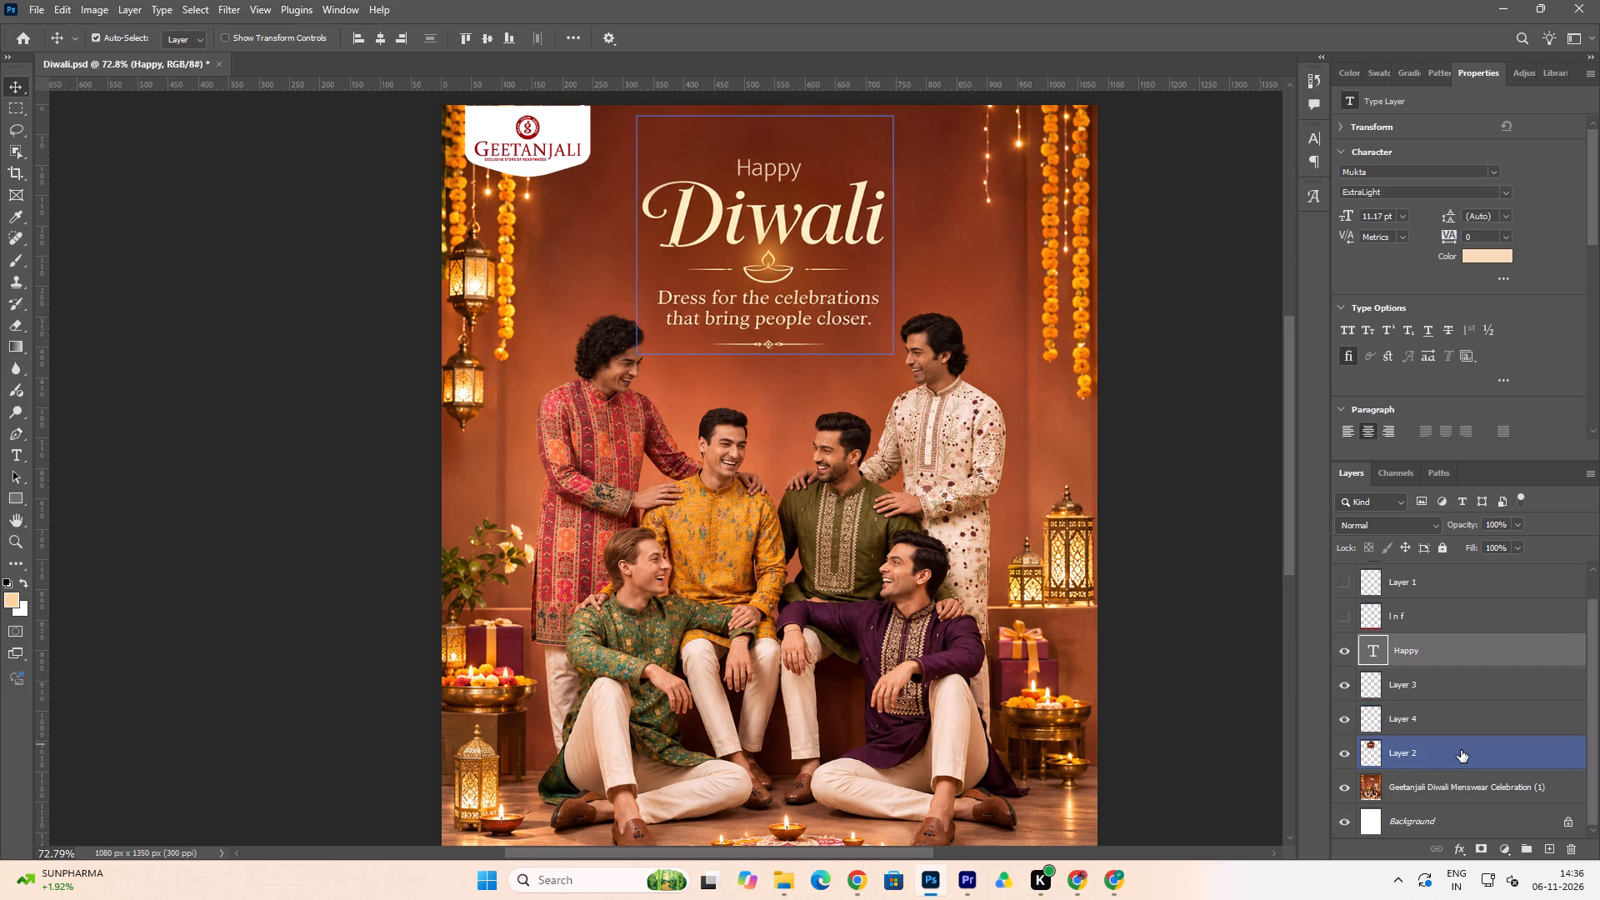
pyautogui.hotkey('ctrl', 't')
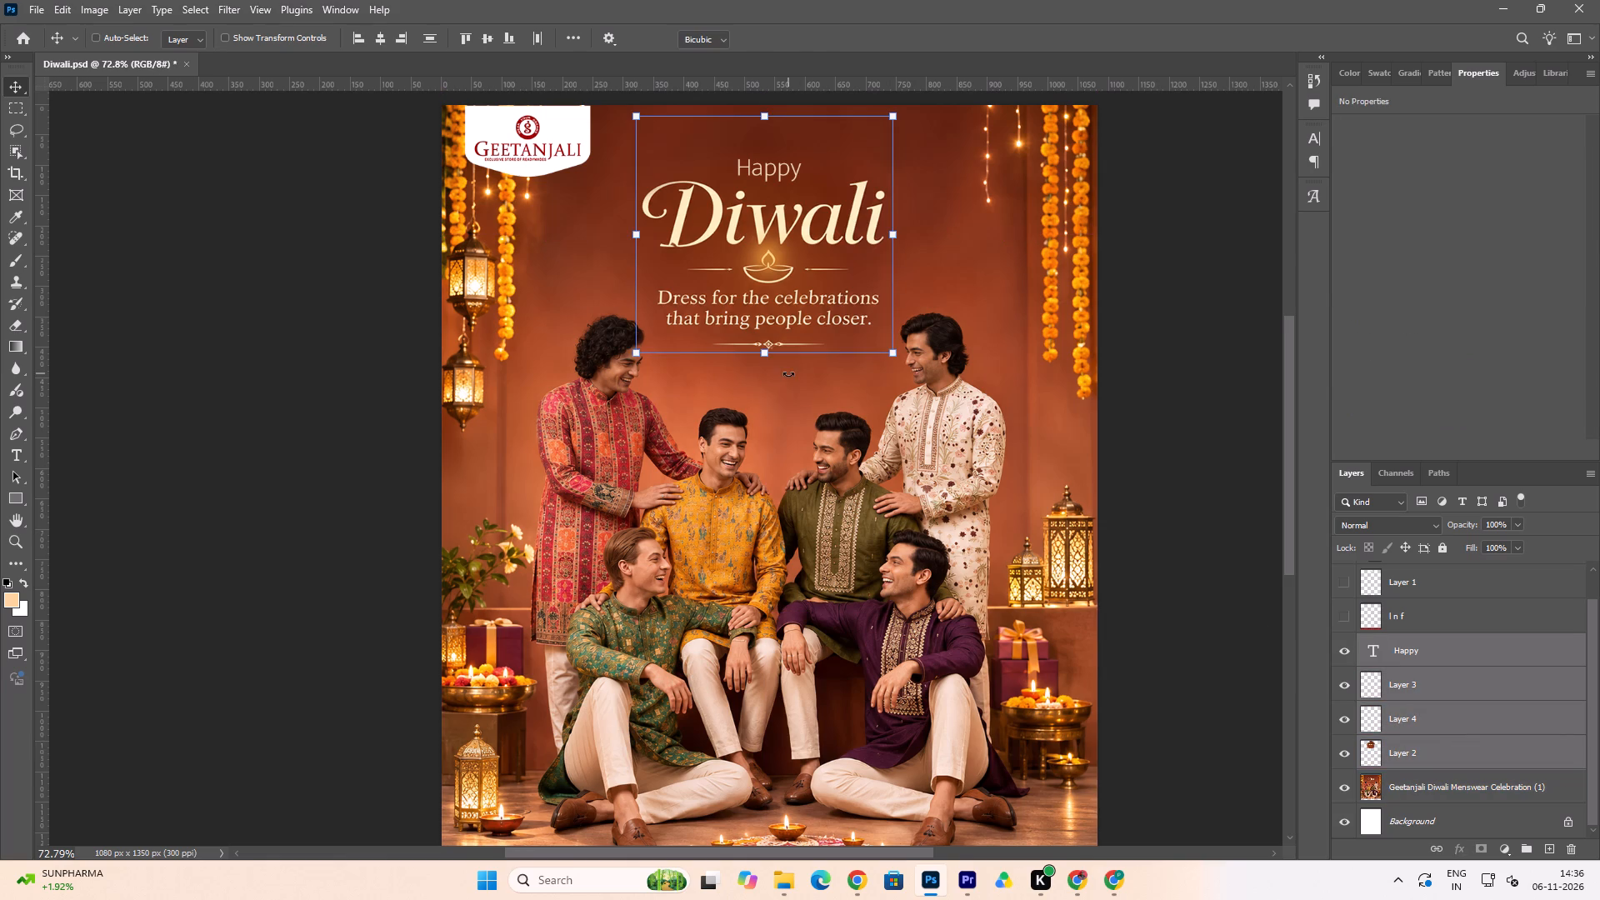
pyautogui.moveTo(768, 357); pyautogui.dragTo(767, 367)
pyautogui.press('Up')
pyautogui.press('Up')
pyautogui.press('Up')
pyautogui.press('Up')
pyautogui.press('Up')
pyautogui.press('Up')
pyautogui.press('Up')
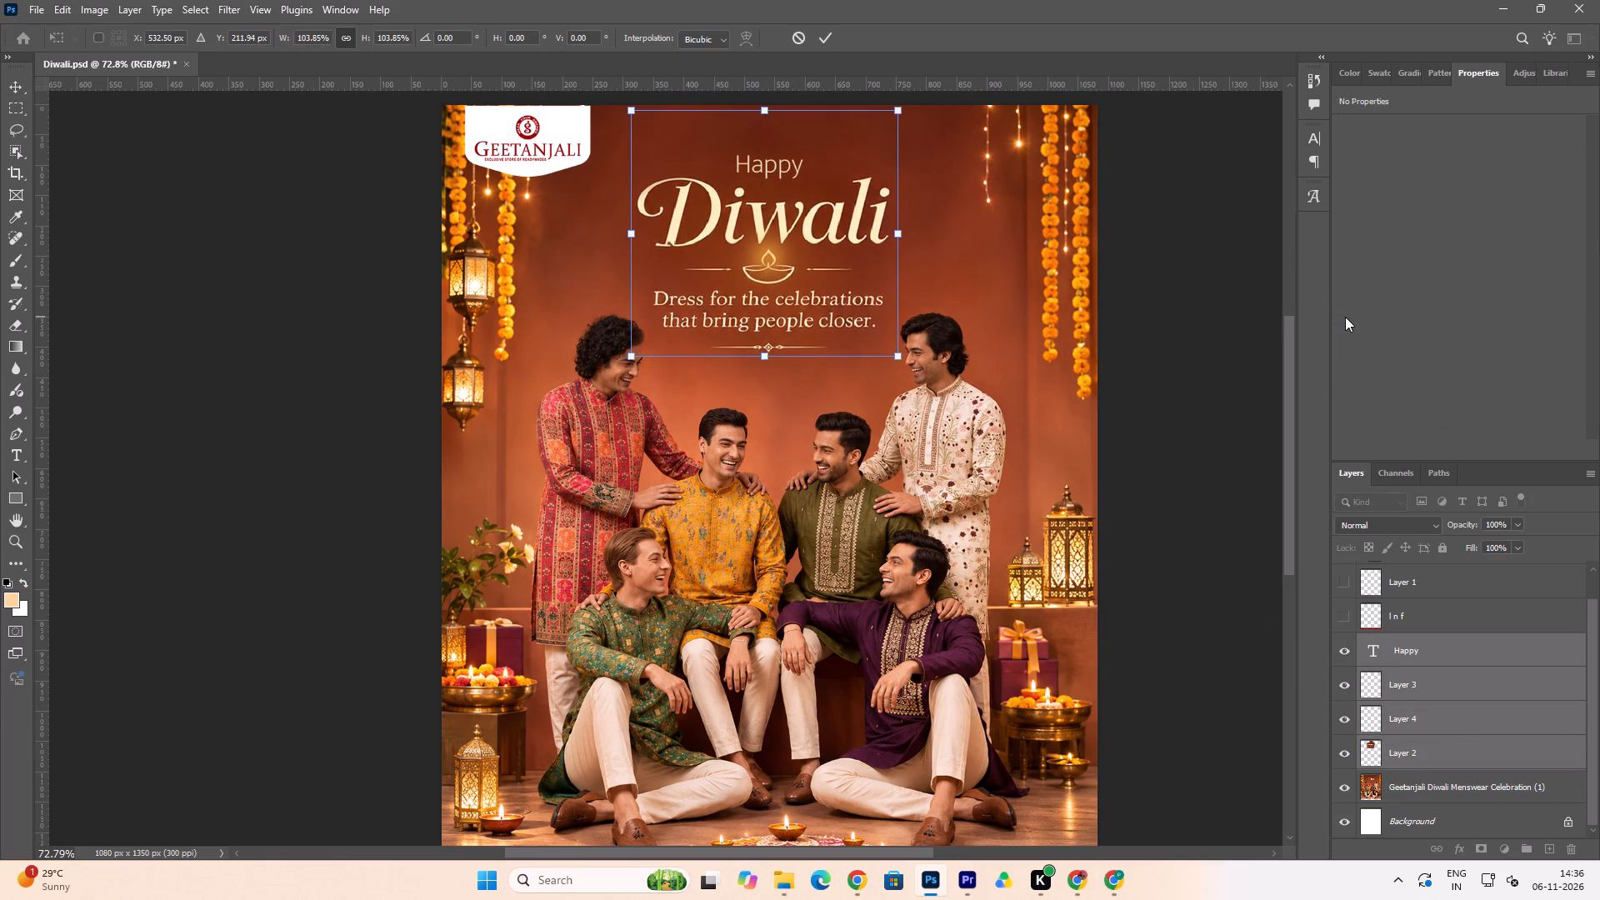
pyautogui.press('Up')
pyautogui.press('Up')
pyautogui.press('Up')
pyautogui.press('Up')
pyautogui.press('Up')
pyautogui.press('Up')
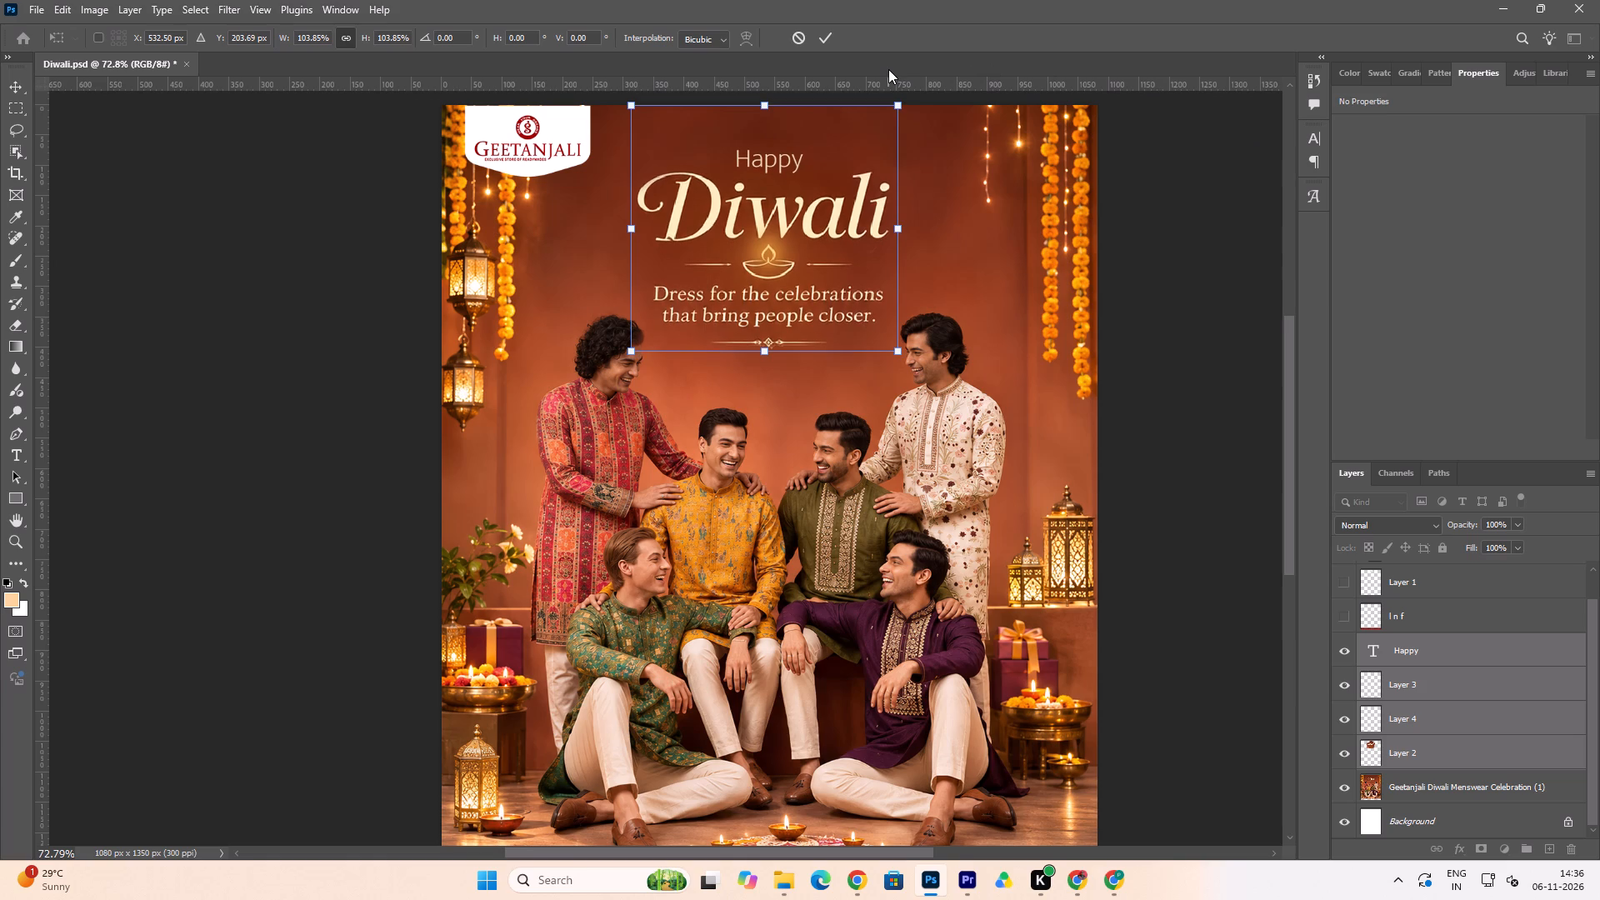
pyautogui.press('Down')
pyautogui.press('Down')
pyautogui.press('Down')
pyautogui.press('Down')
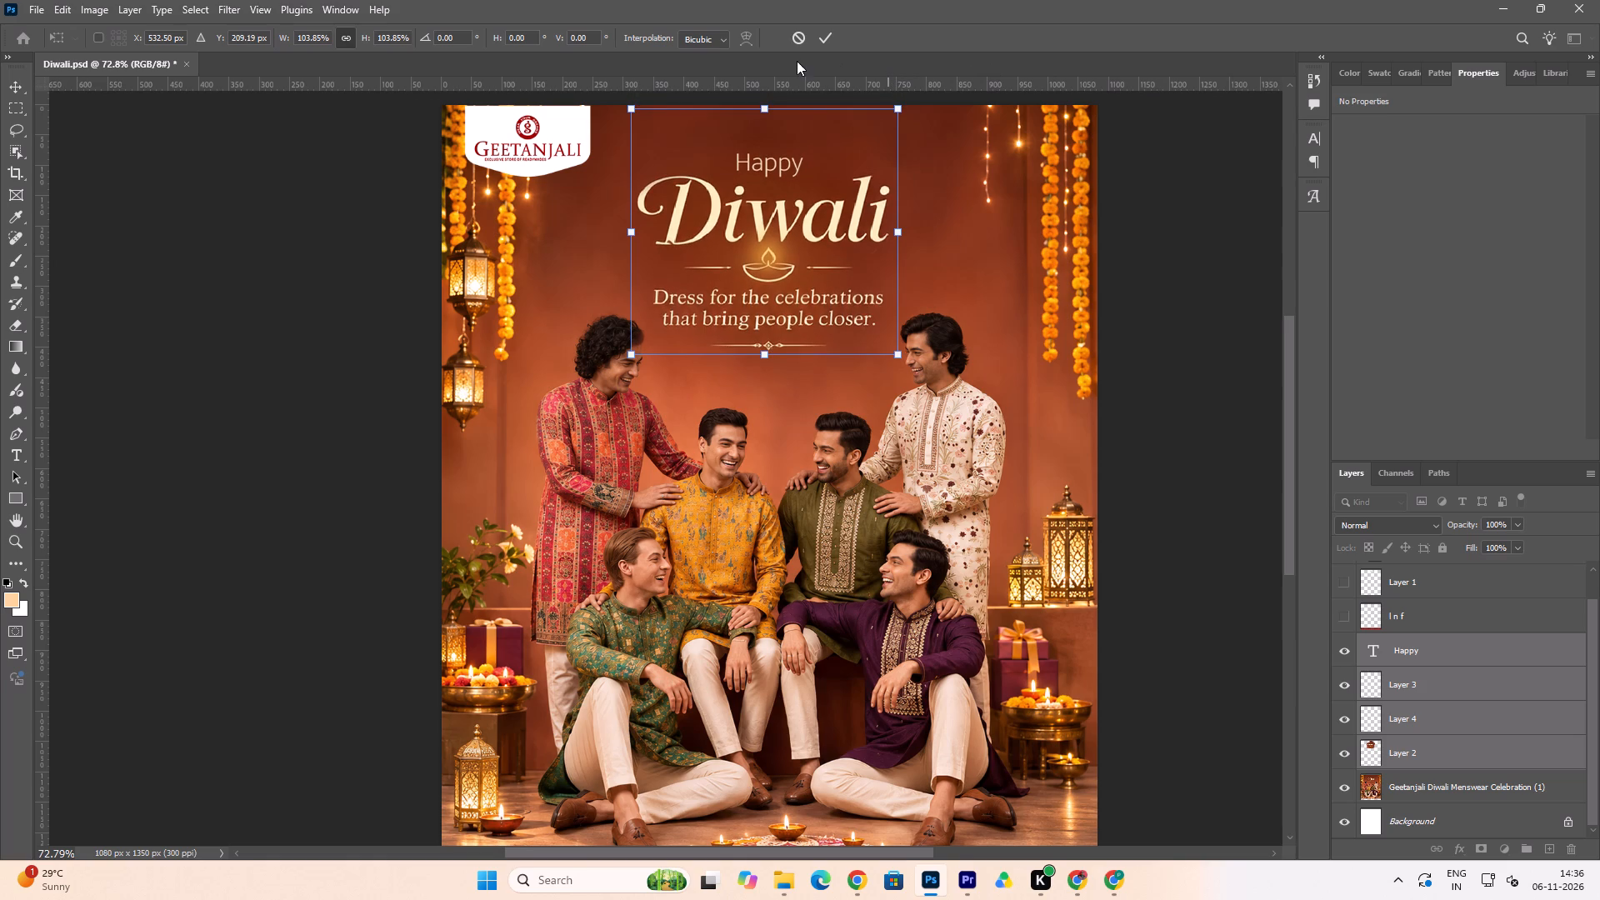
pyautogui.click(823, 36)
pyautogui.click(1143, 237)
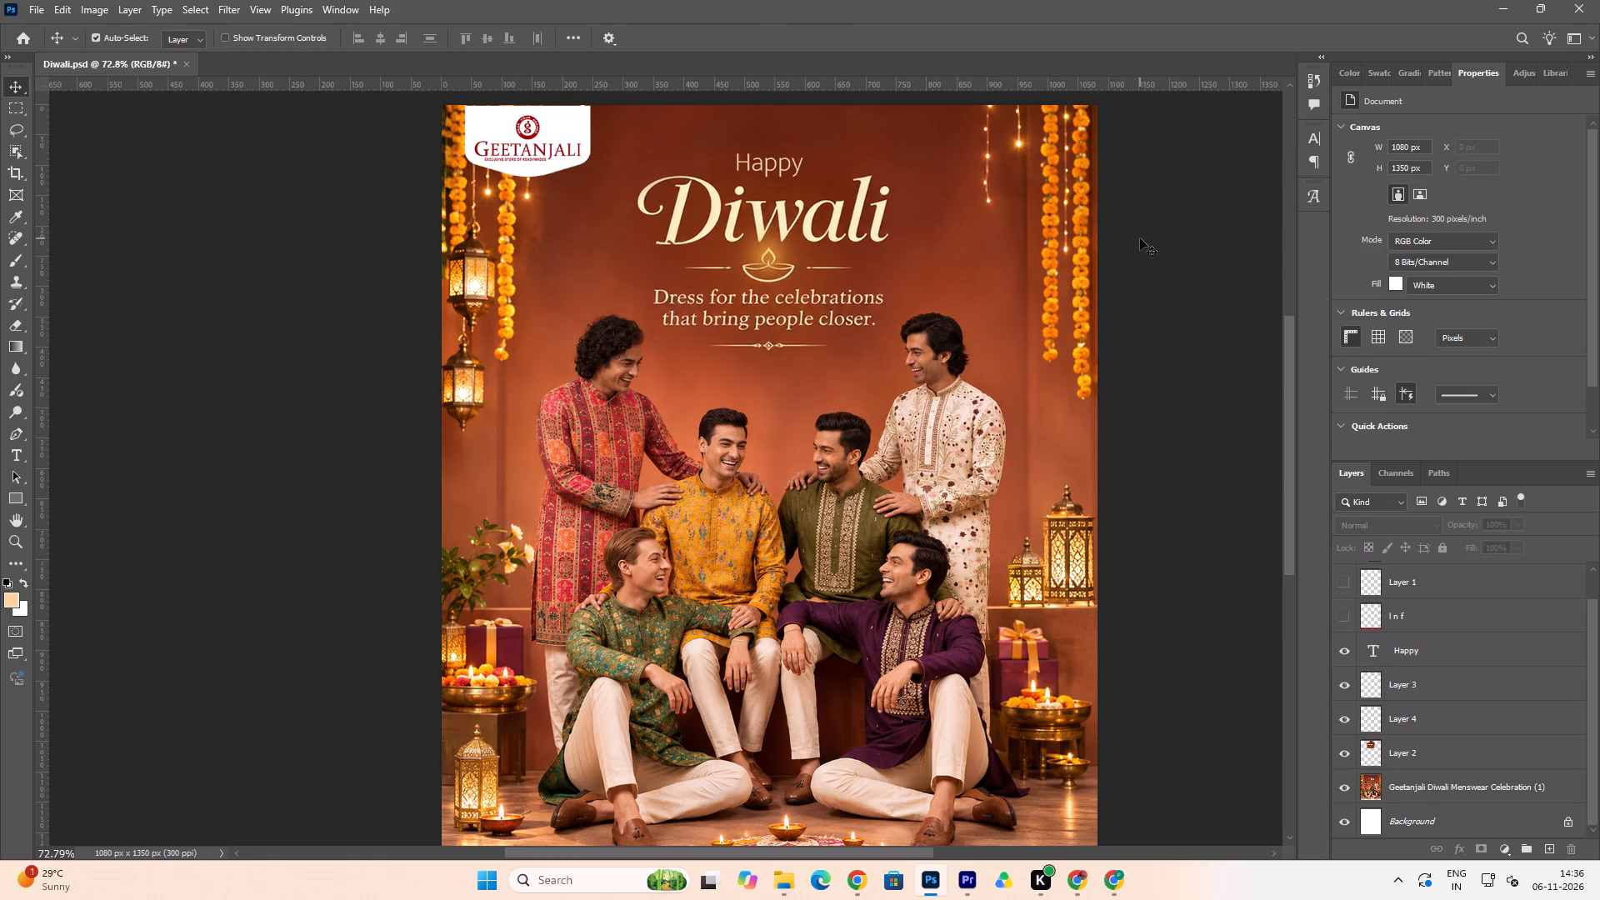
# Save the Diwali document with the whole poster fitted in view.
pyautogui.hotkey('ctrl', 's')
pyautogui.hotkey('ctrl', '0')
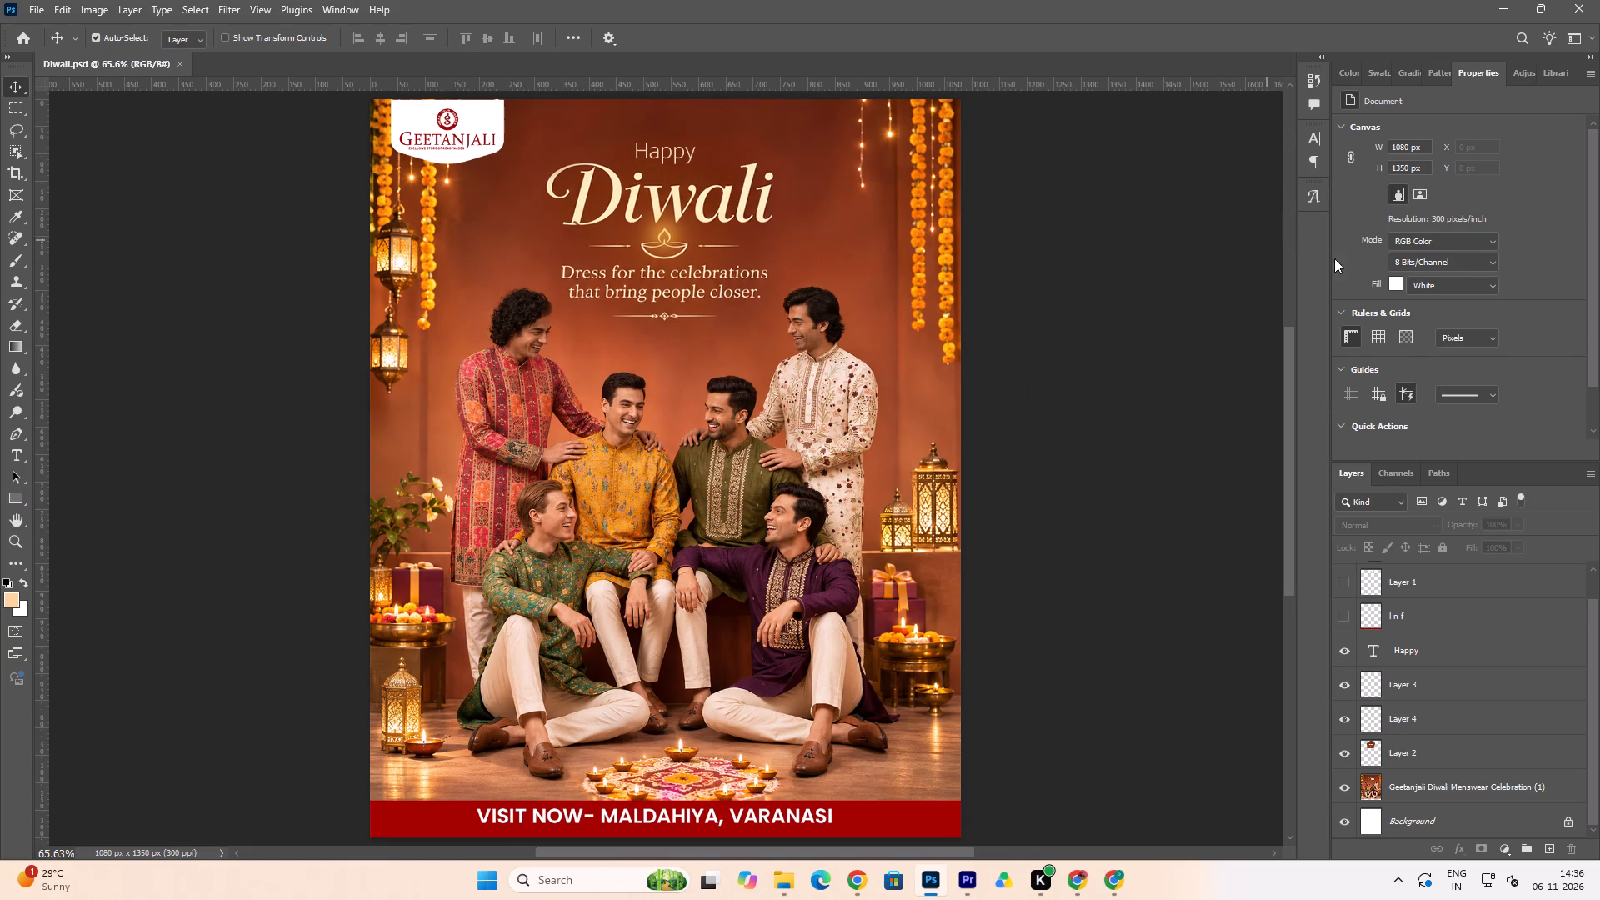
pyautogui.hotkey('ctrl', 's')
# Export the 1080 × 1350 px poster as a JPG to the FESTIVE POST folder, extending the file name "Diwali".
pyautogui.click(37, 7)
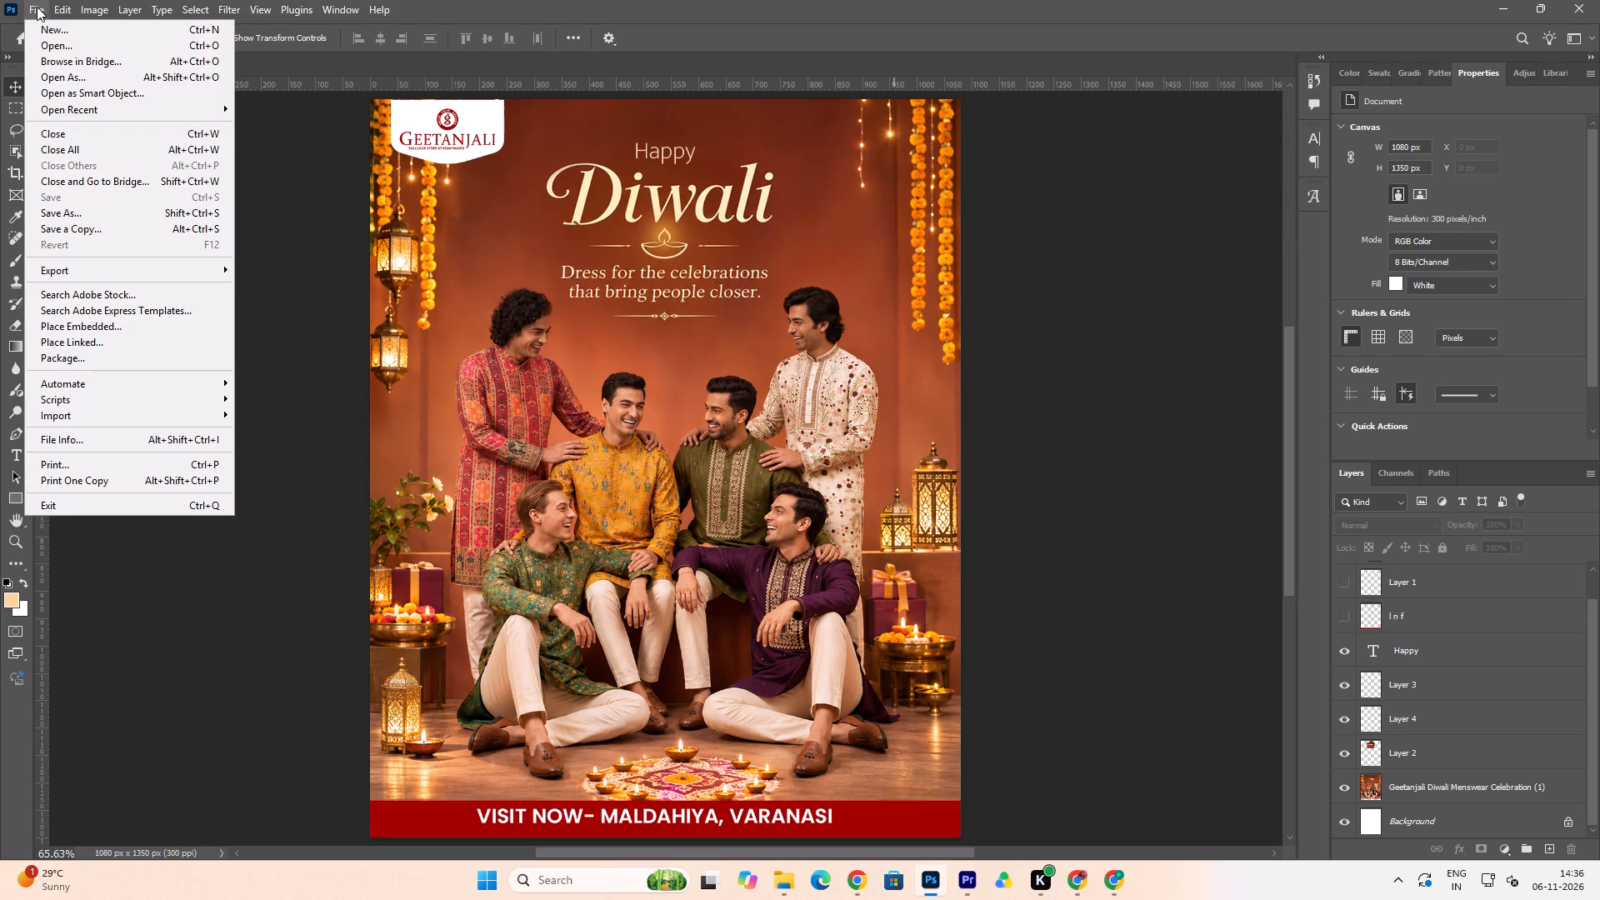
pyautogui.click(126, 275)
pyautogui.click(343, 287)
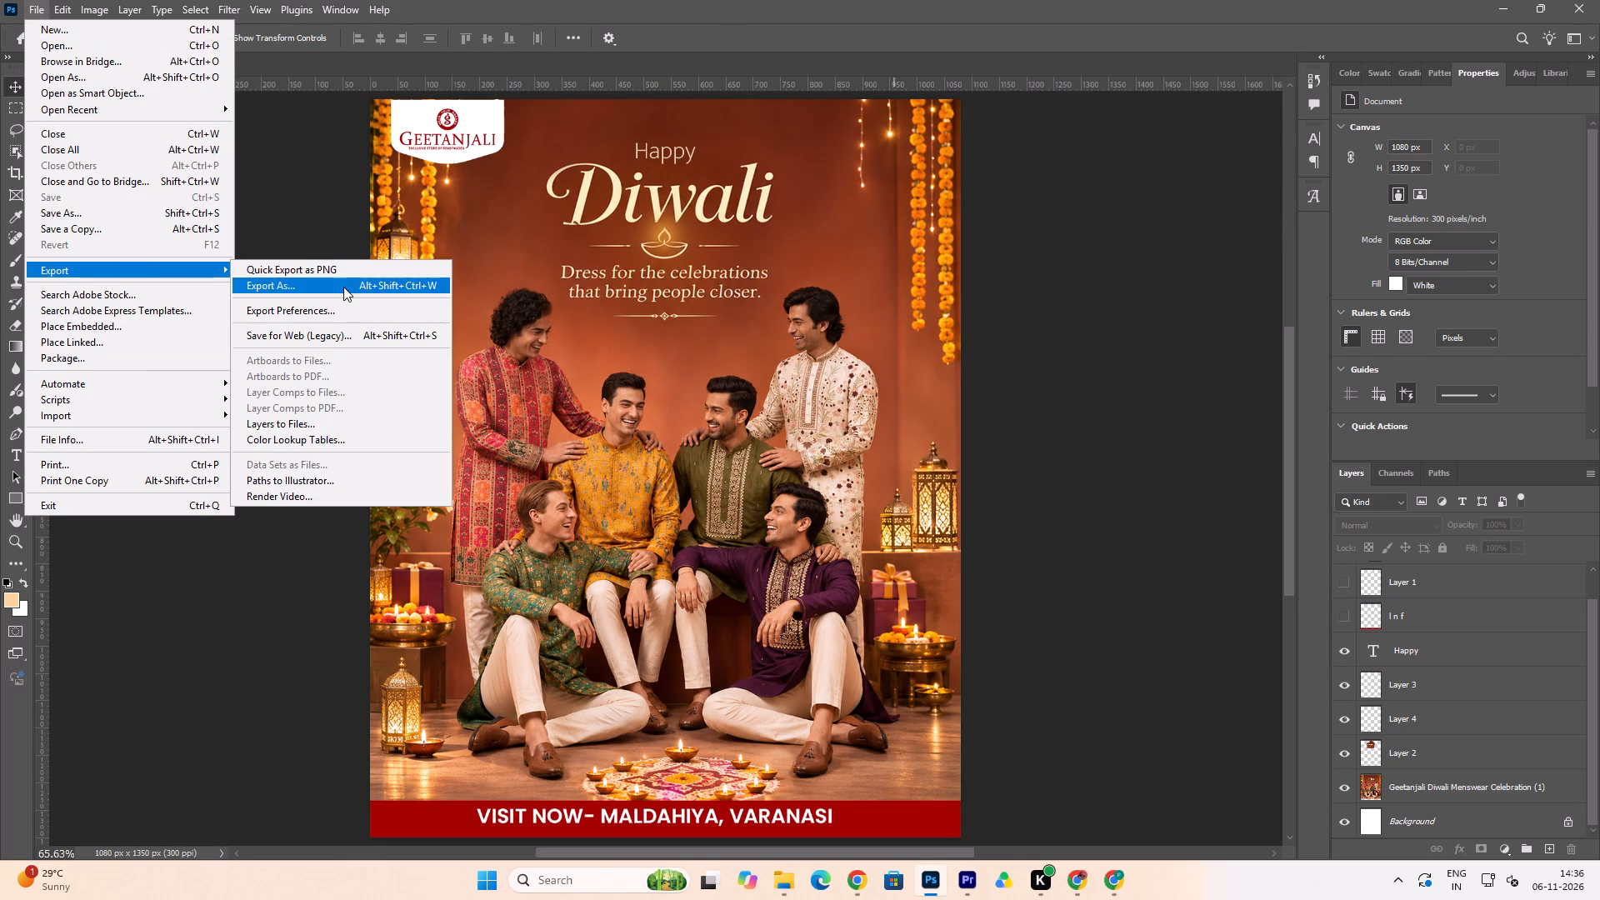
pyautogui.click(1260, 757)
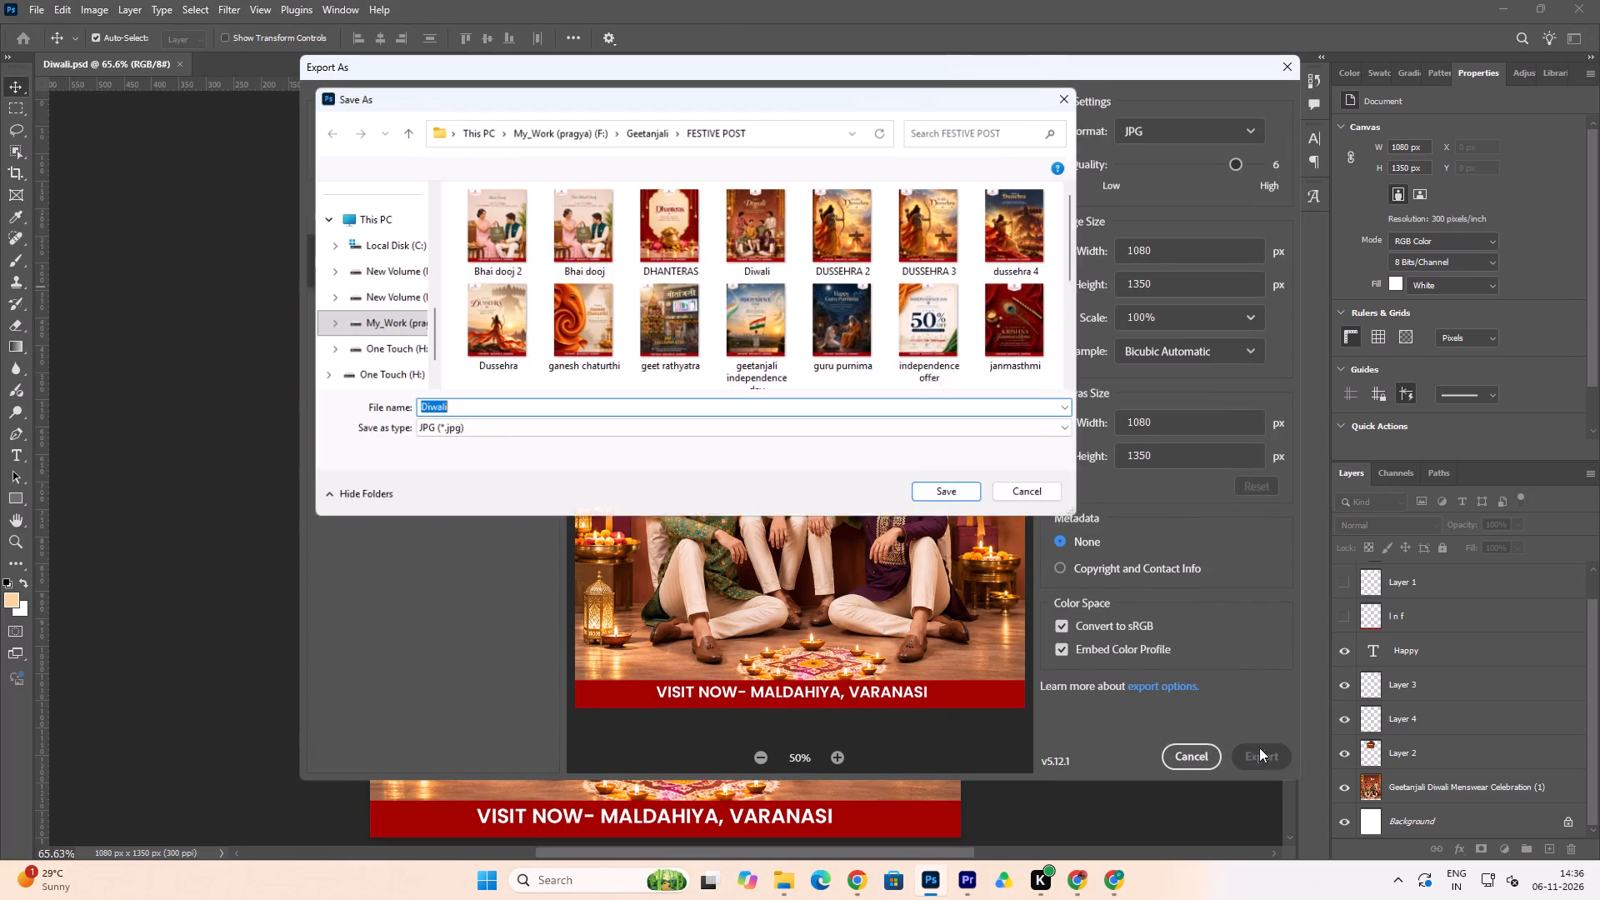
pyautogui.click(467, 406)
pyautogui.press('space')
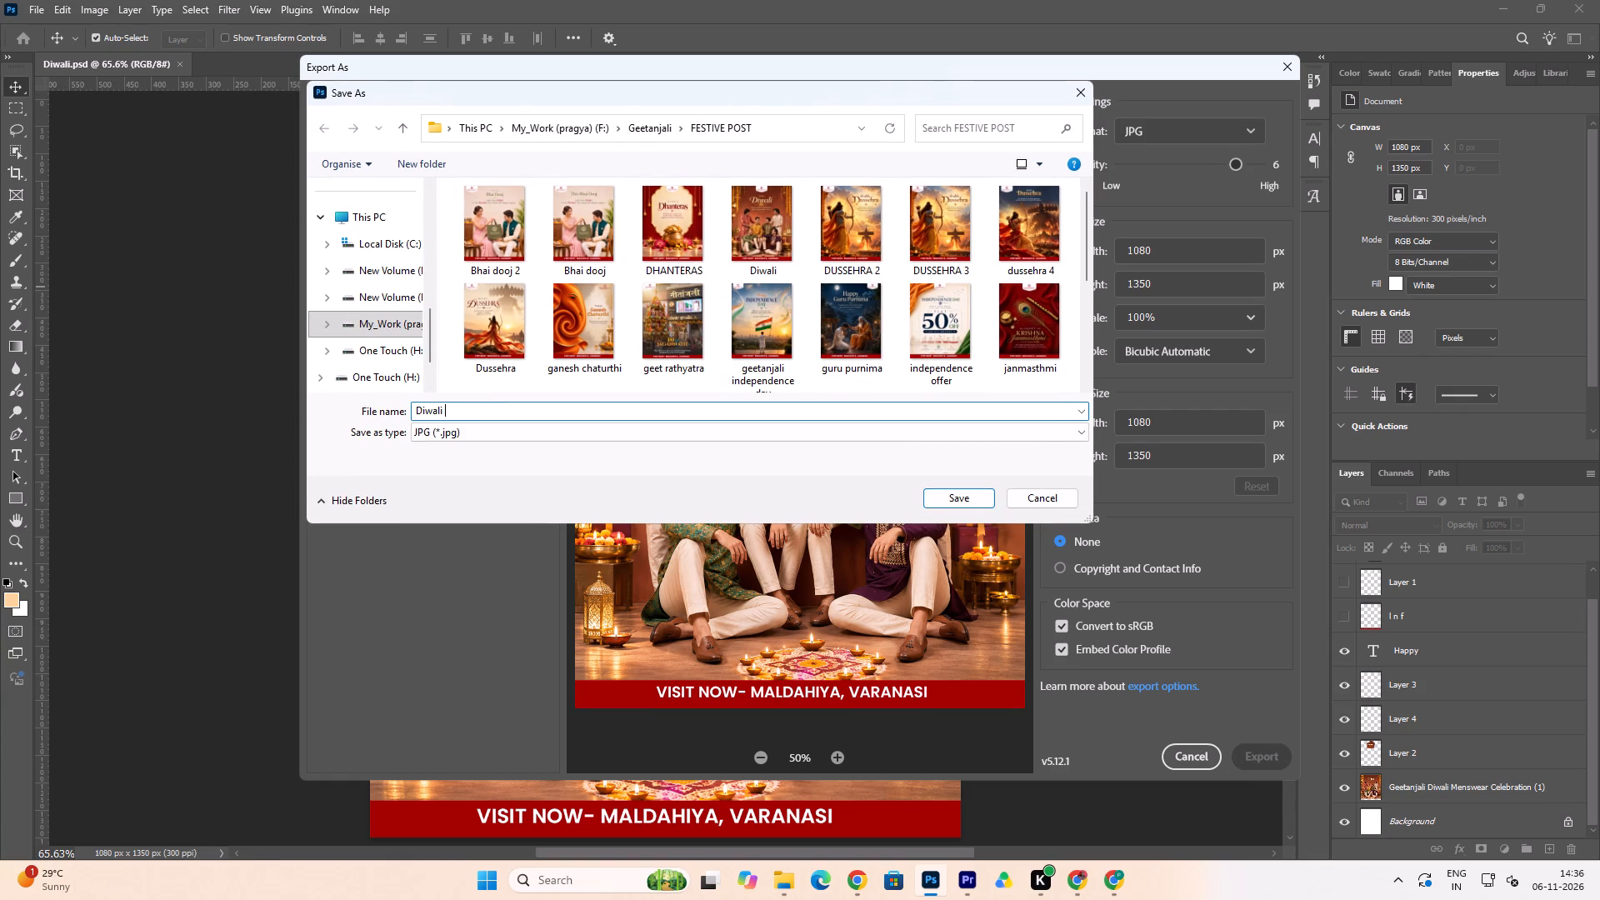
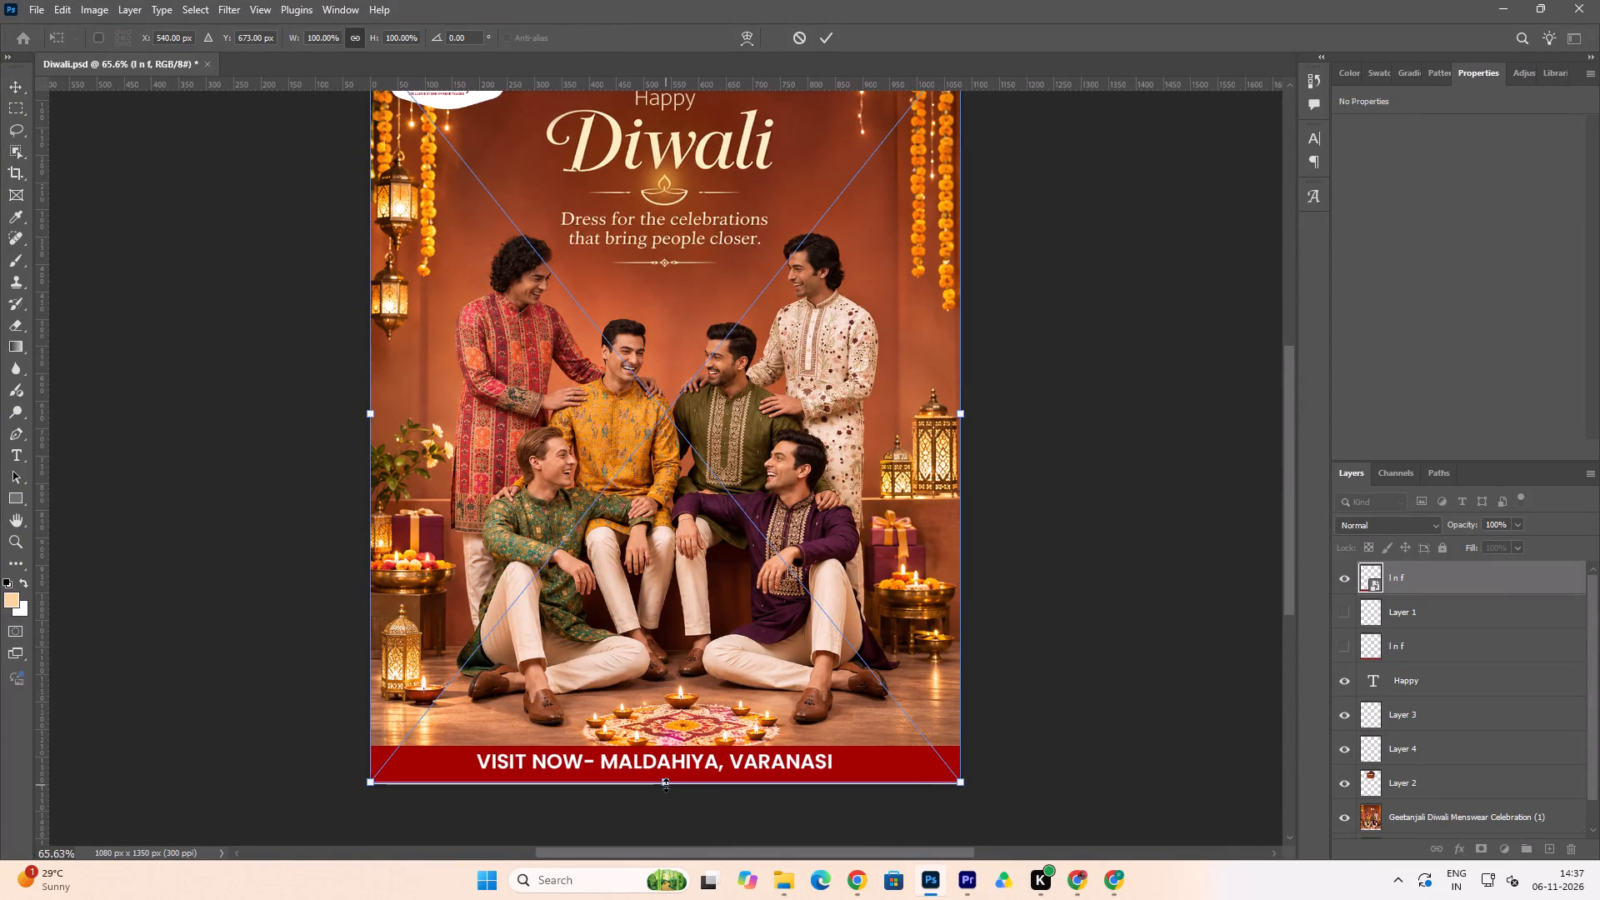
# Scale the logo and footer overlay layer to 100.15% so it covers the poster's edges, apply the transform and deselect.
pyautogui.click(666, 785)
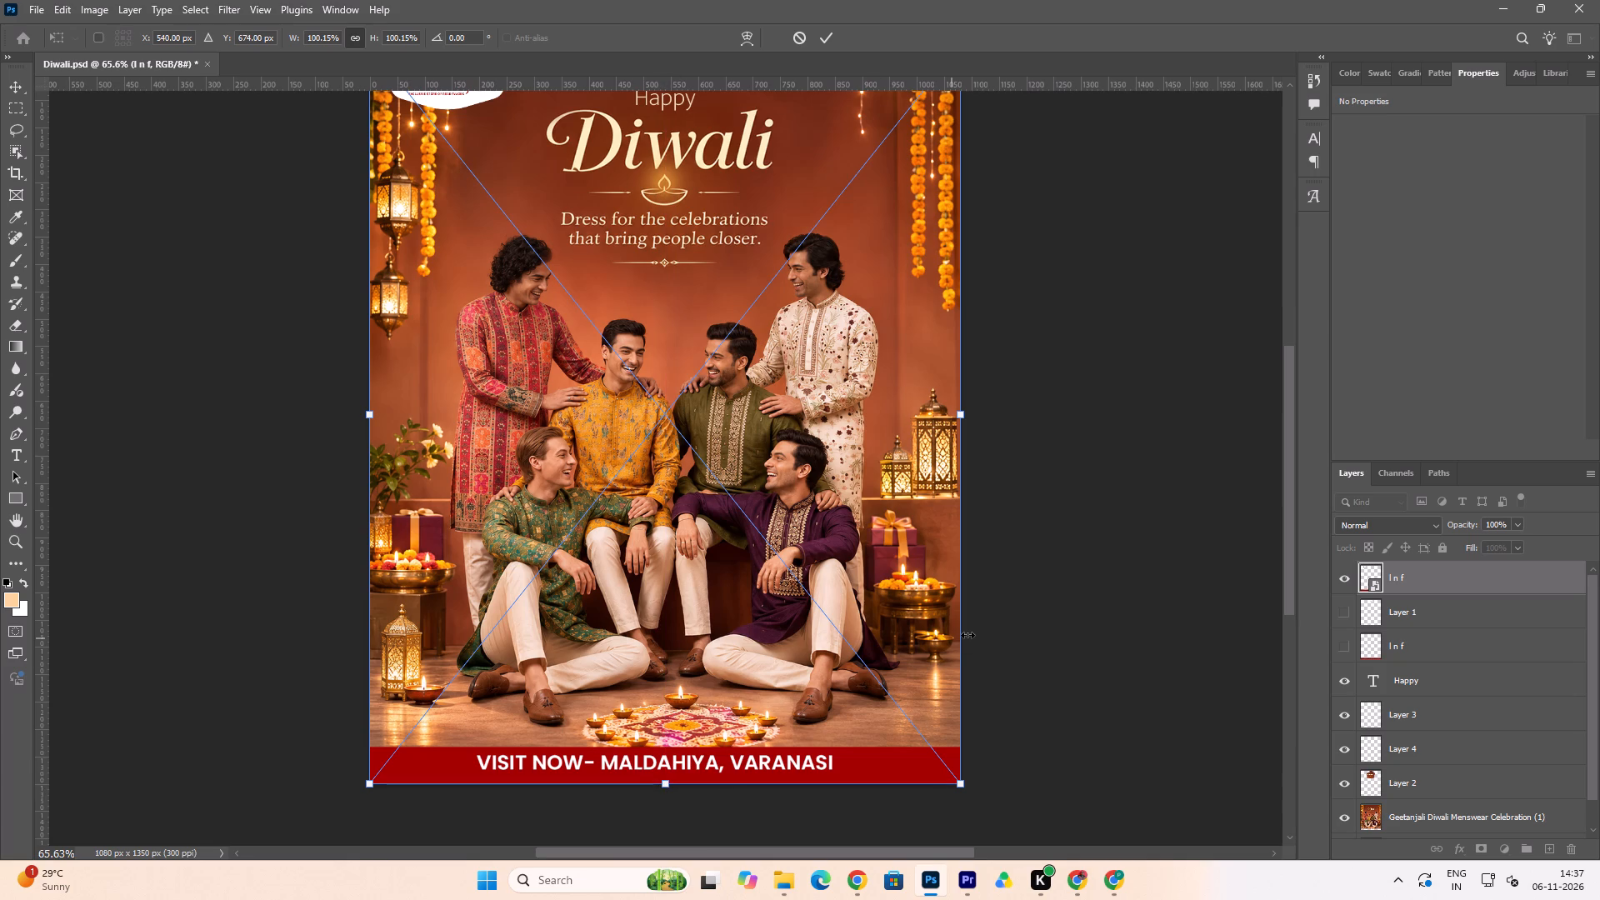
pyautogui.click(820, 36)
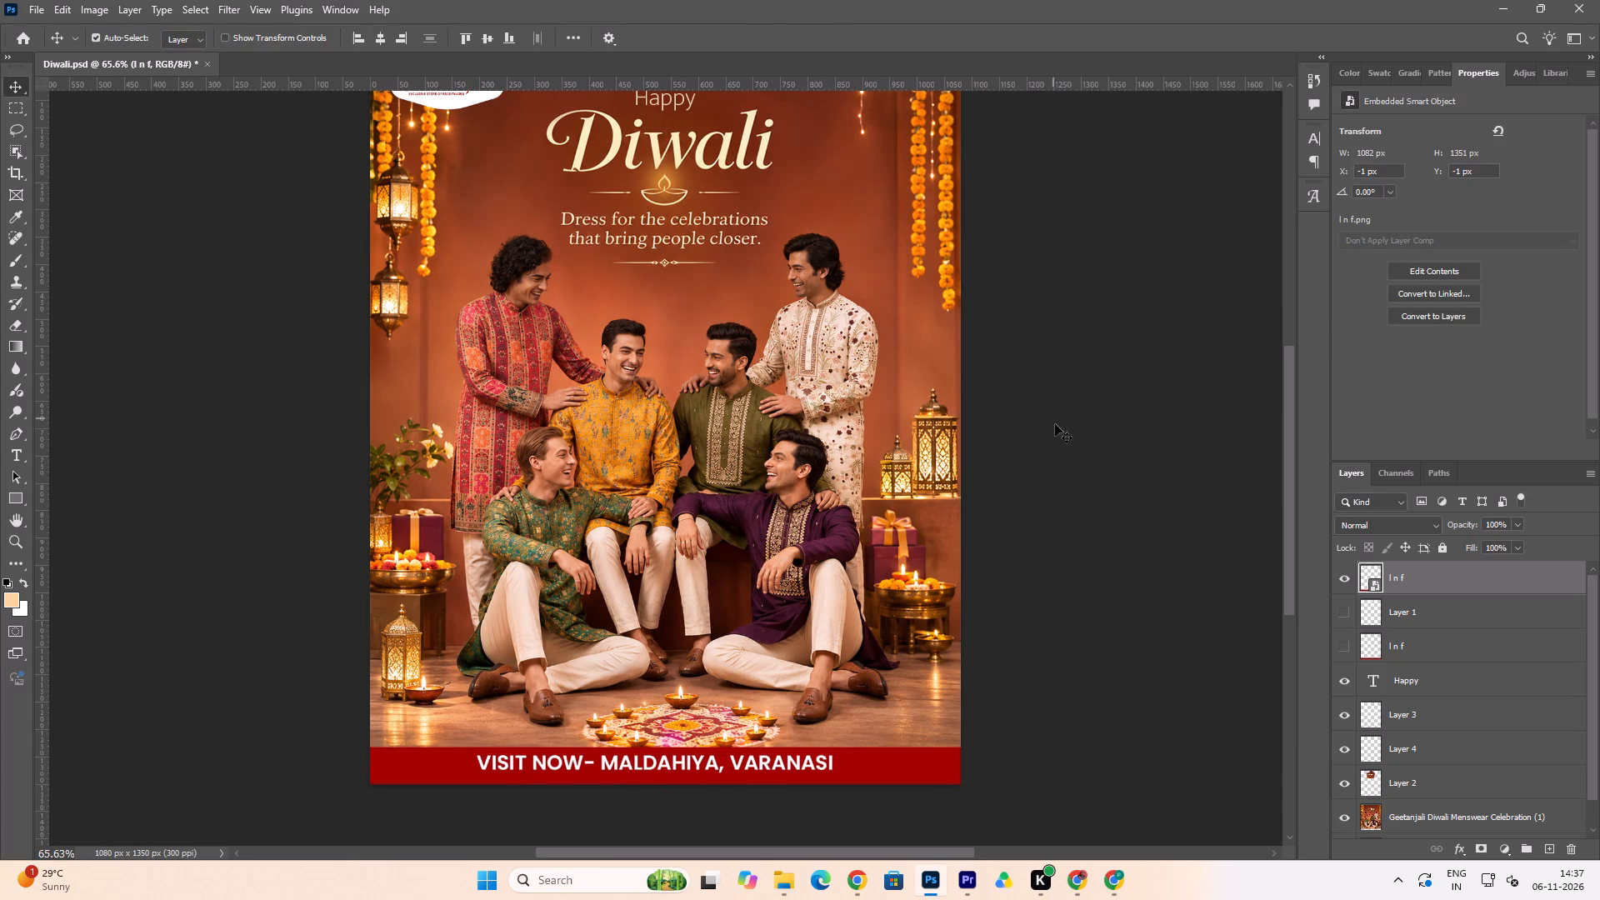
pyautogui.scroll(9, 830, 499)
pyautogui.click(427, 199)
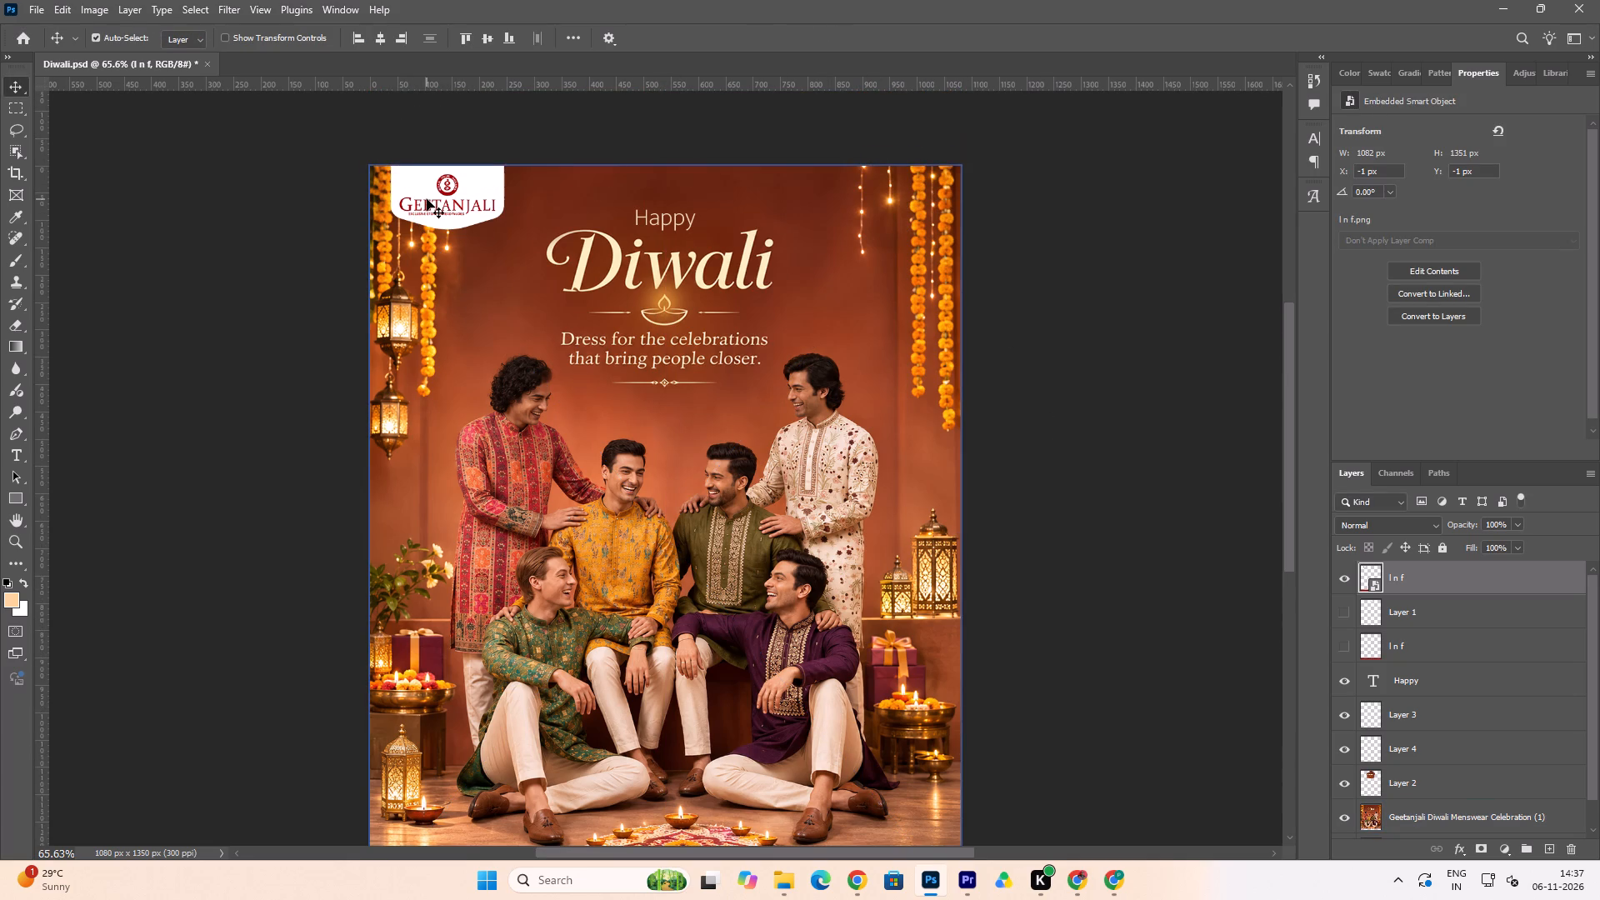
pyautogui.click(1113, 337)
# Save the Diwali document.
pyautogui.hotkey('ctrl', '0')
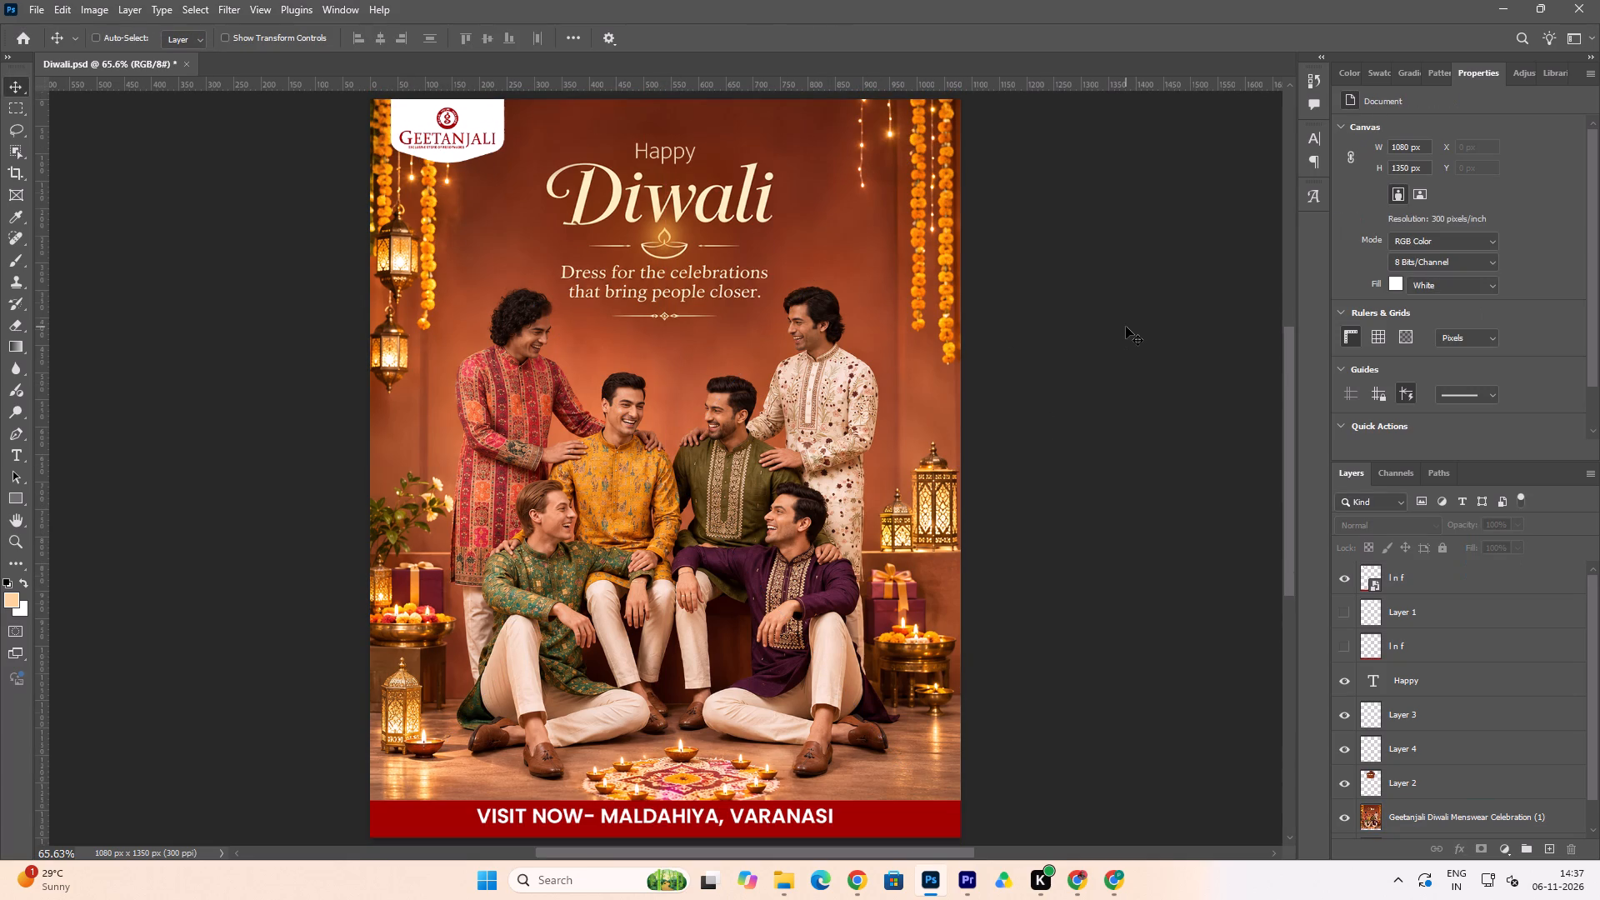
pyautogui.hotkey('ctrl', 's')
# Export the 1080 × 1350 px poster as a JPG to the FESTIVE POST folder, replacing the existing "Diwali 2" file.
pyautogui.click(35, 9)
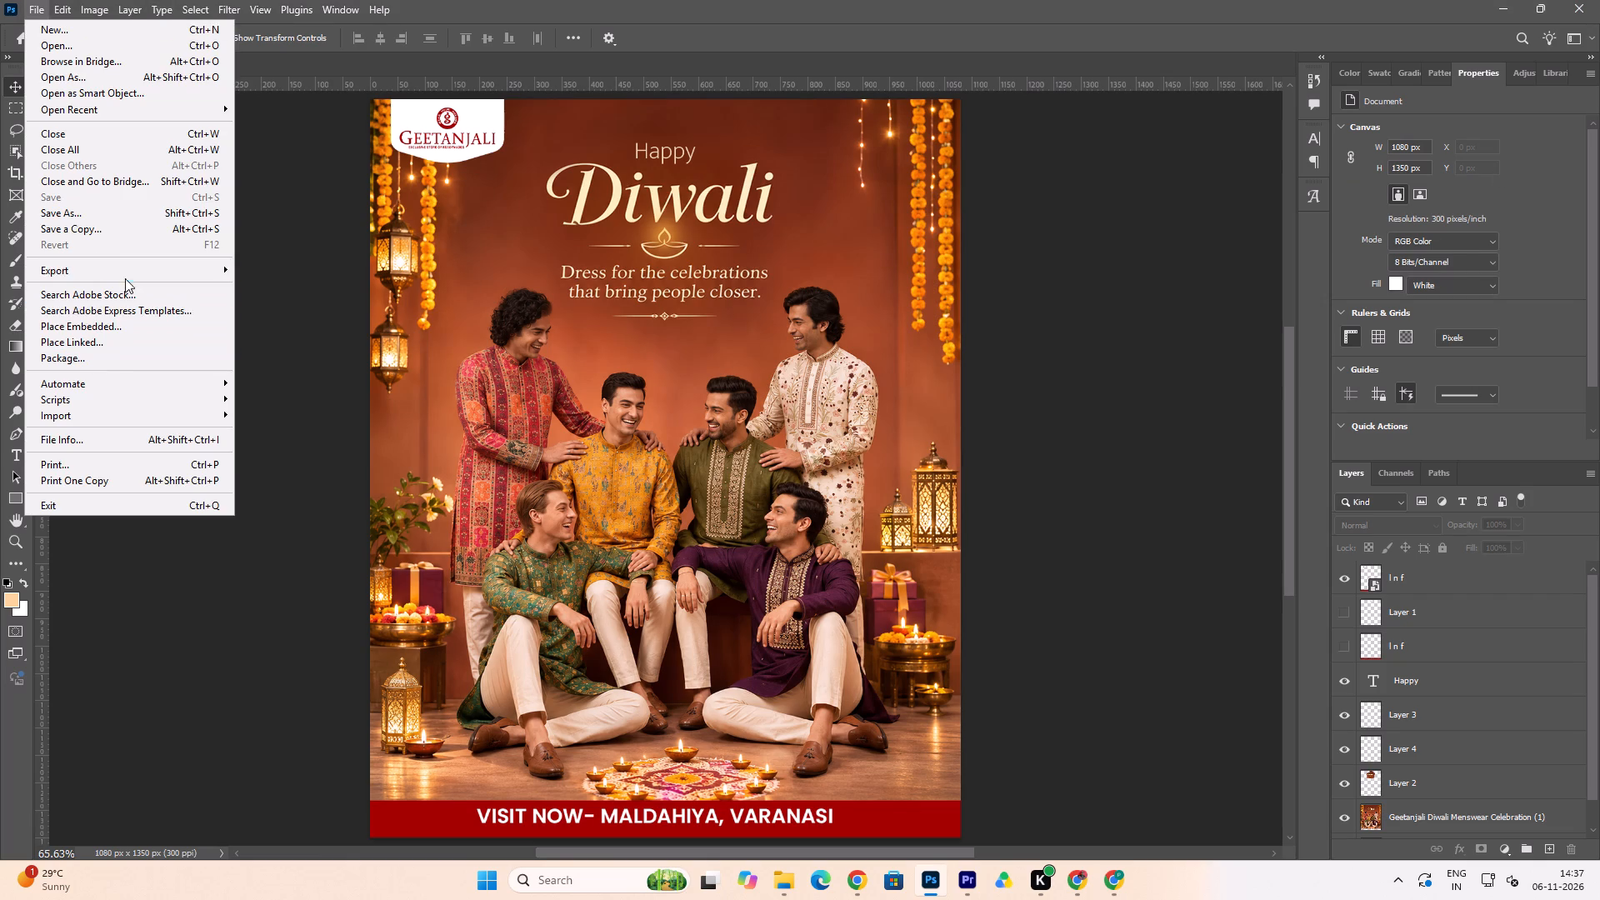
pyautogui.click(127, 273)
pyautogui.click(295, 284)
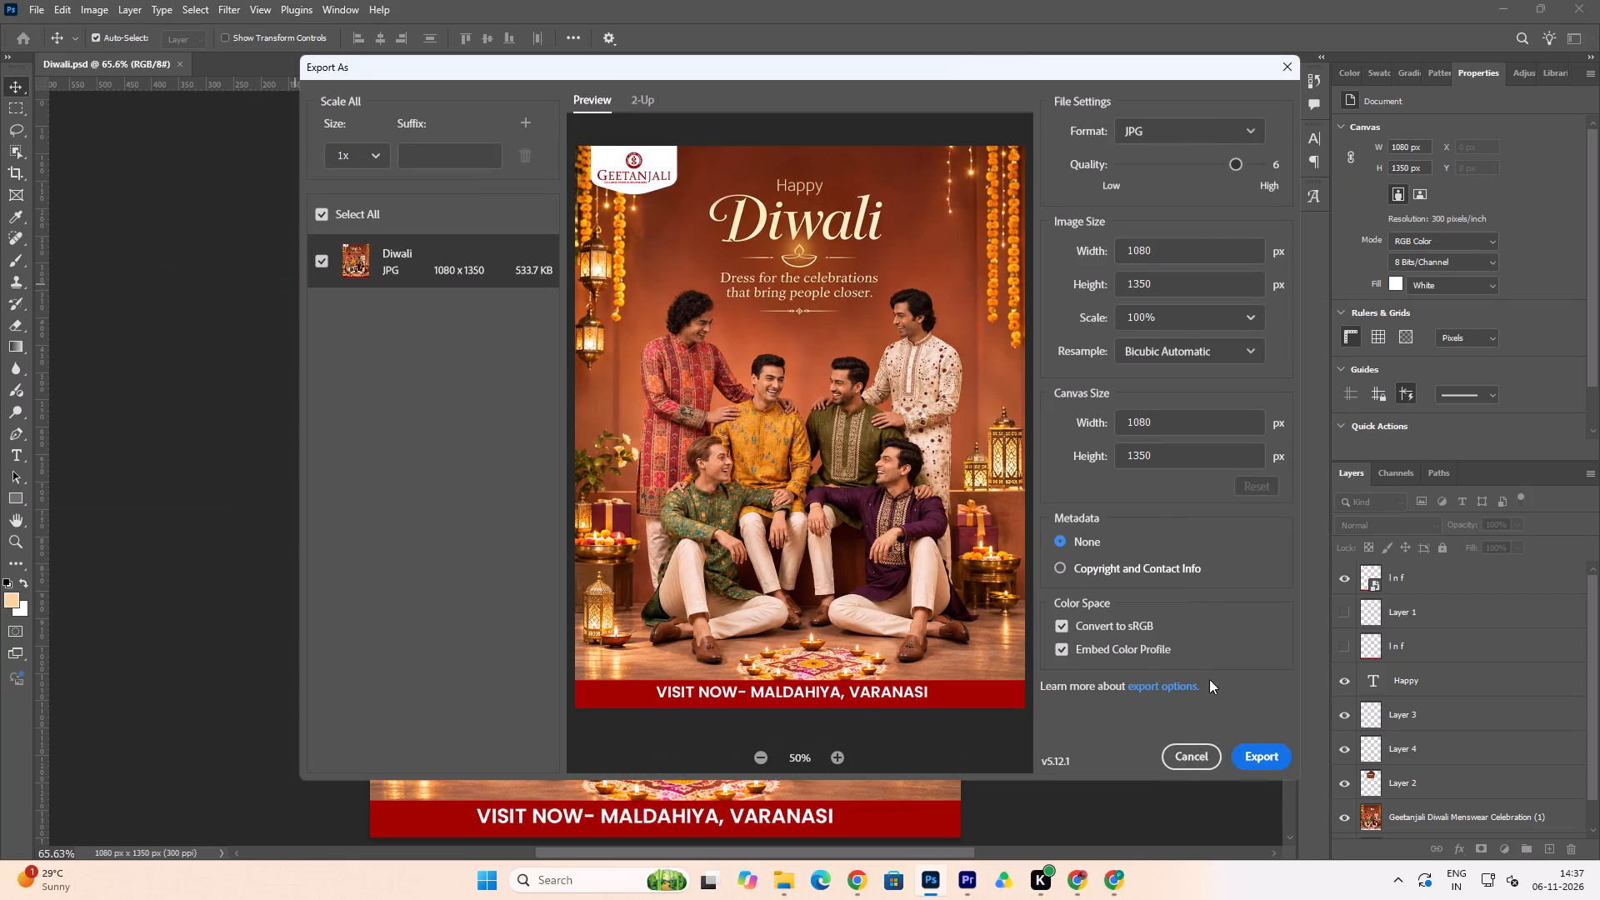
pyautogui.click(1268, 757)
pyautogui.click(774, 226)
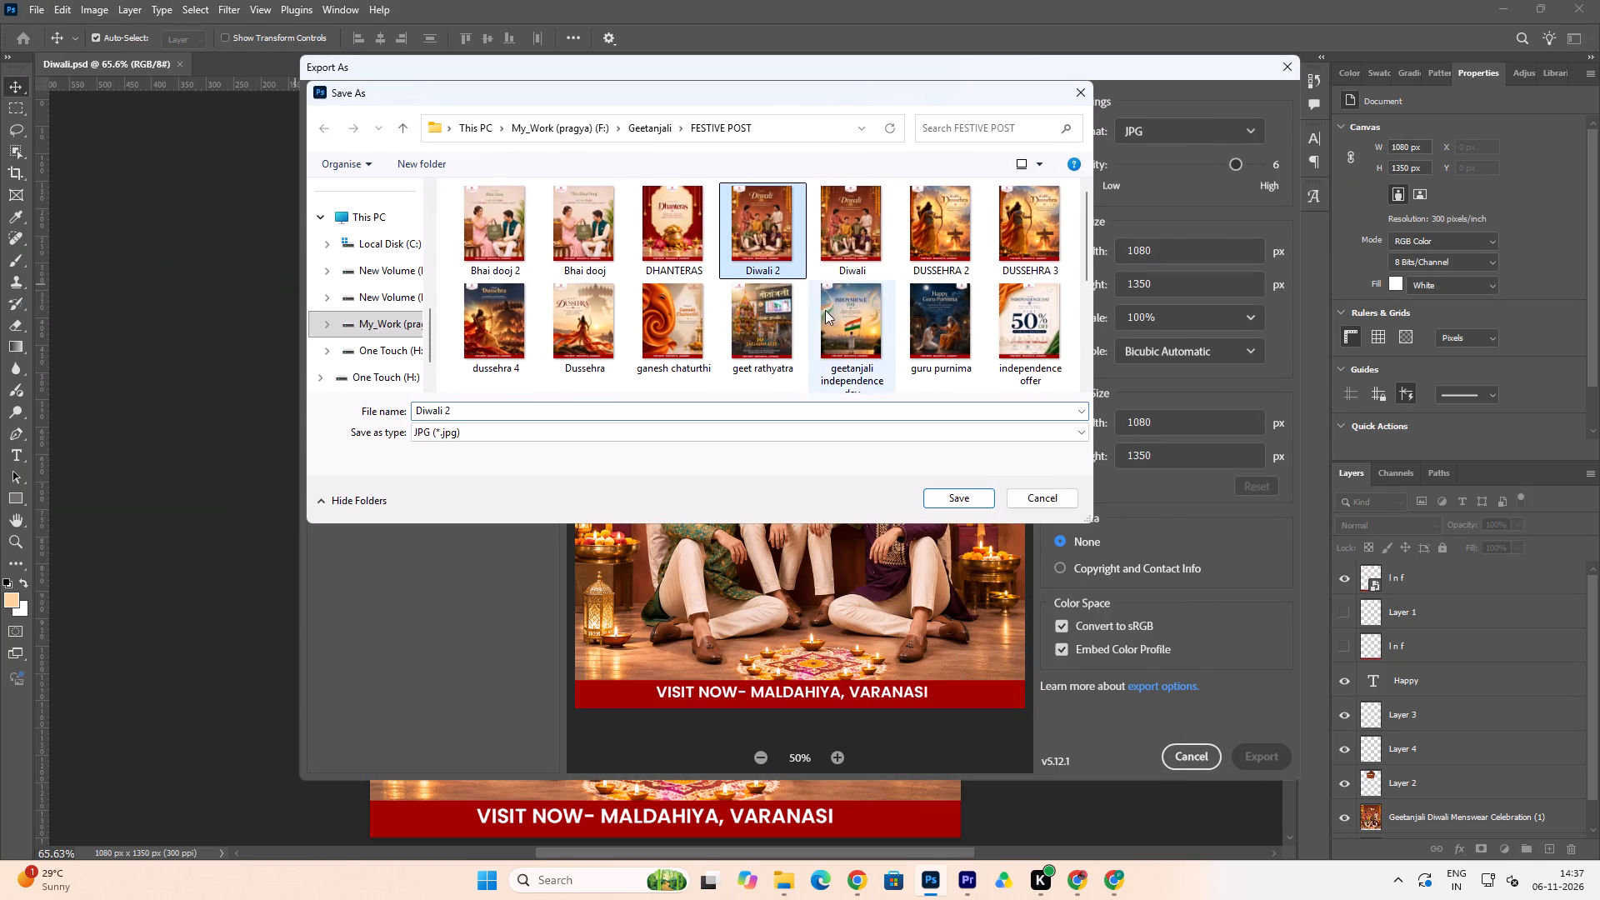
pyautogui.click(974, 506)
pyautogui.click(858, 437)
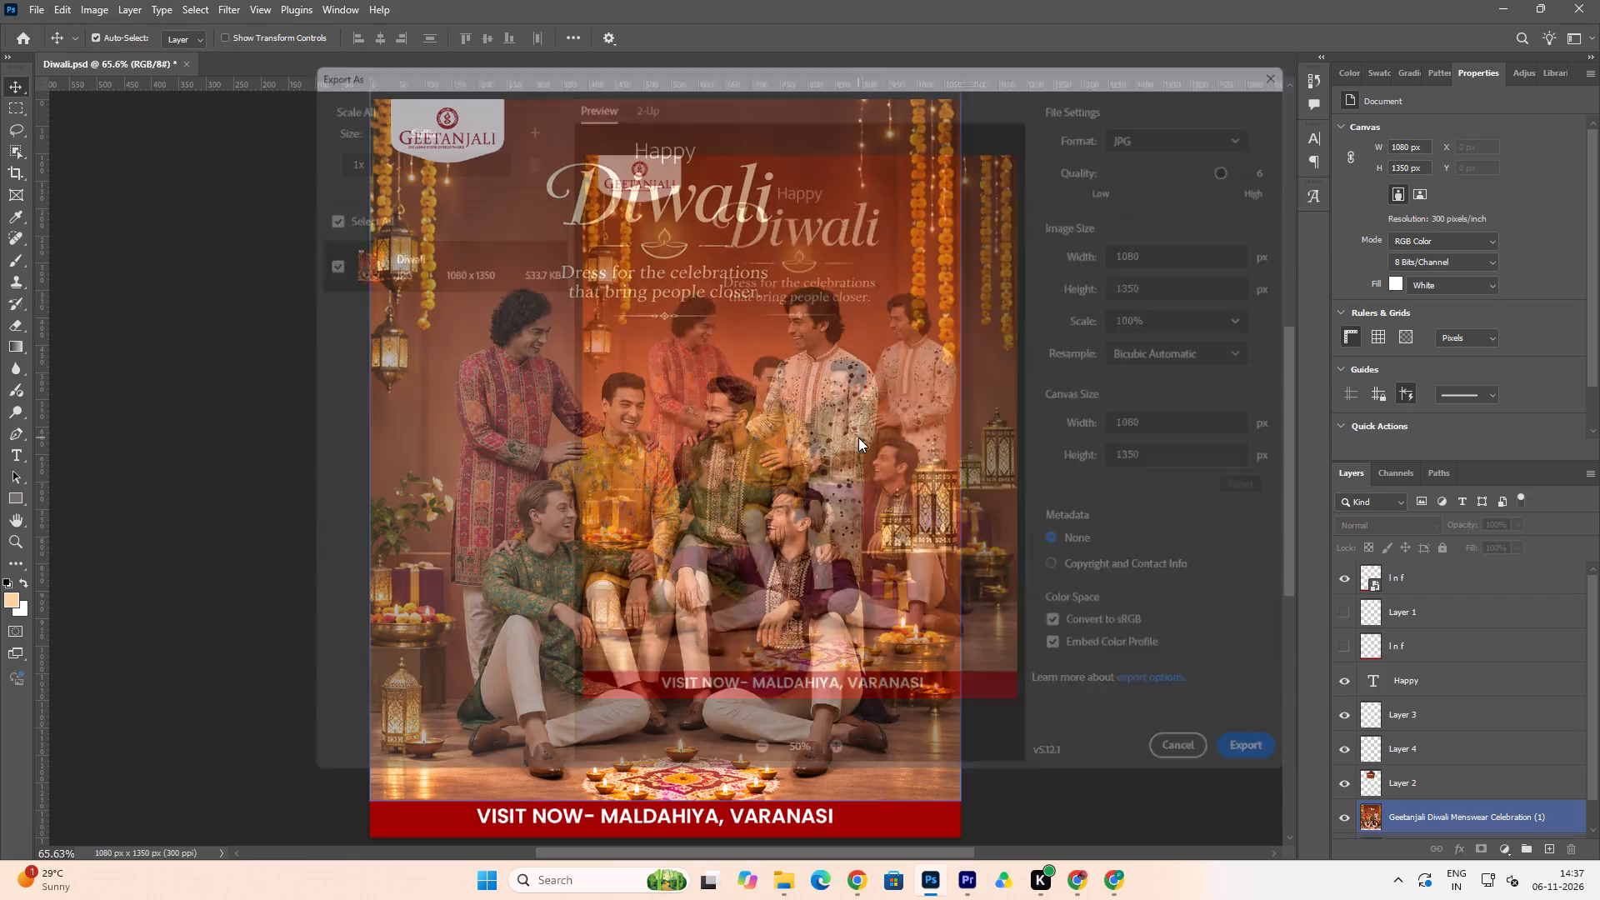